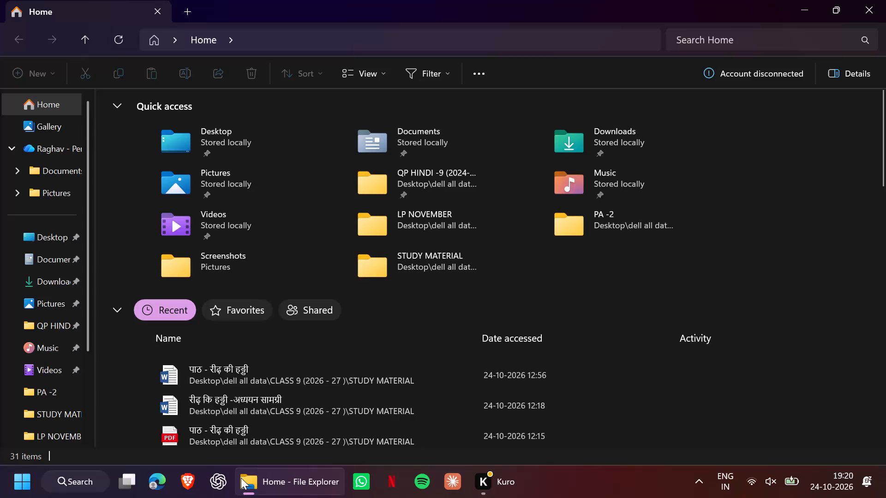
Open the WS समास Word document from Desktop > dell all data > CLASS 9 (2026 - 27) > WS (2026-27) > WS OCTOBER.
click(61, 237)
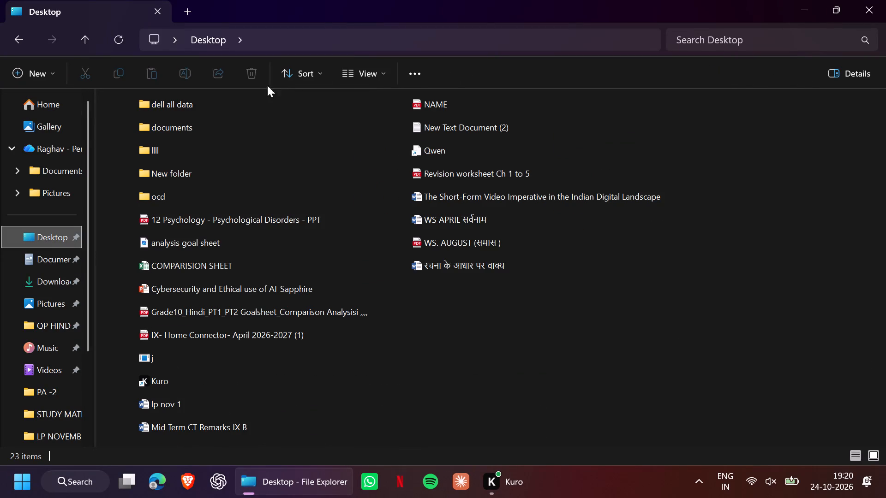
double_click(259, 107)
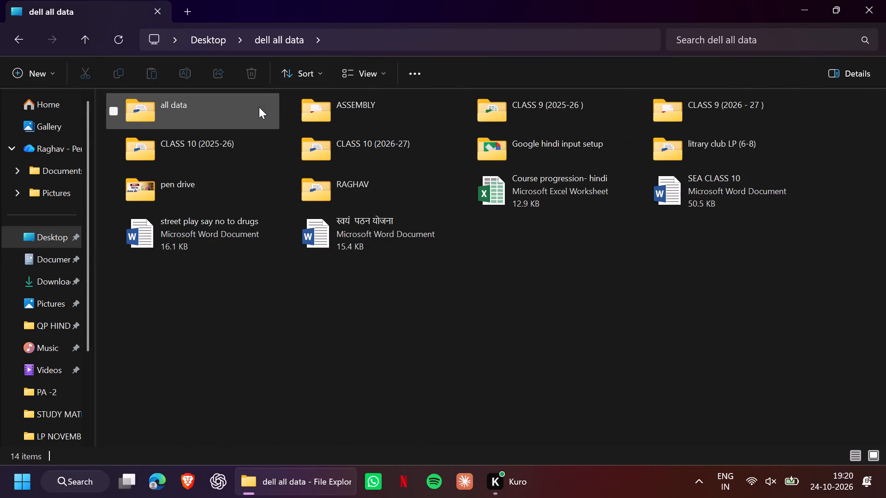
double_click(695, 104)
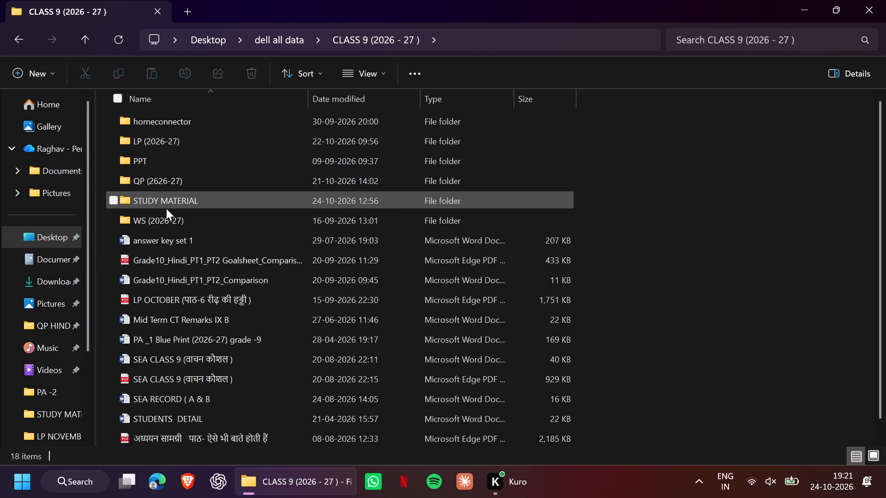
double_click(171, 220)
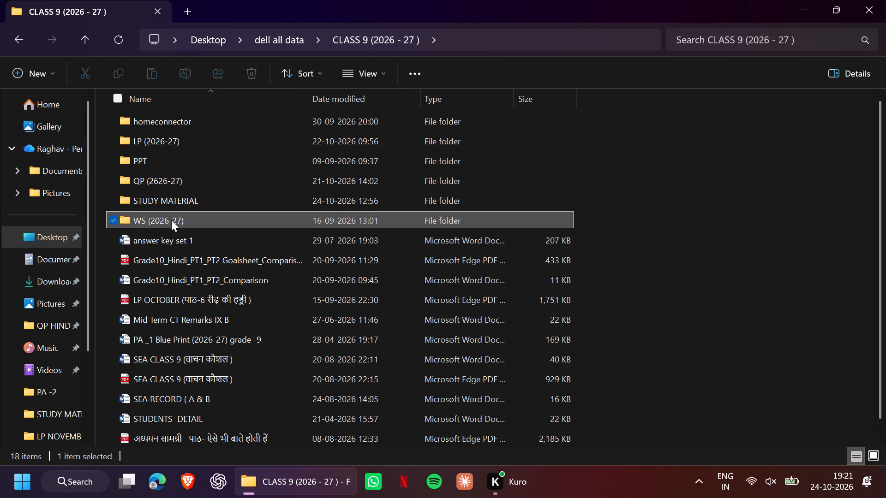
double_click(169, 198)
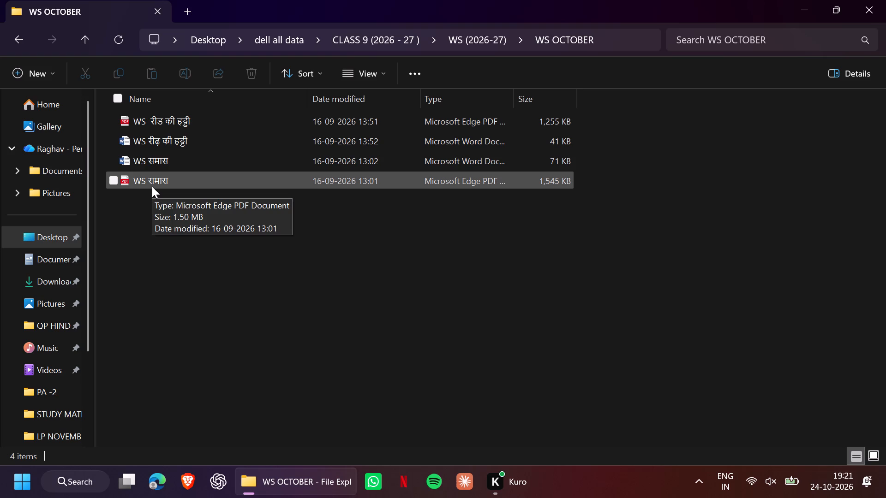
double_click(176, 161)
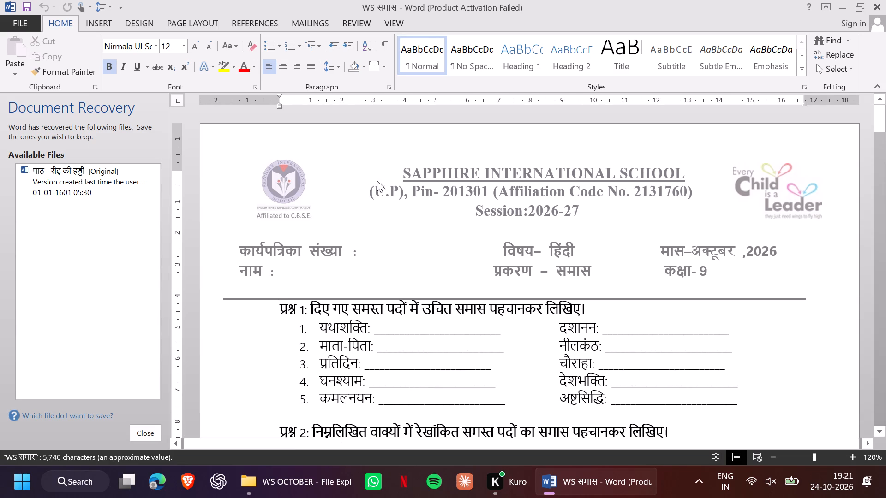
Copy the whole first-page header of the WS समास worksheet, including both logos, school details and worksheet information lines.
double_click(517, 266)
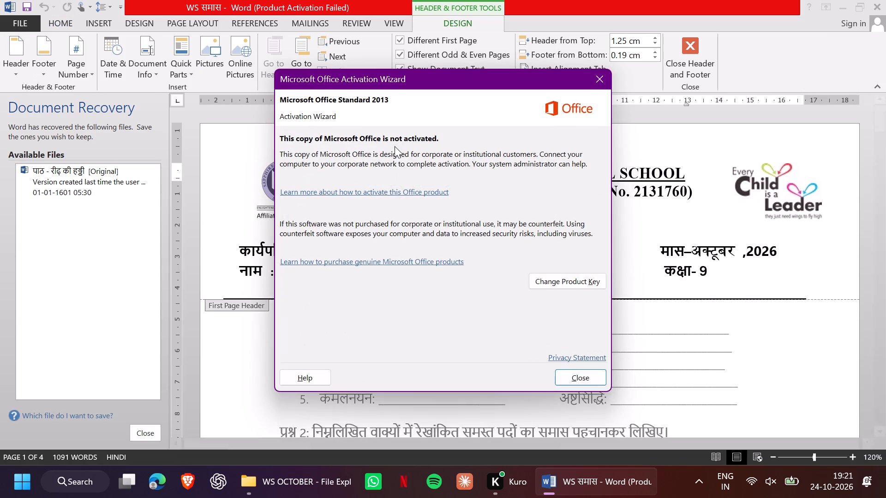
click(599, 77)
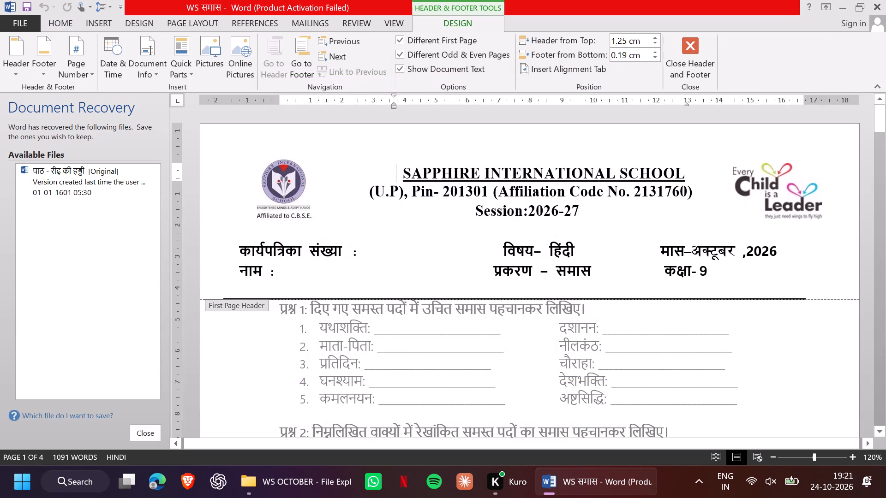
drag(365, 146, 795, 278)
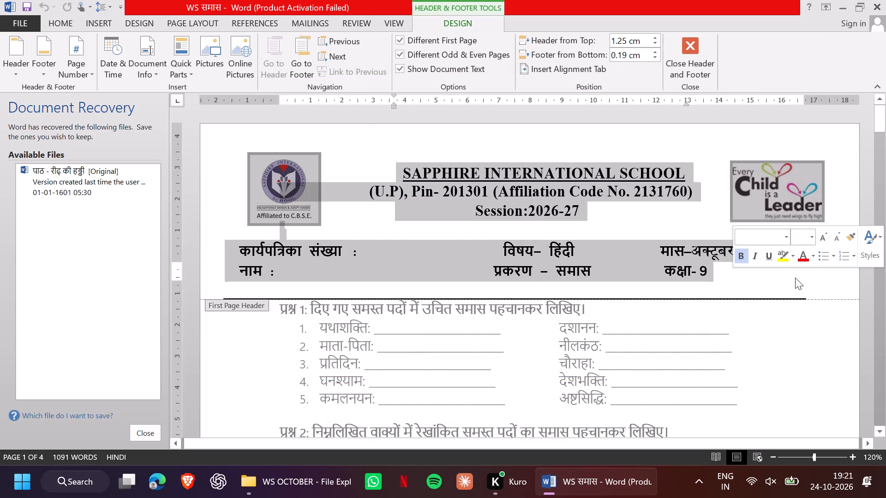
key(ctrl+c)
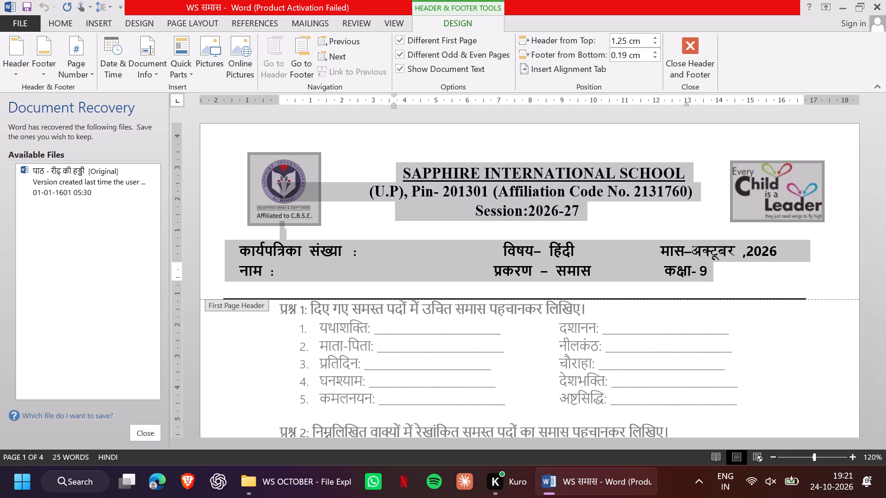
Create a new blank document.
click(18, 19)
click(39, 77)
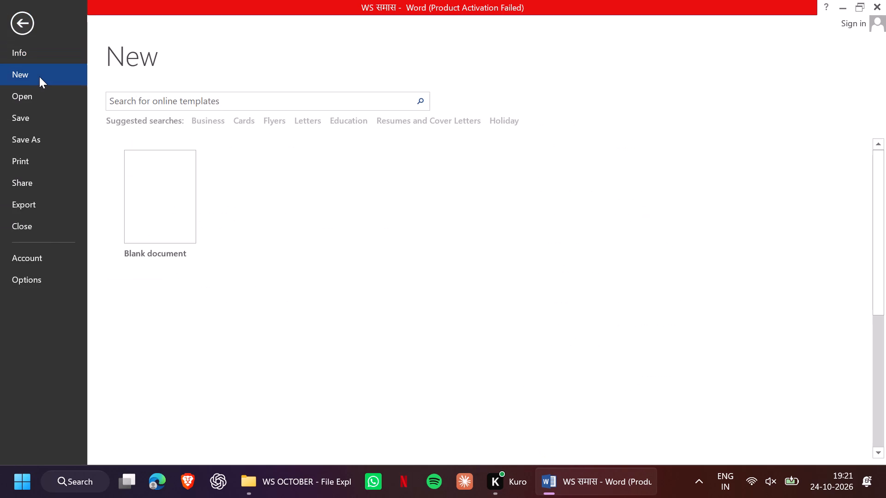
click(164, 180)
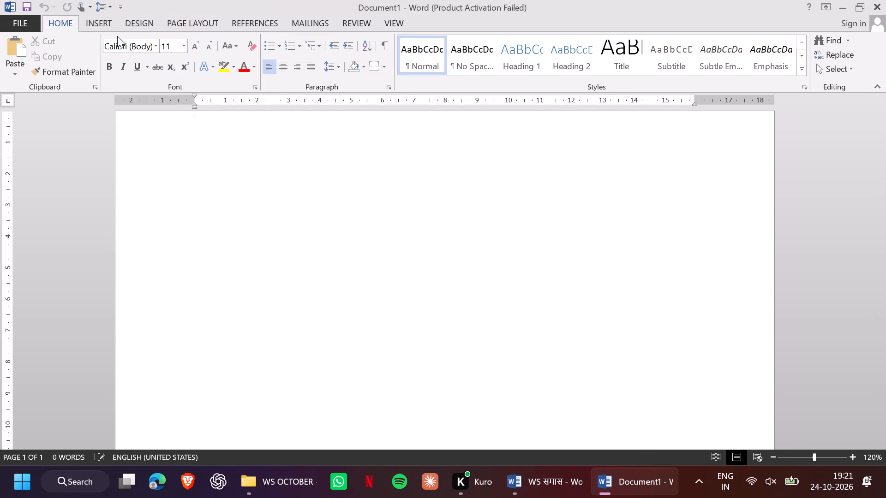
Insert a Blank style header and replace its placeholder text with the copied school header.
click(96, 20)
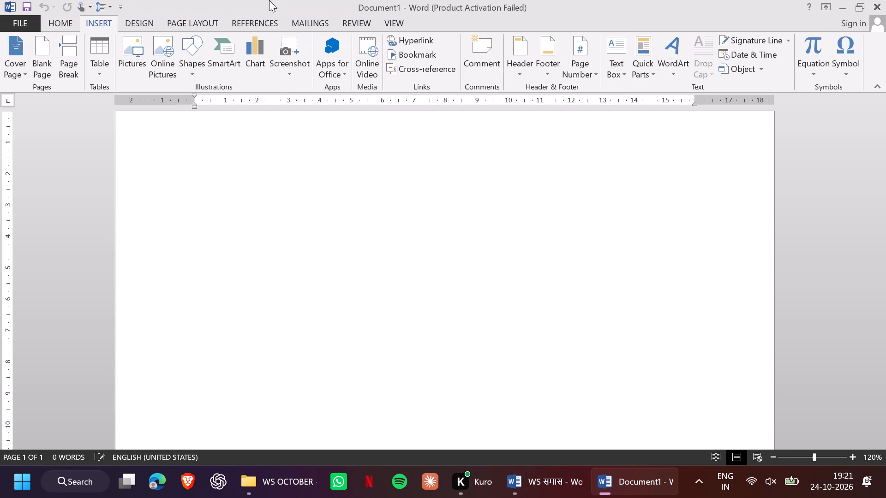
click(518, 66)
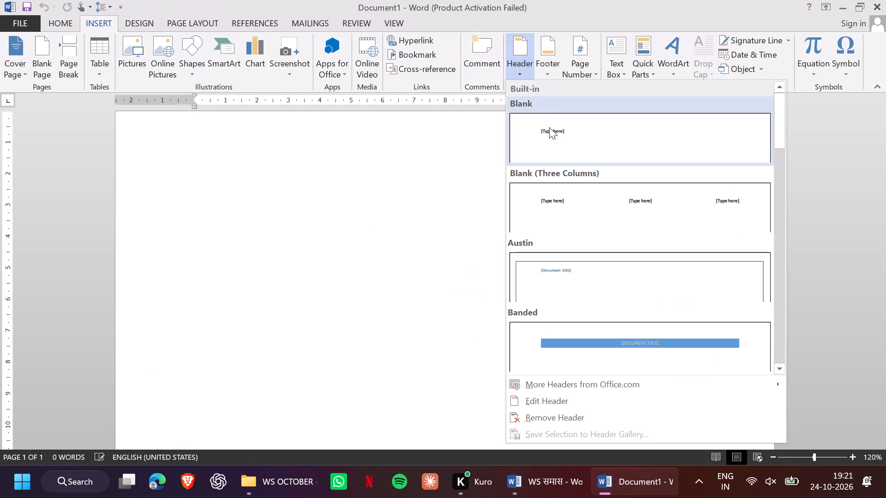
click(549, 127)
key(BackSpace)
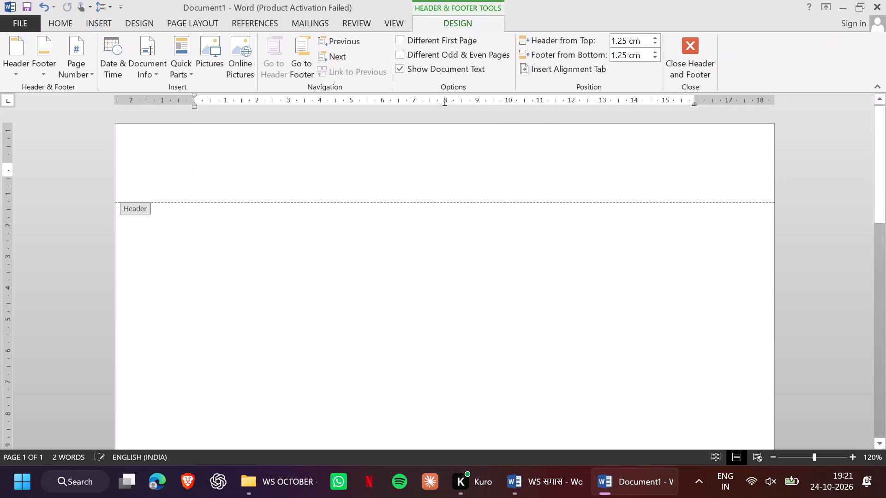
key(ctrl+v)
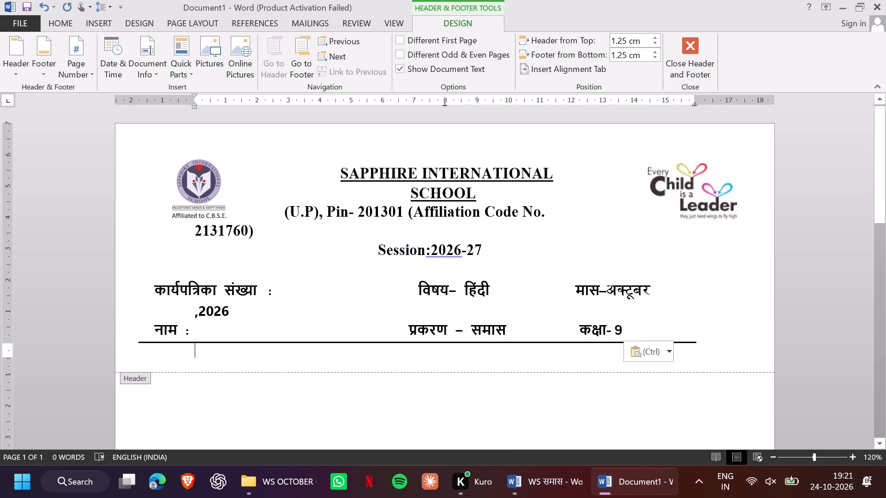
Reduce the spacing before "(U.P)" so the school's affiliation code fits on the same header line.
click(285, 213)
key(BackSpace)
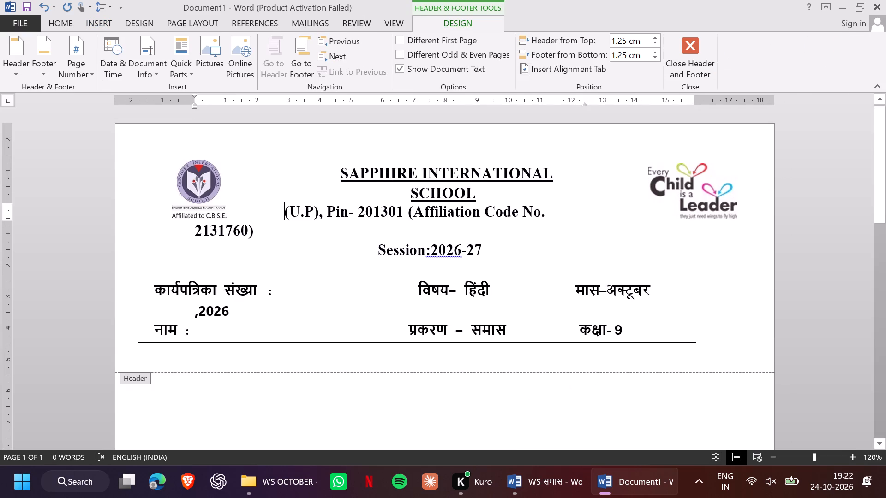
key(BackSpace)
key(BackSpace)
key(BackSpace)
key(BackSpace)
key(BackSpace)
key(BackSpace)
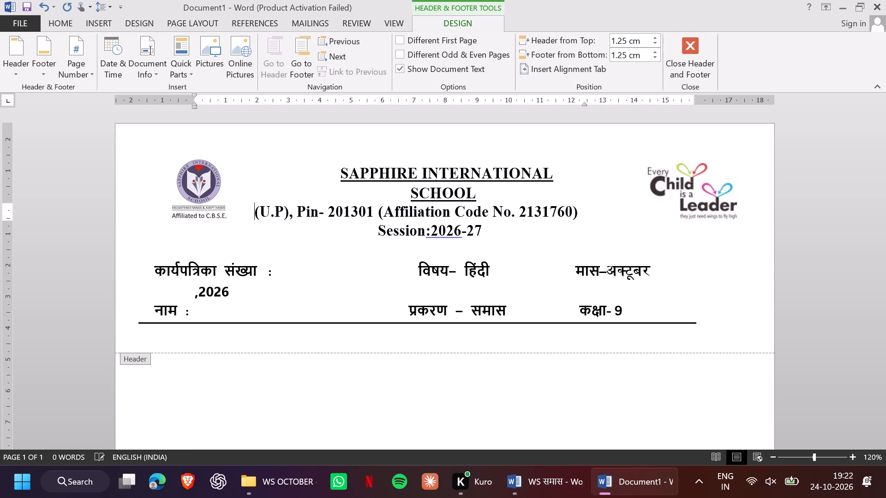
key(space)
key(space)
key(BackSpace)
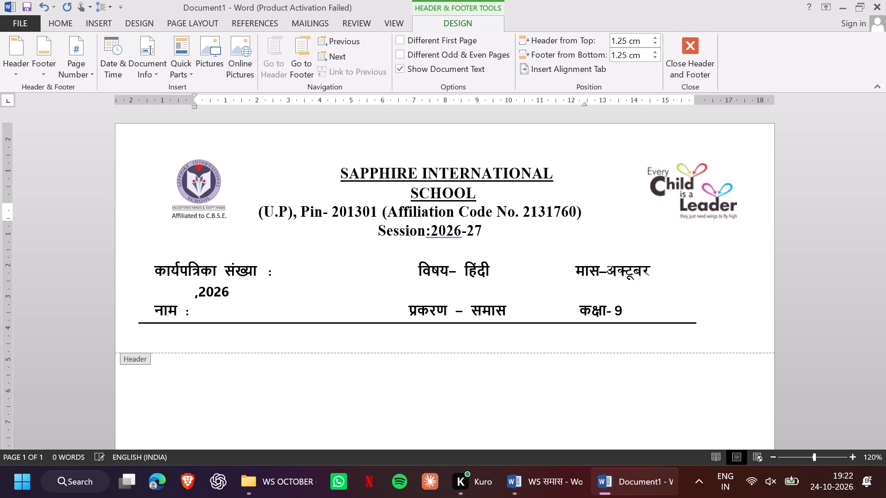
Remove the extra spaces before "मास–अक्टूबर" so ",2026" fits on the same header line.
click(573, 266)
key(BackSpace)
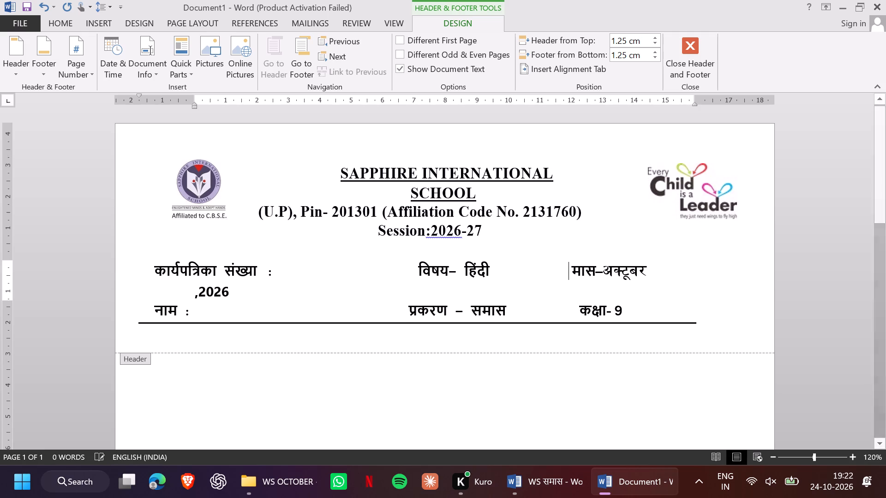
key(BackSpace)
key(BackSpace)
key(BackSpace)
key(BackSpace)
key(BackSpace)
key(BackSpace)
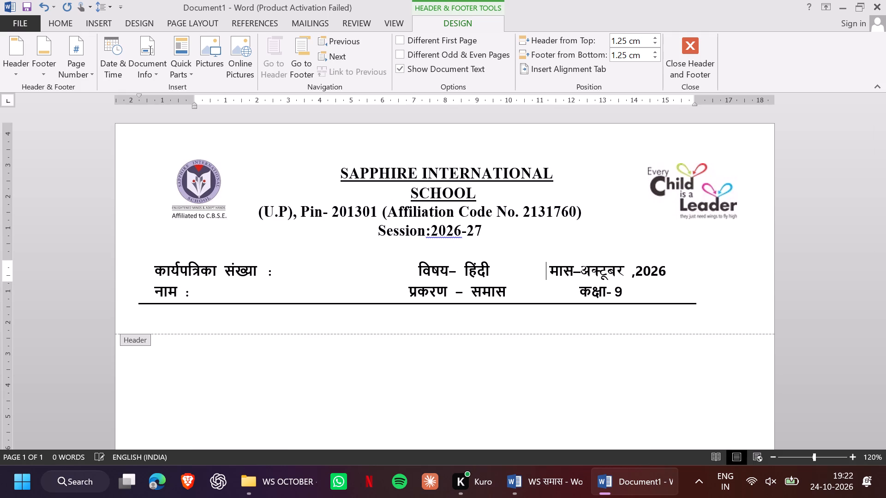
Remove the extra spaces before "विषय– हिंदी" to shift it toward the header's centre.
click(410, 271)
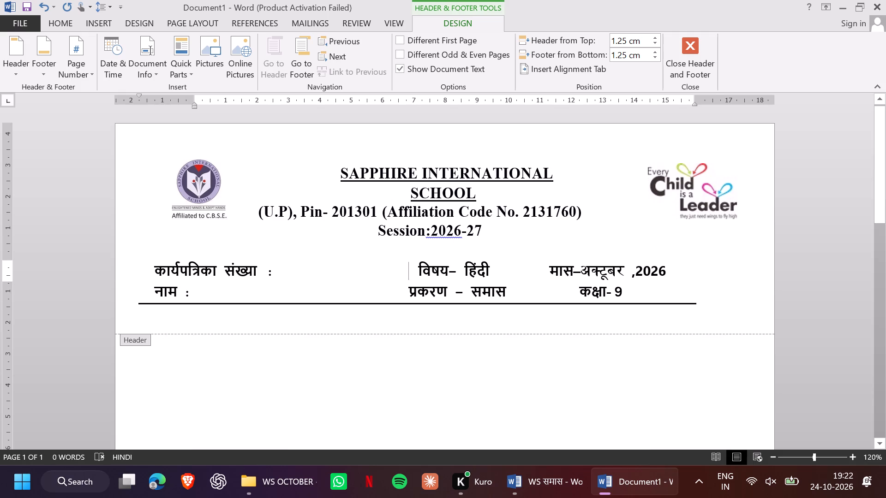
key(BackSpace)
key(BackSpace)
key(BackSpace)
key(BackSpace)
key(BackSpace)
key(BackSpace)
key(BackSpace)
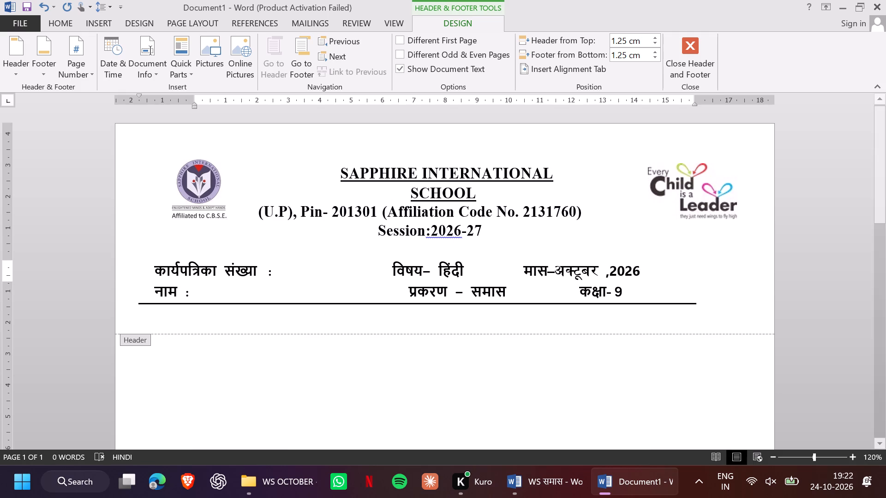
Remove the extra spaces before "प्रकरण – समास" to centre it beneath the subject line.
click(406, 293)
key(BackSpace)
key(BackSpace)
key(BackSpace)
key(BackSpace)
key(BackSpace)
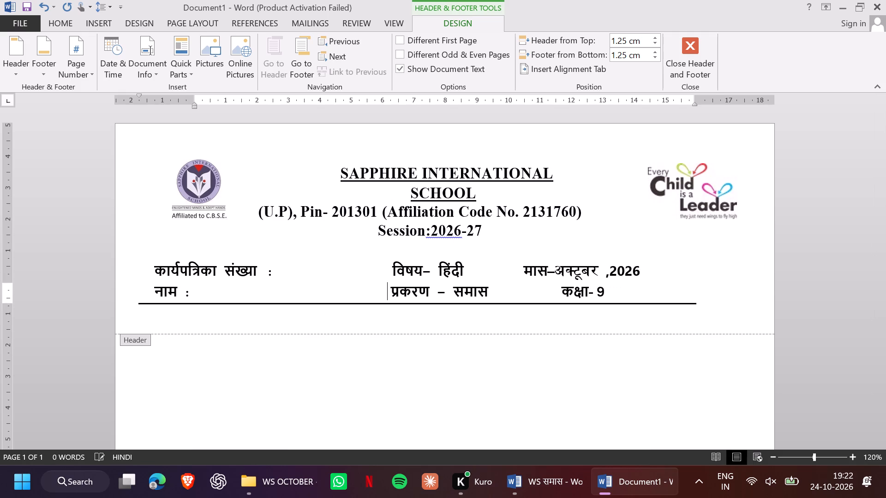
key(BackSpace)
key(BackSpace)
key(BackSpace)
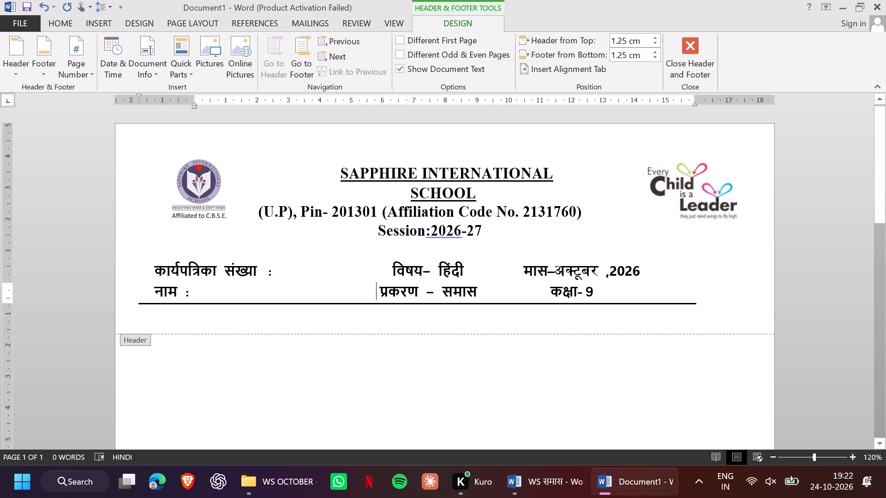
Adjust the spaces before "मास–अक्टूबर ,2026" and "कक्षा- 9" so they line up vertically, and return to the document body.
click(518, 278)
key(space)
key(space)
key(space)
key(space)
key(space)
key(space)
key(space)
key(space)
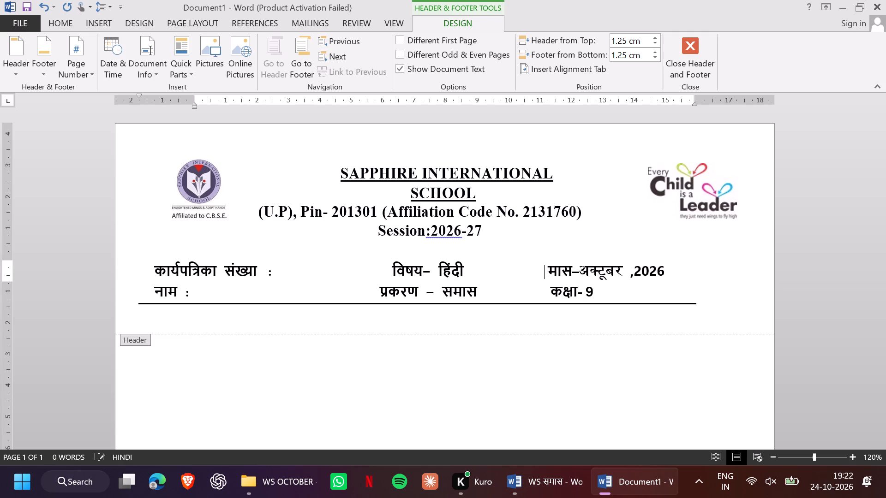
key(space)
key(space)
key(space)
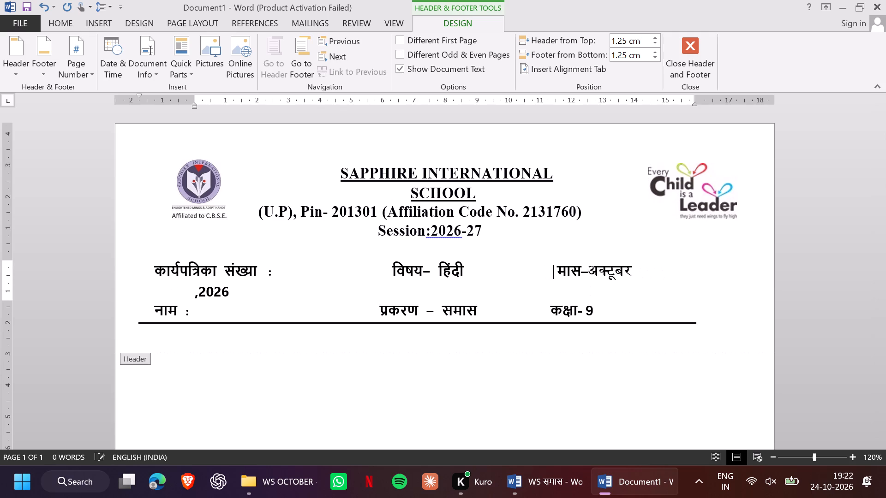
key(BackSpace)
key(BackSpace)
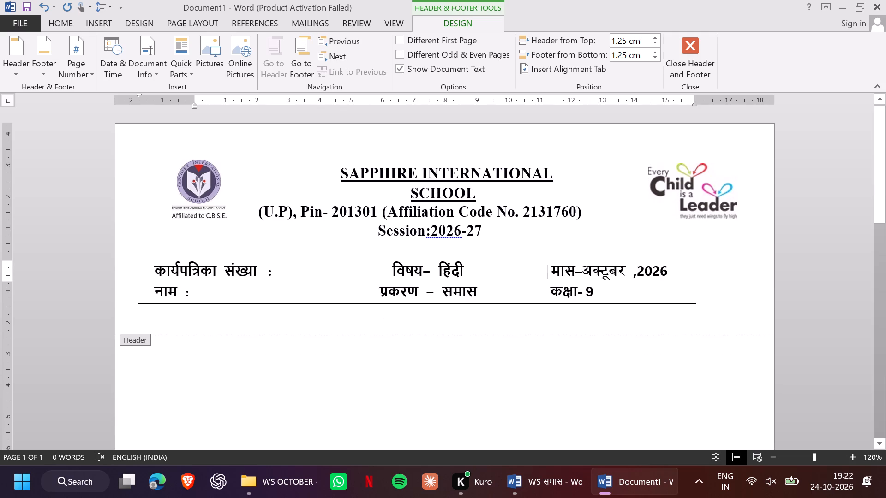
click(552, 289)
key(space)
double_click(237, 375)
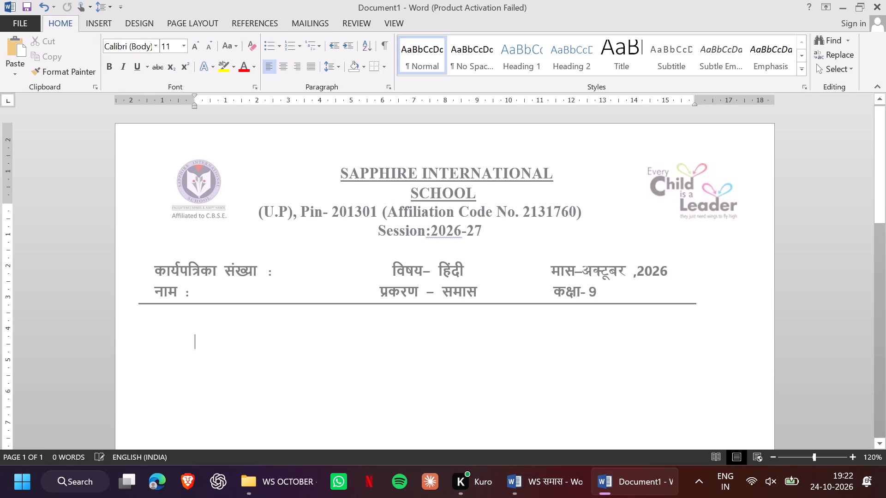
Reopen the page header for editing and turn on the Different First Page option.
scroll(250, 379, down, 6)
scroll(250, 379, up, 1)
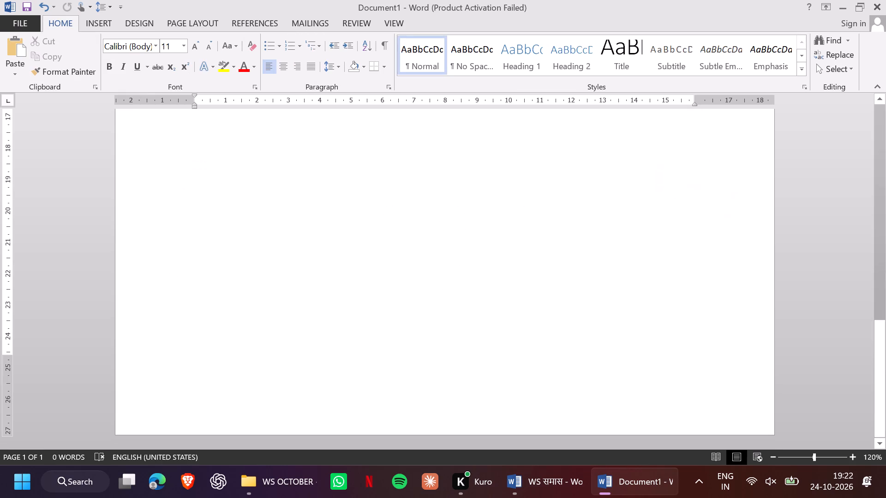
scroll(250, 379, up, 1)
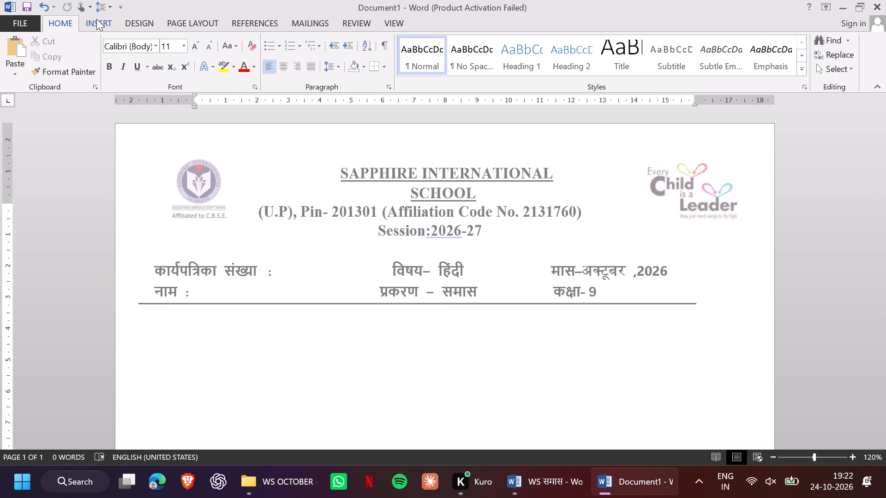
click(96, 19)
click(510, 64)
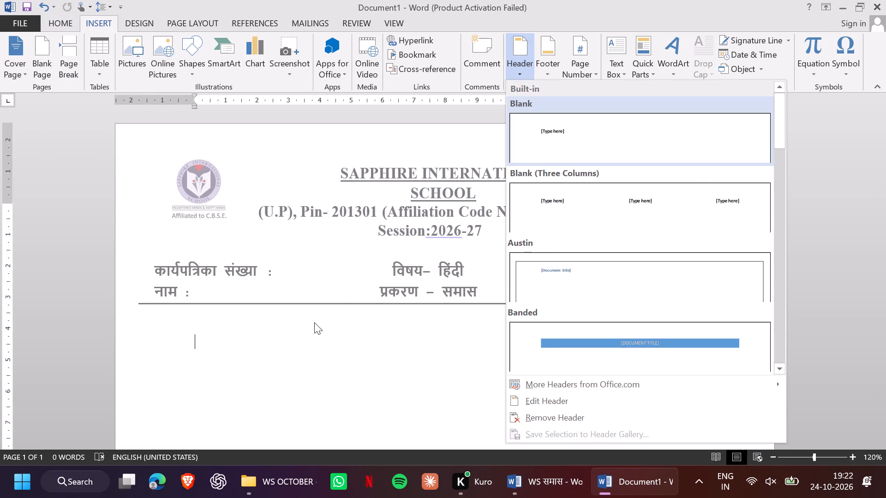
double_click(348, 271)
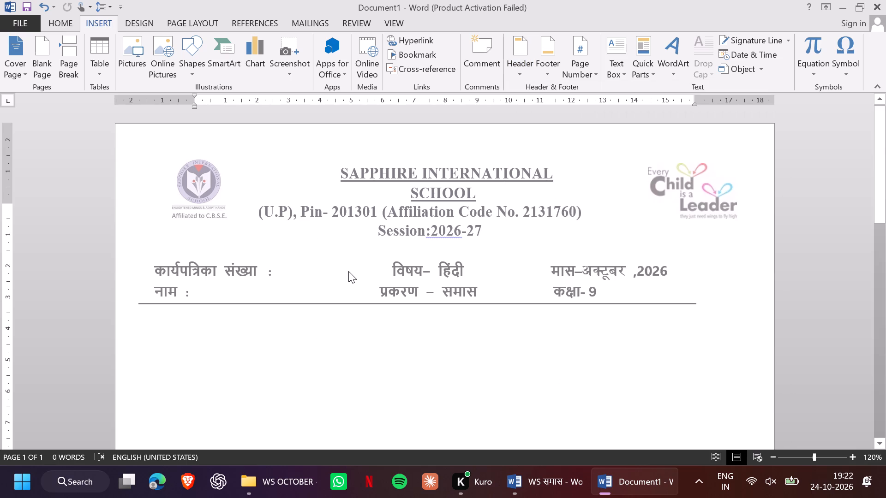
double_click(348, 271)
click(438, 34)
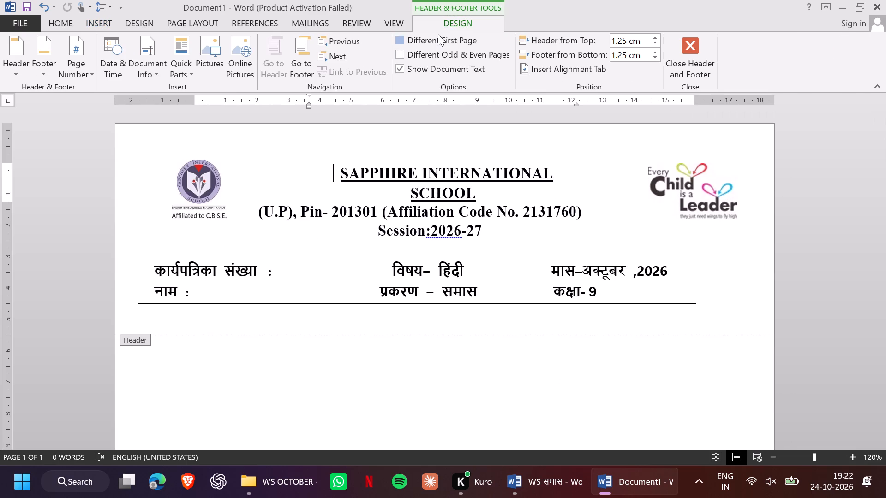
click(458, 360)
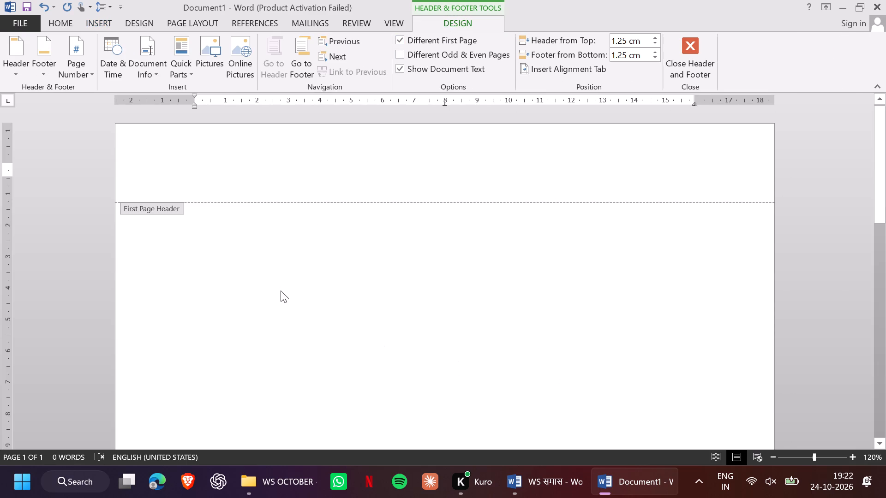
Paste the copied school header into the empty first page header.
key(ctrl+v)
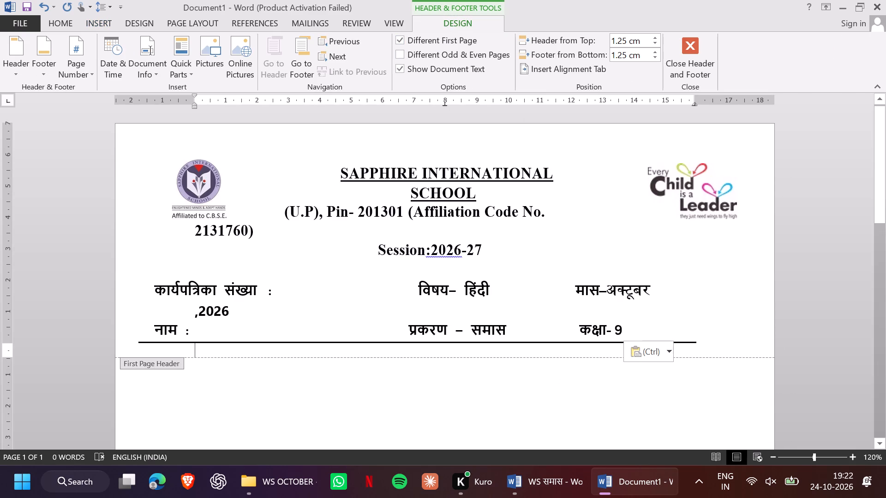
Remove the extra spaces before "(U.P), Pin-" so the affiliation code line fits on a single line.
click(279, 208)
key(BackSpace)
key(BackSpace)
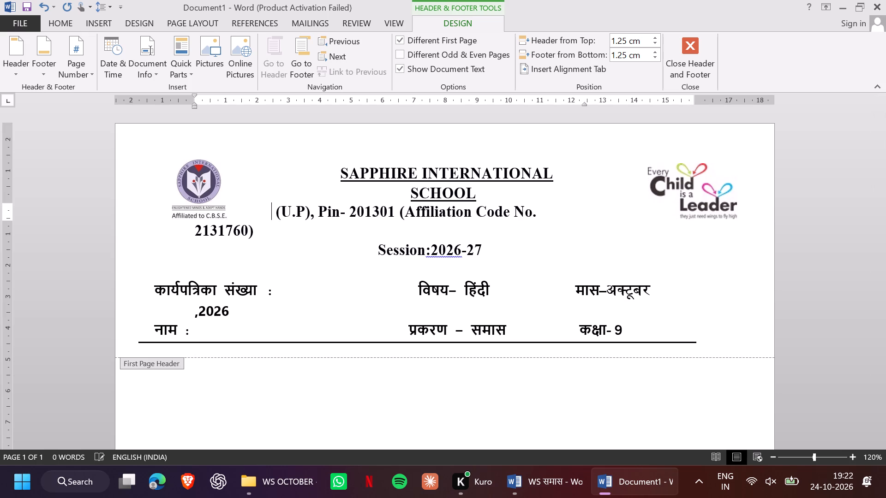
key(BackSpace)
key(BackSpace)
key(BackSpace)
key(BackSpace)
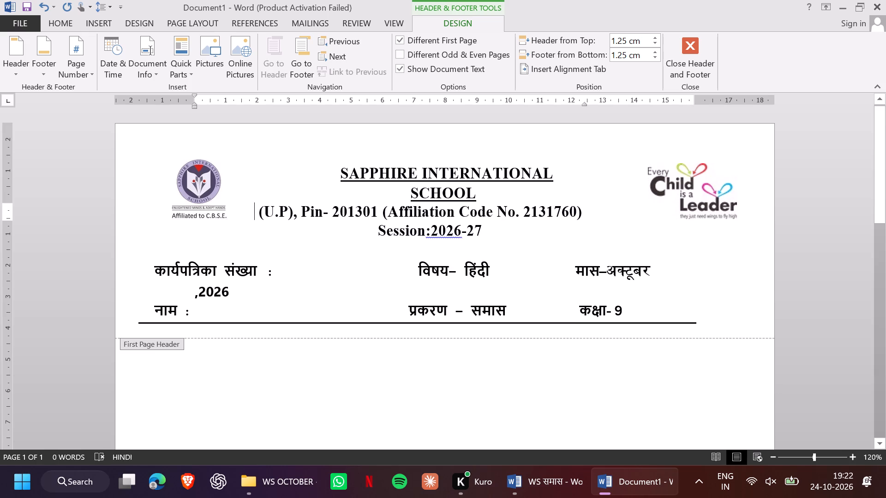
Remove the extra spaces before "विषय– हिंदी" so that "मास–अक्टूबर ,2026" fits on the same line.
click(415, 273)
key(BackSpace)
key(BackSpace)
key(BackSpace)
key(BackSpace)
key(BackSpace)
key(BackSpace)
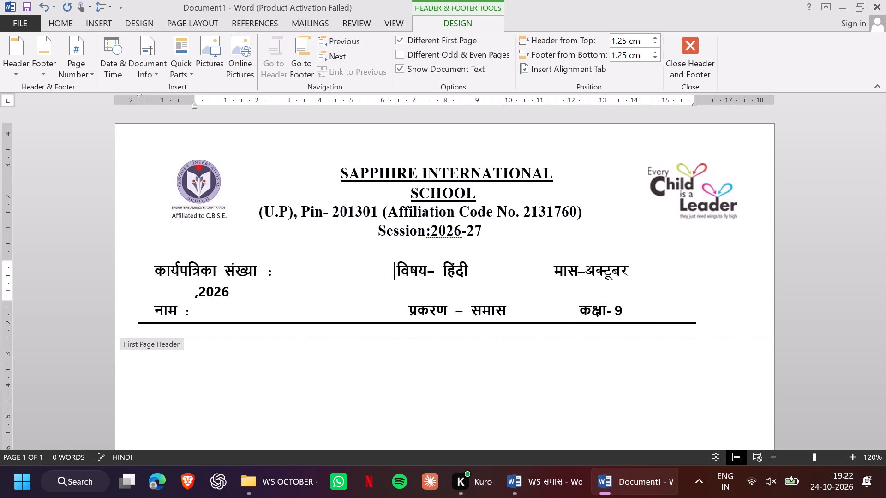
key(BackSpace)
key(BackSpace)
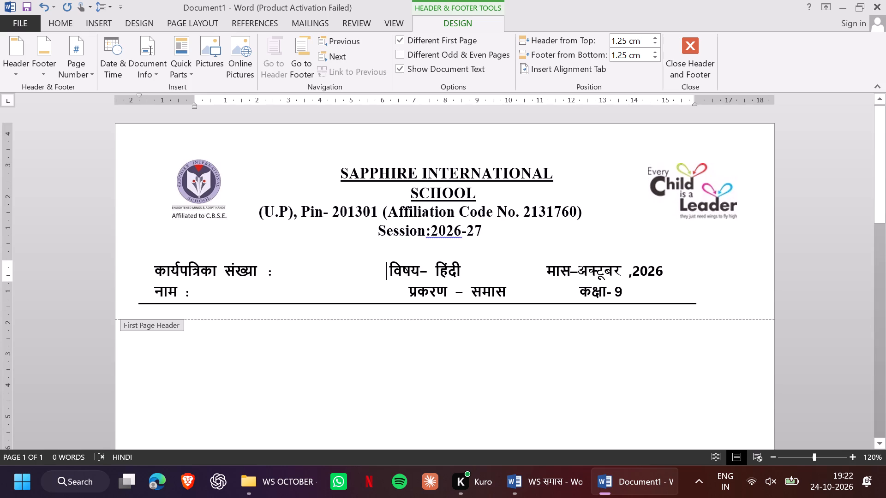
Remove the extra spaces before "प्रकरण – समास" so "कक्षा- 9" lines up beneath "मास–अक्टूबर", and return to the document body.
click(416, 293)
key(Left)
key(BackSpace)
key(BackSpace)
key(BackSpace)
key(BackSpace)
key(BackSpace)
key(BackSpace)
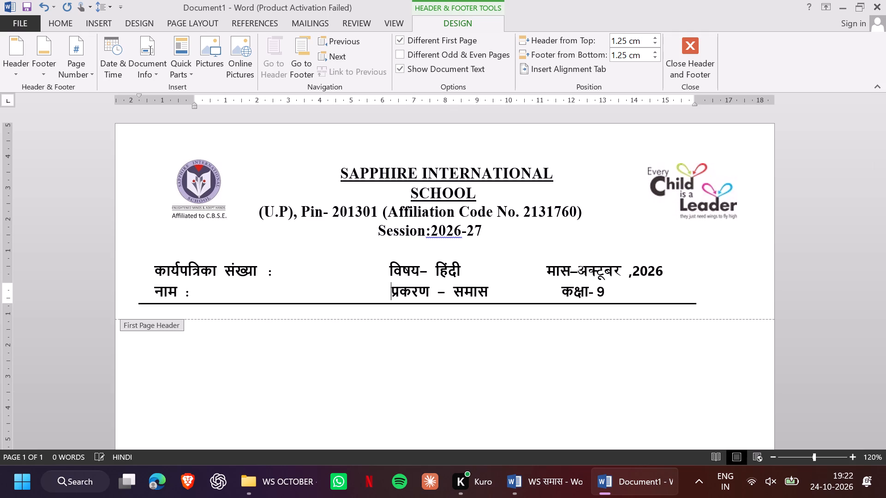
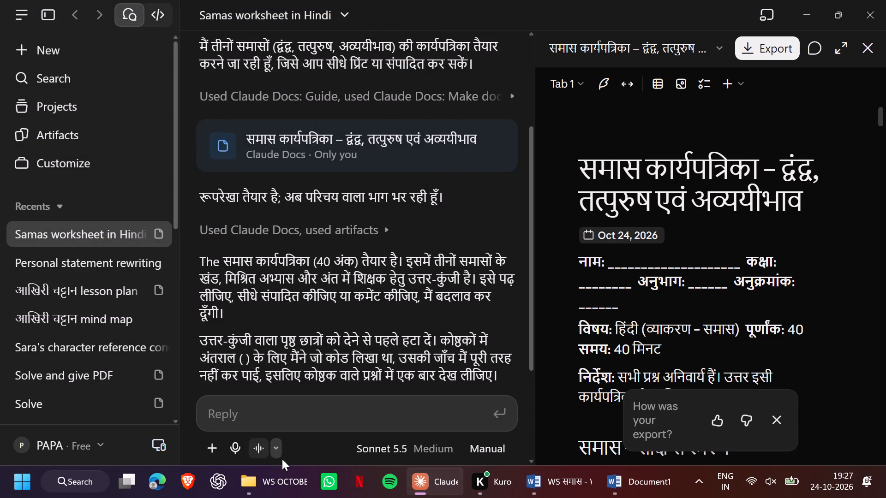
Switch to the WS OCTOBER folder, open the exported समास कार्यपत्रिका document in Word and enable editing.
click(286, 481)
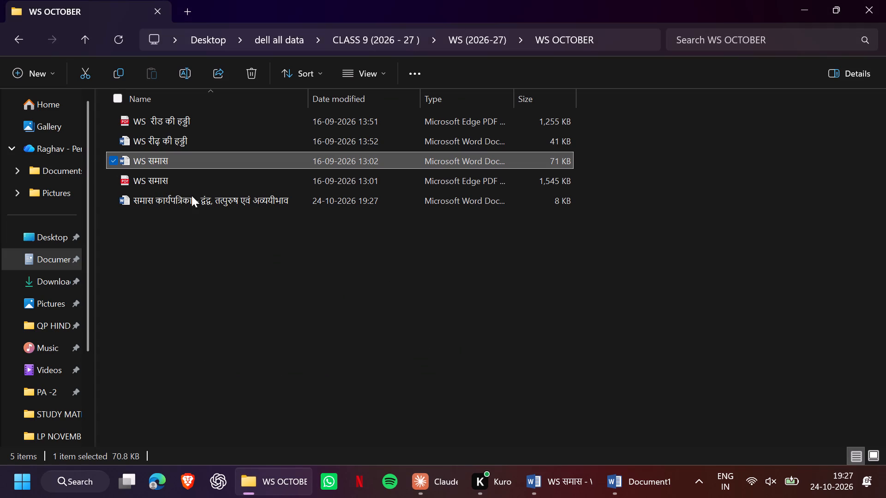
double_click(191, 192)
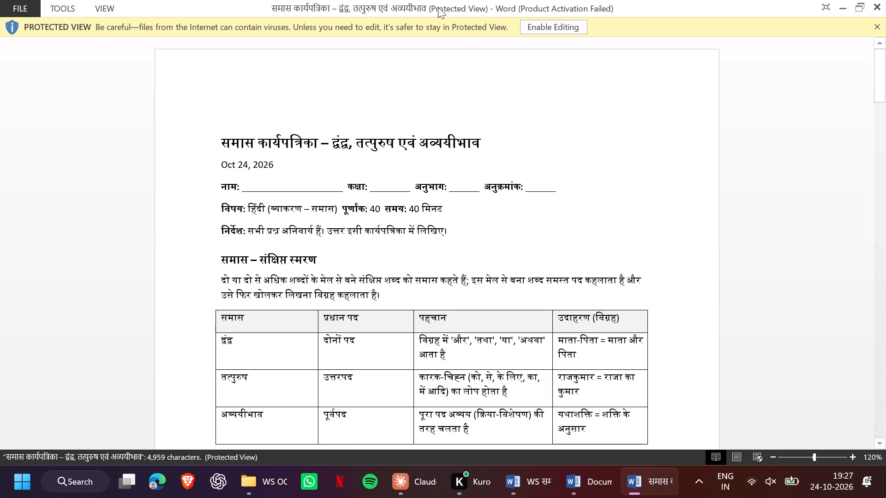
click(566, 30)
Review the whole exported worksheet, from the समास summary table through the exercise sections to the answer key.
scroll(509, 254, down, 2)
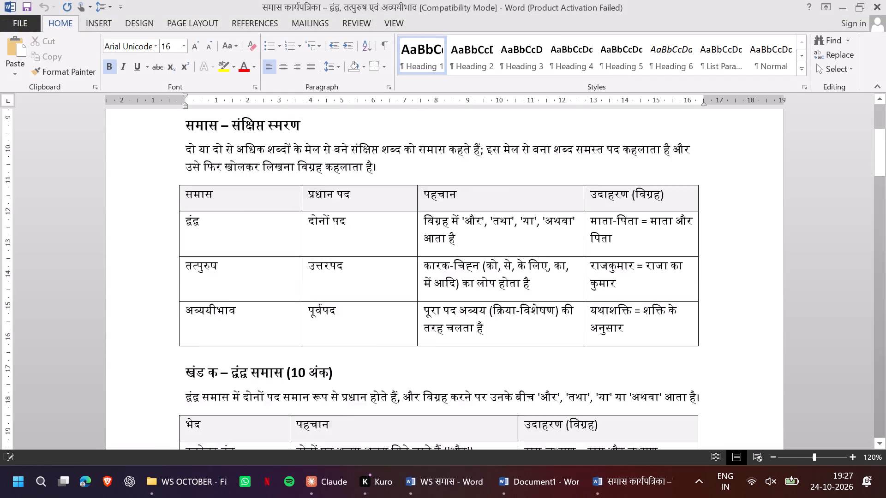
scroll(509, 254, down, 1)
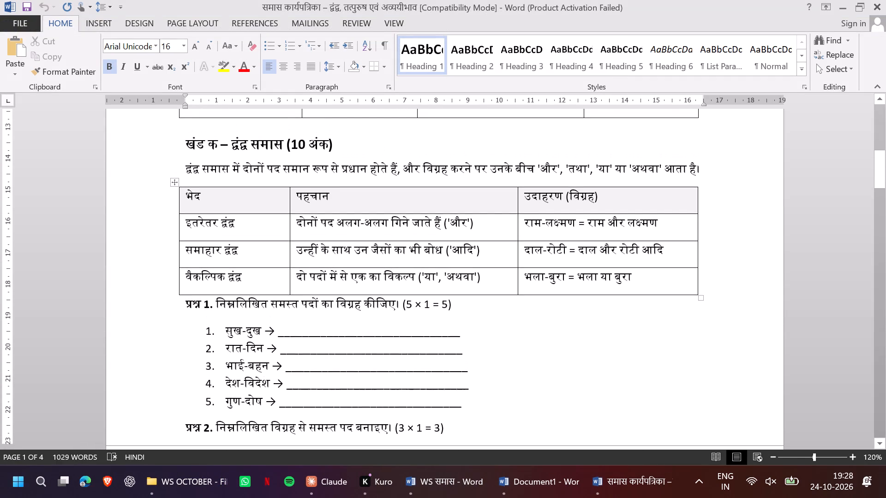
scroll(509, 254, down, 2)
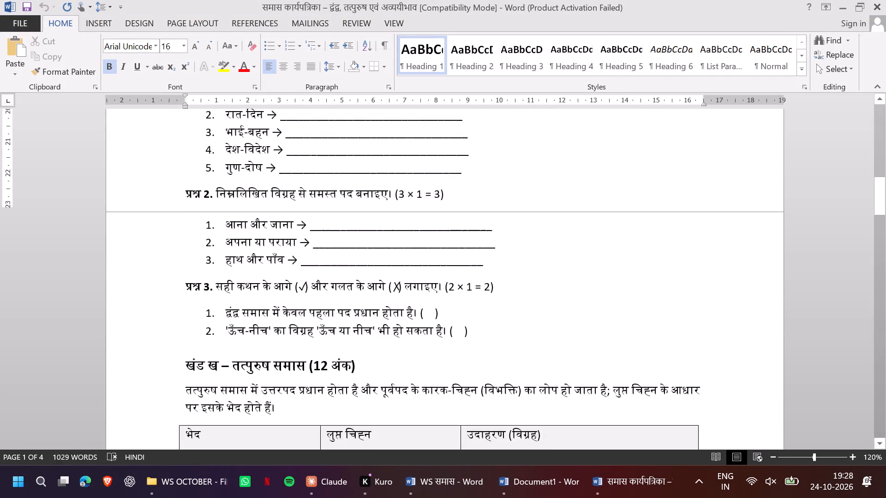
scroll(509, 254, down, 4)
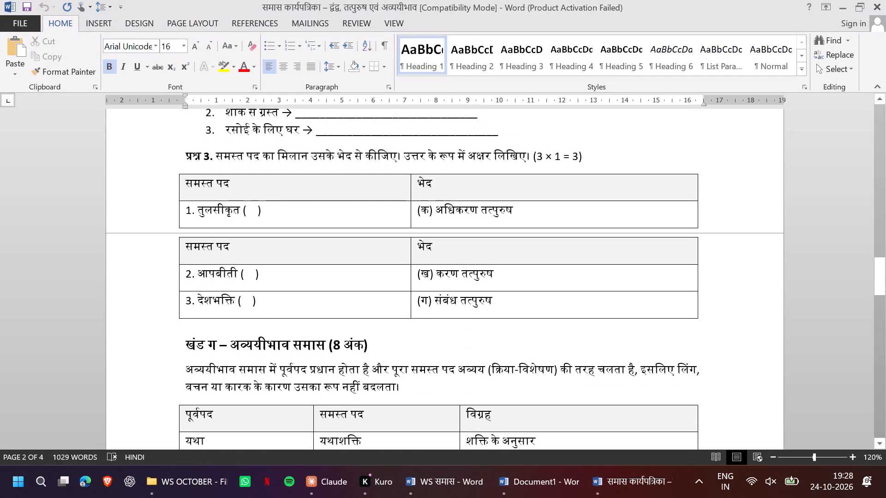
scroll(509, 254, down, 5)
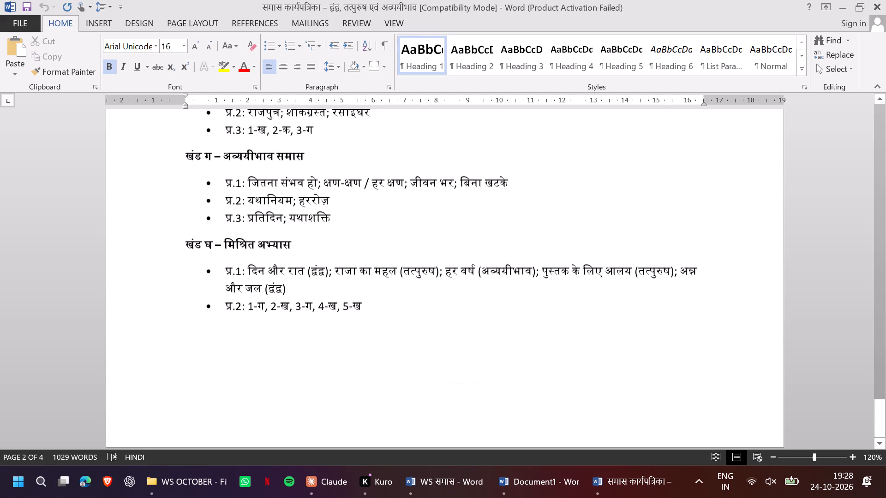
scroll(509, 254, down, 1)
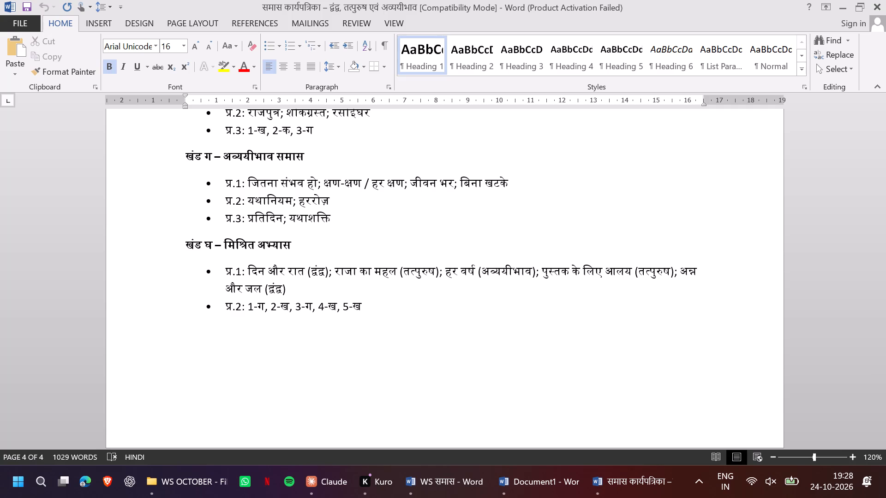
scroll(293, 290, up, 3)
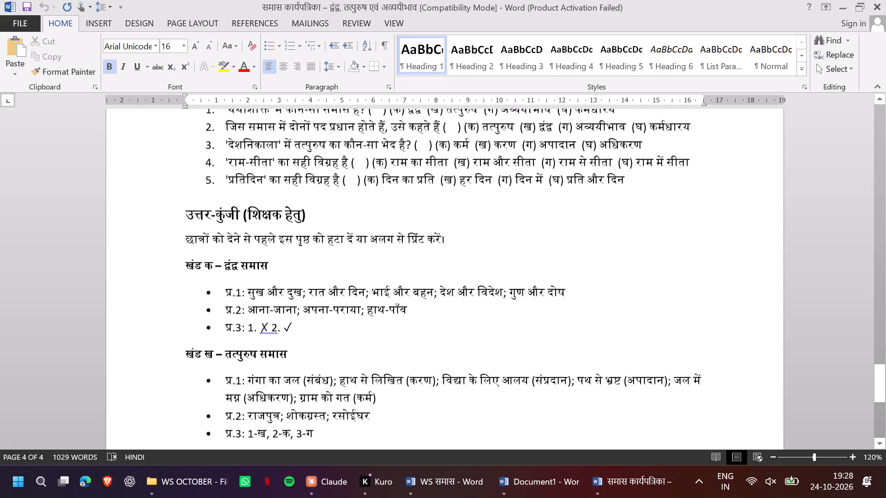
scroll(293, 290, up, 4)
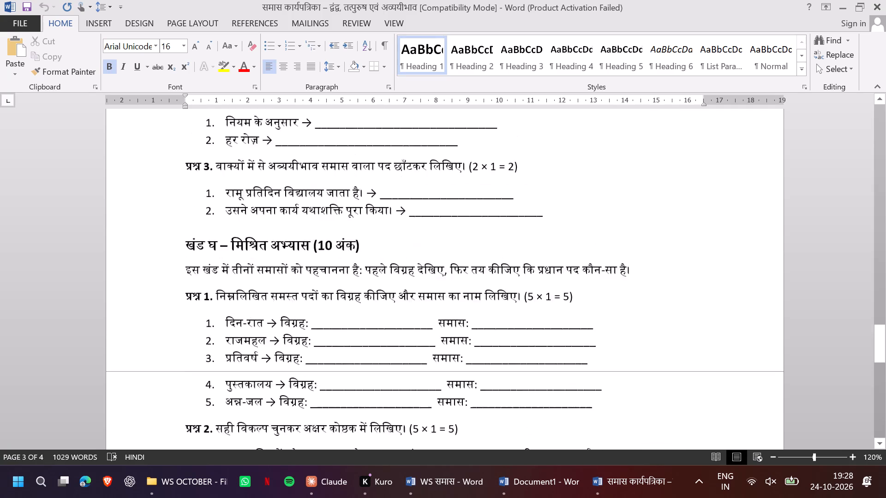
scroll(293, 290, up, 8)
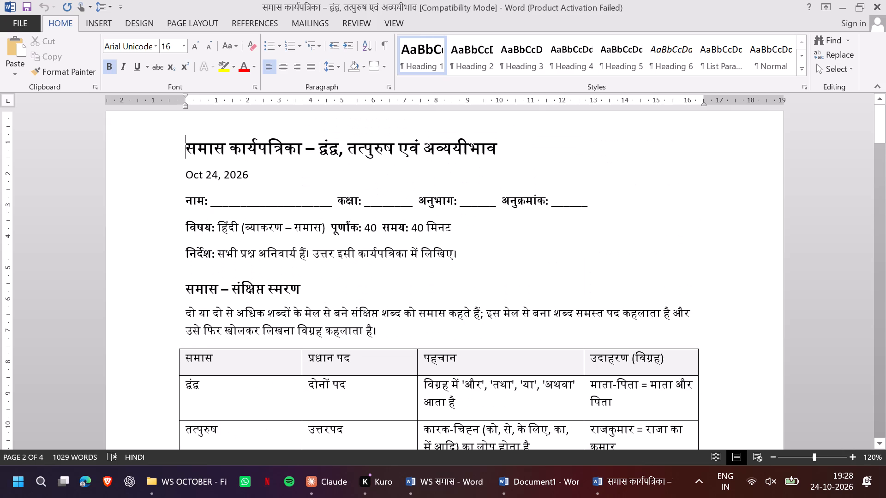
scroll(293, 290, up, 1)
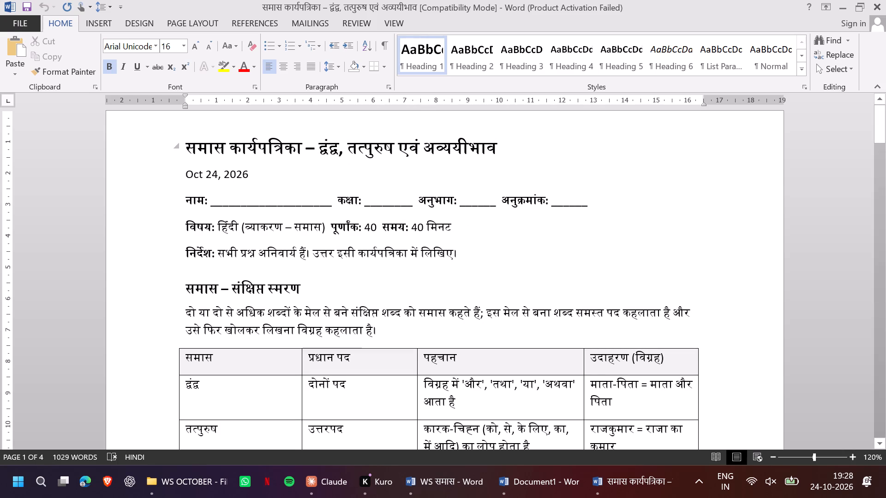
Delete the date, the नाम/कक्षा line and the विषय/पूर्णांक/समय line beneath the समास कार्यपत्रिका title.
drag(186, 175, 421, 238)
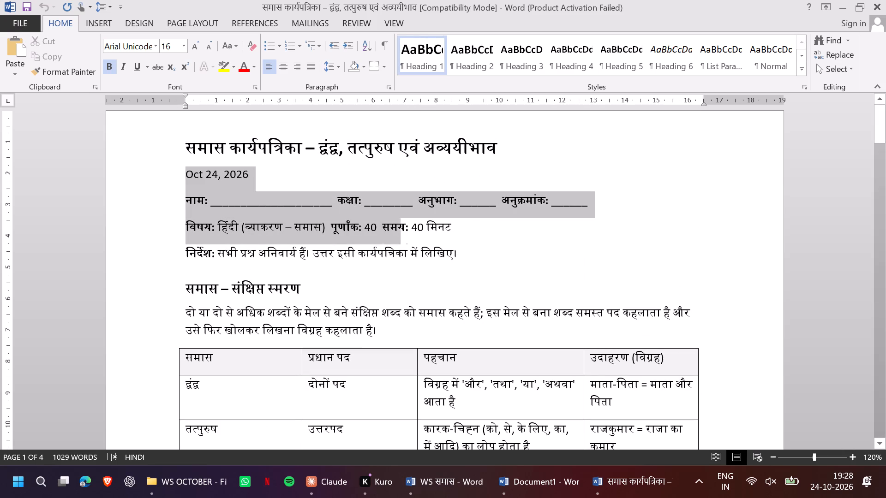
drag(421, 238, 477, 235)
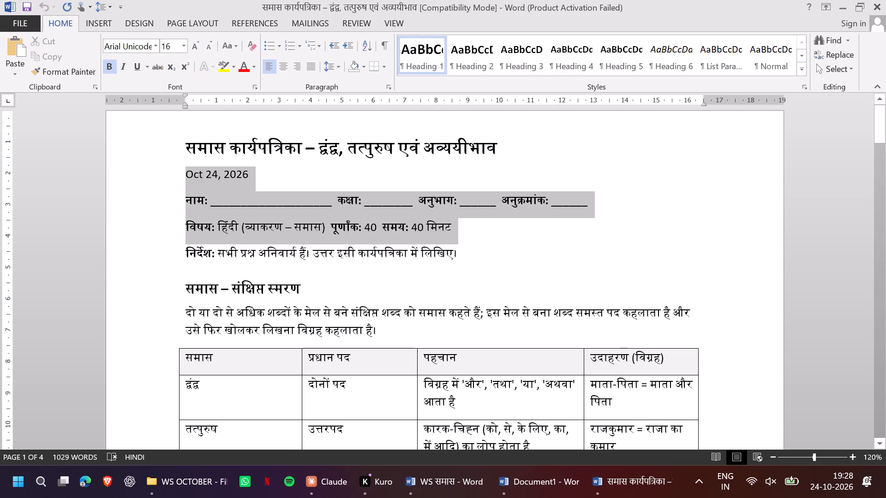
drag(477, 235, 479, 232)
key(BackSpace)
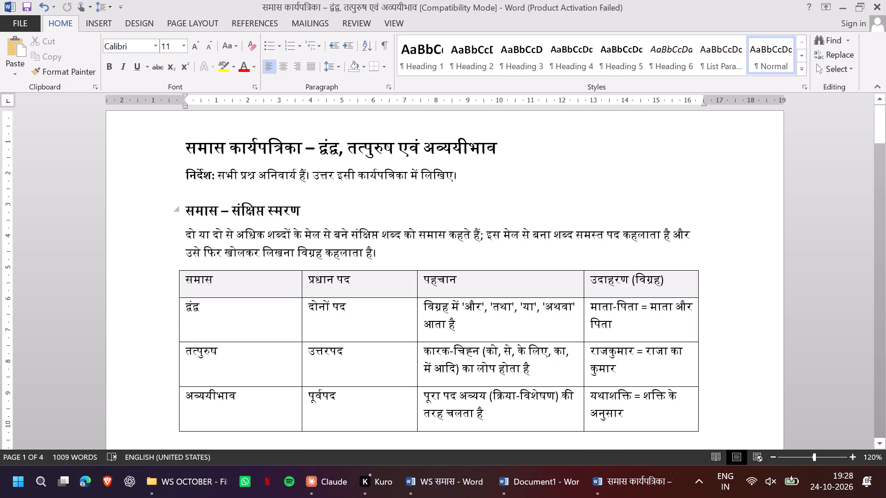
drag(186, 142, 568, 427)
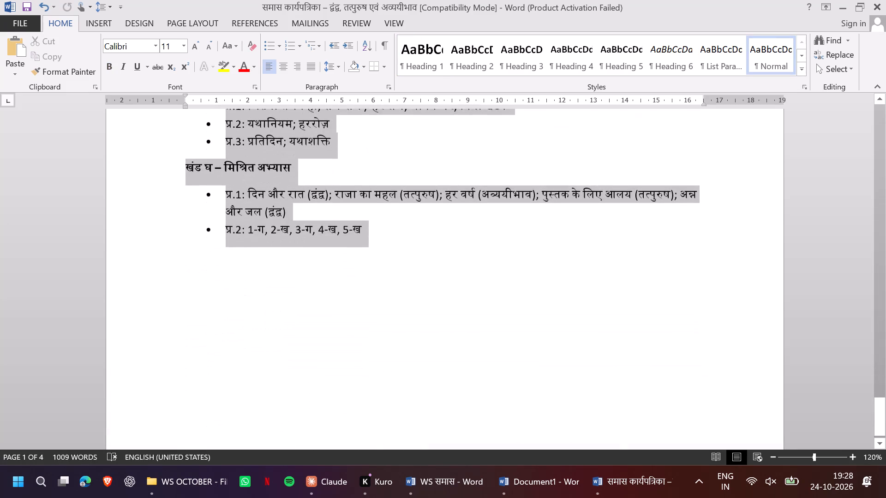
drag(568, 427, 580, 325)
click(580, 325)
Switch to Document1 and cut its entire first-page school header, including both logos and the worksheet detail lines.
click(518, 479)
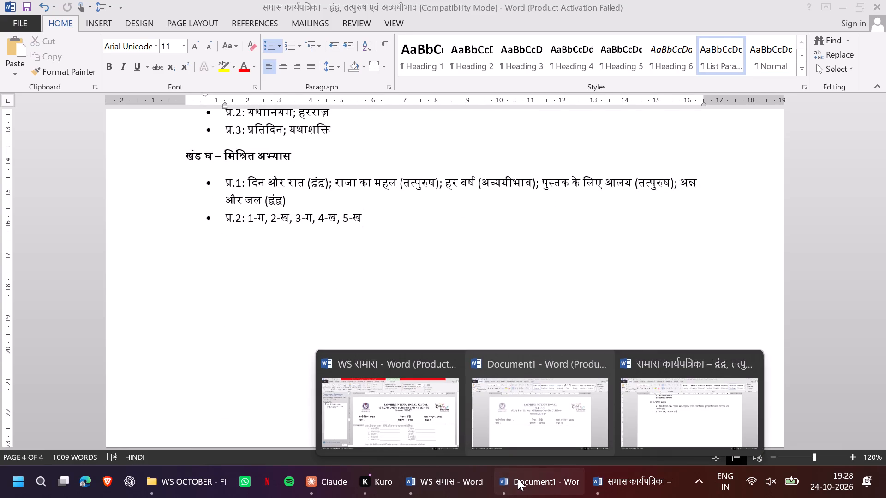
double_click(320, 176)
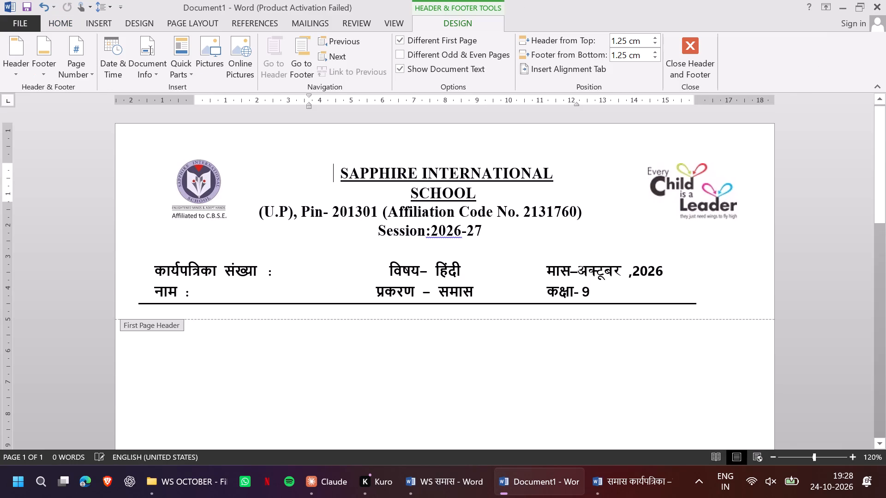
drag(247, 138, 649, 292)
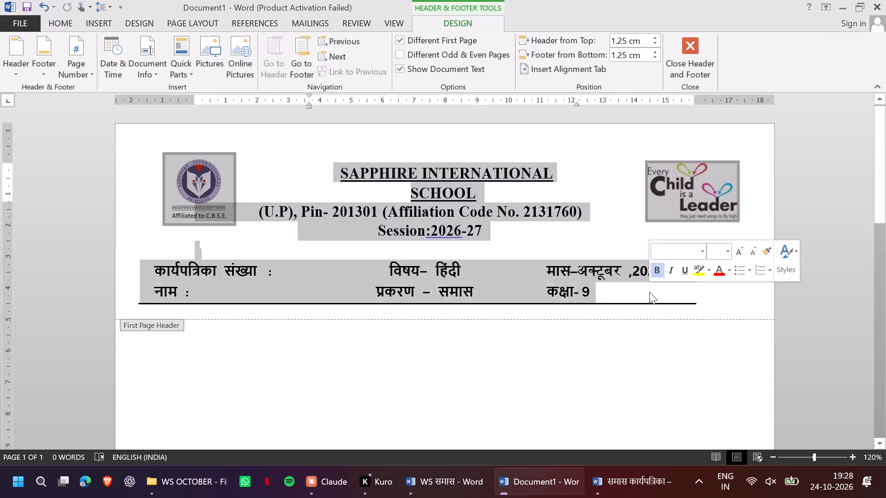
key(ctrl+x)
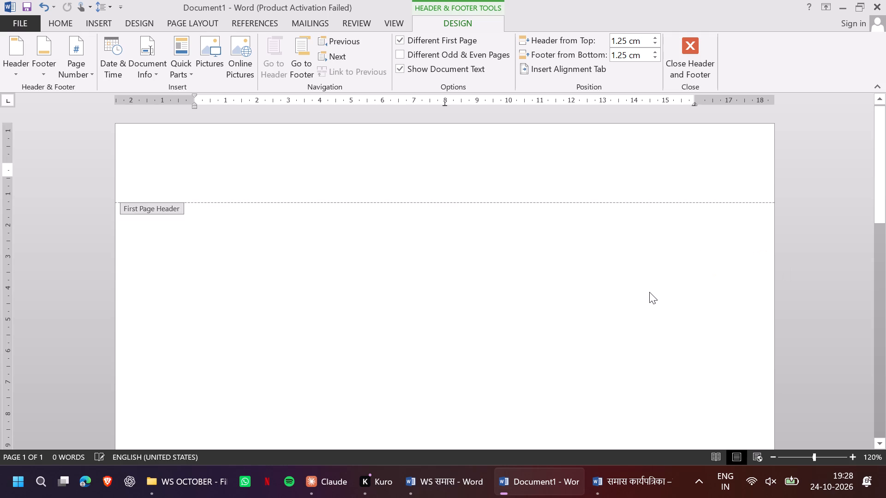
Close Document1 without saving its changes.
click(876, 9)
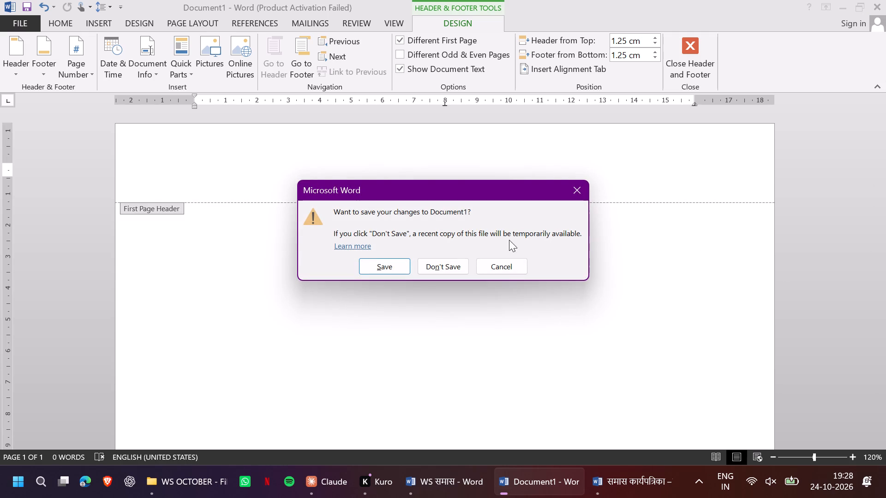
click(440, 272)
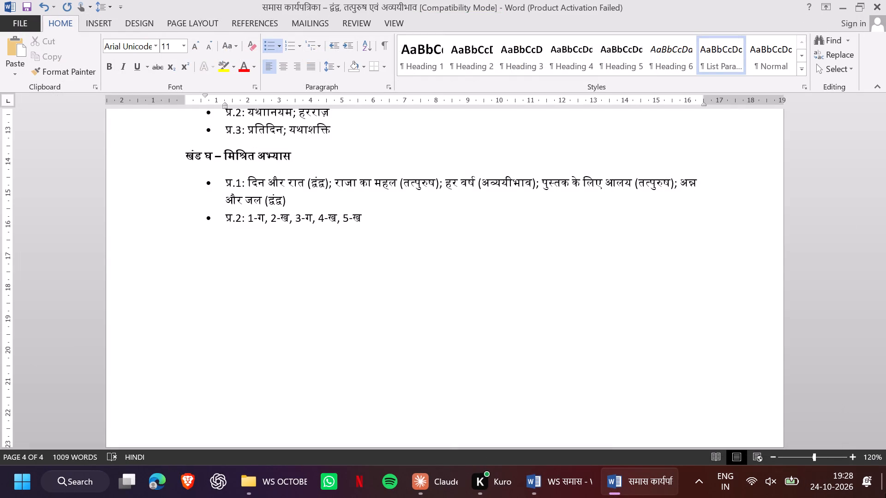
Return to the समास कार्यपत्रिका document, insert a Blank header and replace its placeholder with the cut school header.
click(622, 480)
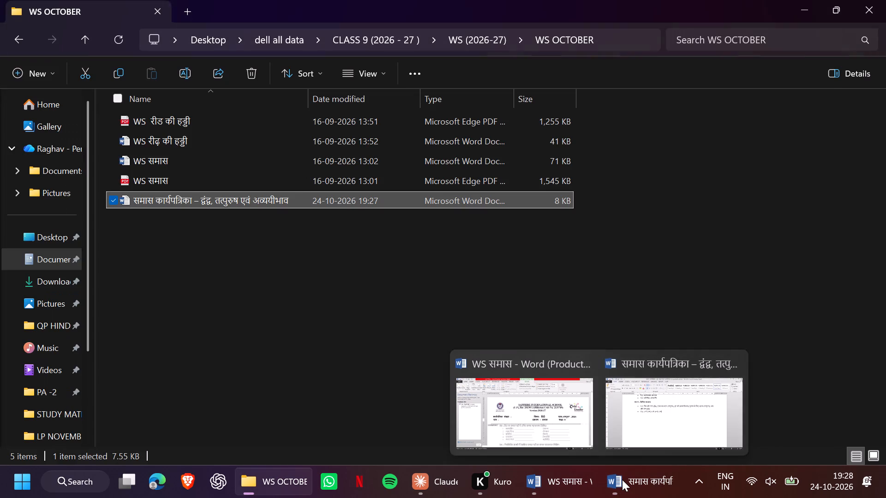
double_click(622, 480)
click(622, 480)
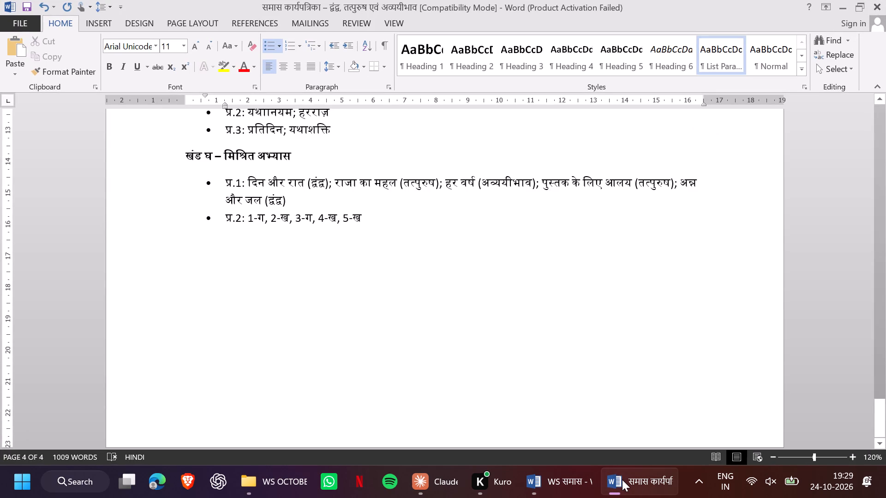
scroll(394, 351, up, 4)
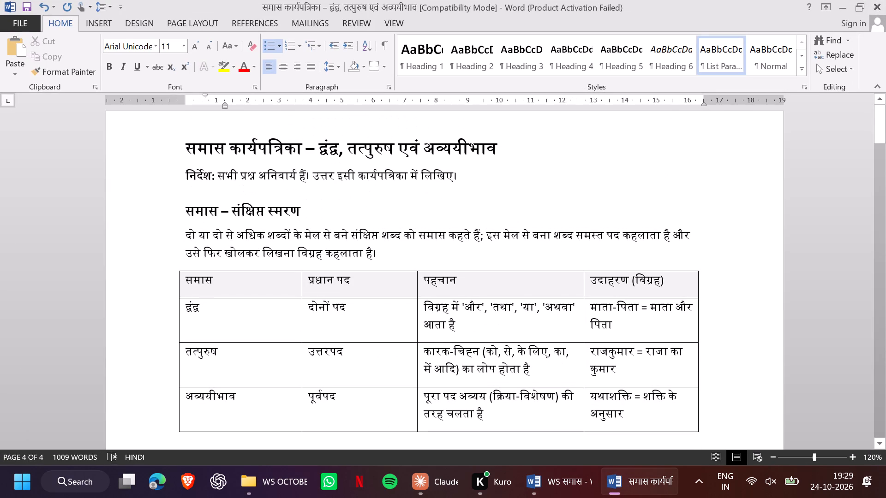
scroll(394, 351, up, 4)
click(205, 125)
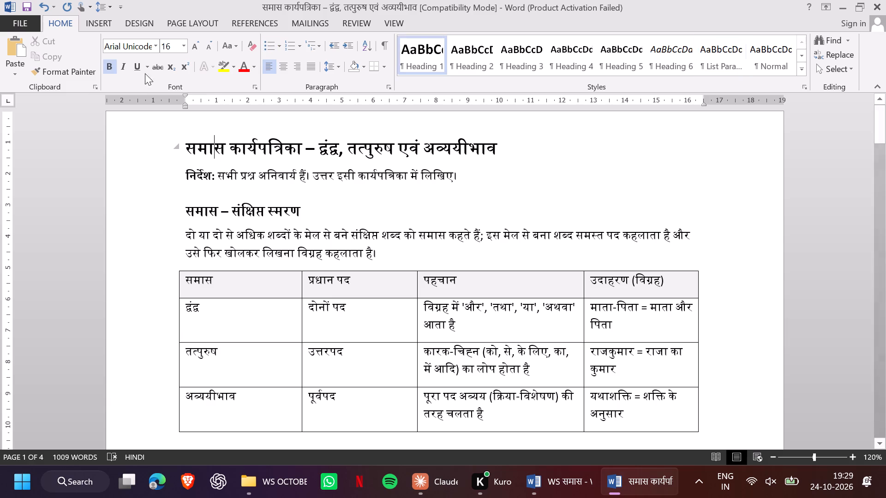
click(185, 149)
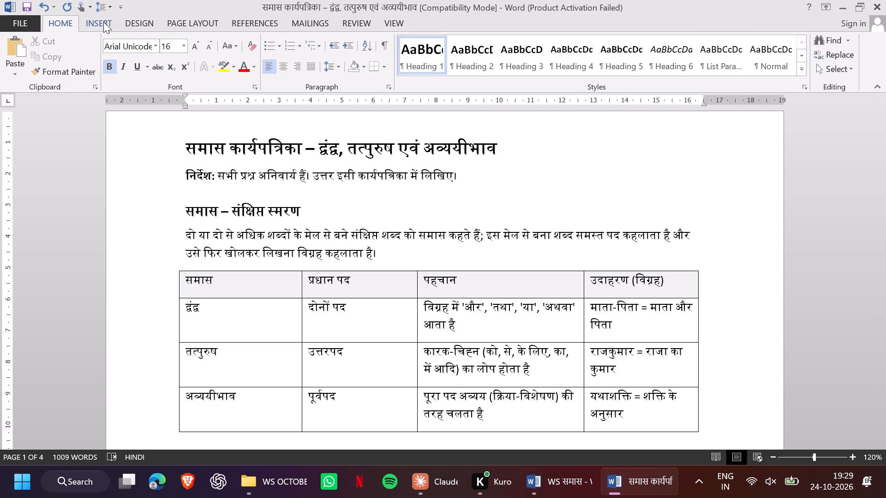
click(103, 22)
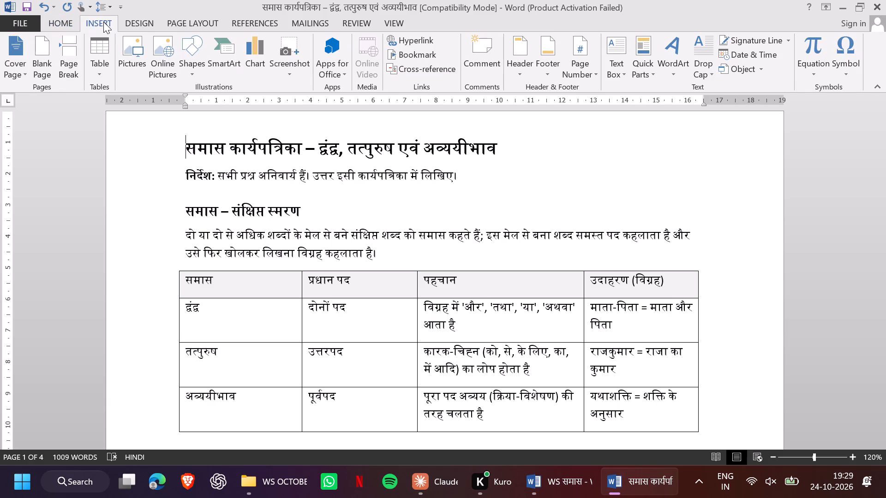
click(519, 54)
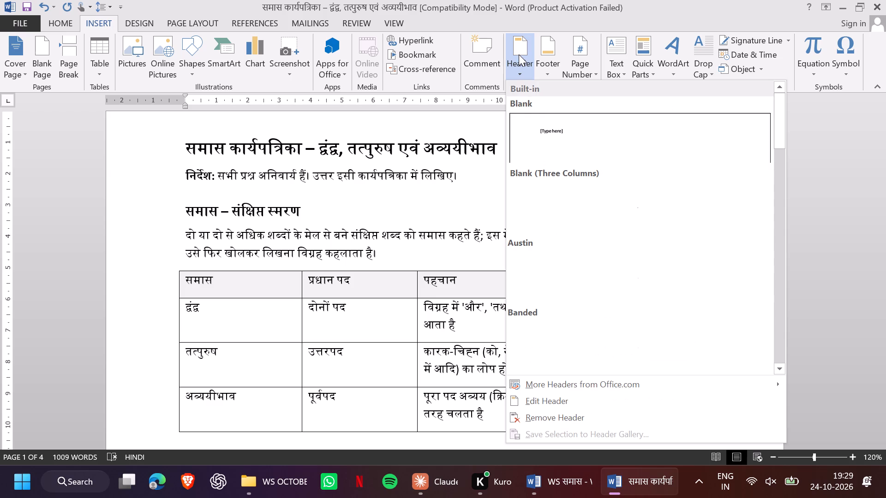
click(558, 147)
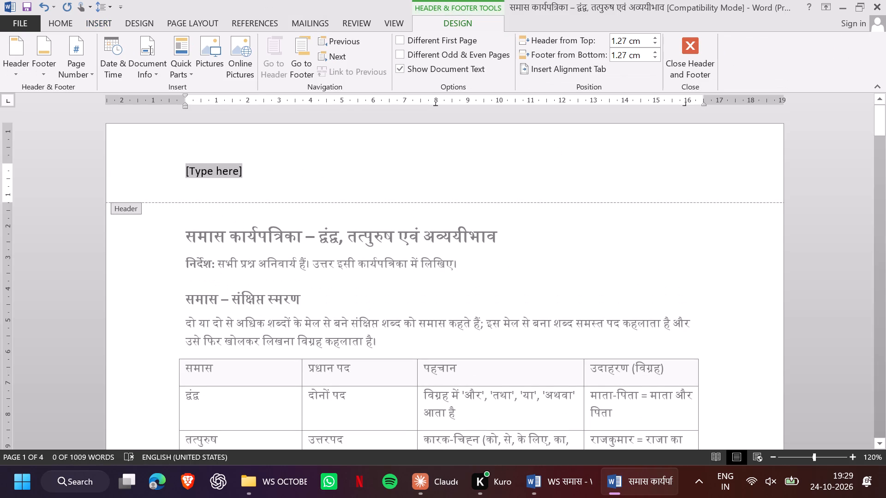
key(BackSpace)
key(ctrl+v)
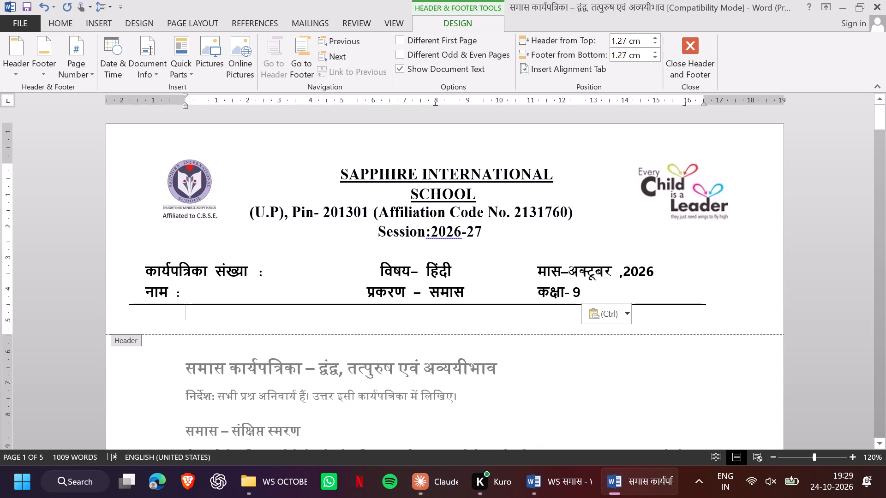
Adjust the spacing before SAPPHIRE INTERNATIONAL SCHOOL so the name fits on one line, centred between the two logos.
click(341, 180)
key(BackSpace)
key(BackSpace)
key(BackSpace)
key(BackSpace)
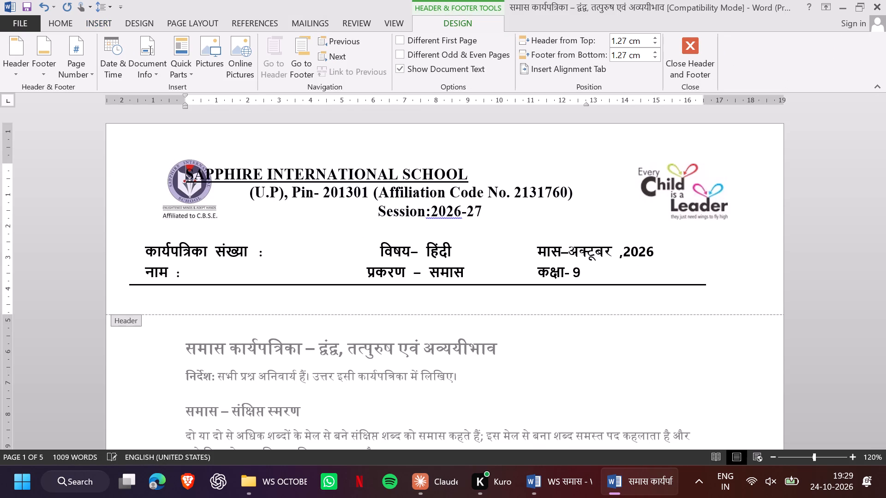
key(space)
key(space)
key(space)
key(space)
key(space)
key(space)
key(space)
key(space)
key(space)
key(space)
key(space)
key(space)
key(space)
key(space)
key(space)
key(space)
key(space)
key(space)
key(space)
key(space)
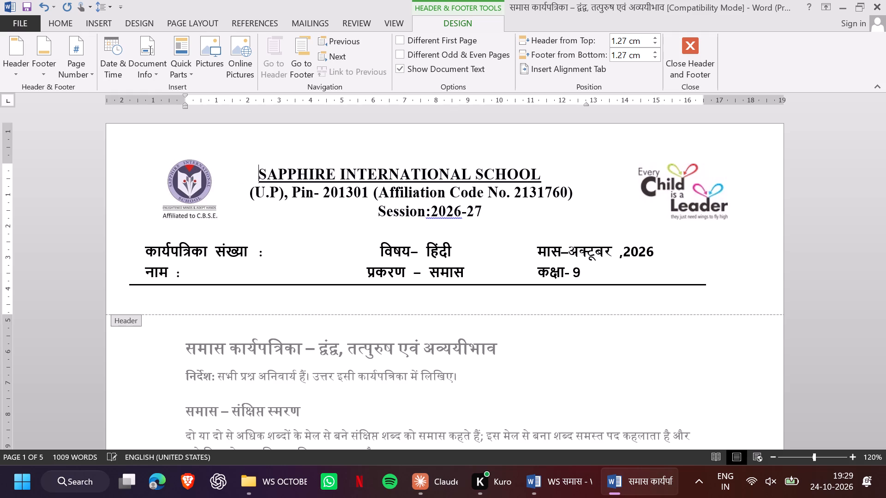
key(space)
key(space)
key(space)
key(space)
key(space)
key(space)
key(space)
key(space)
key(space)
key(space)
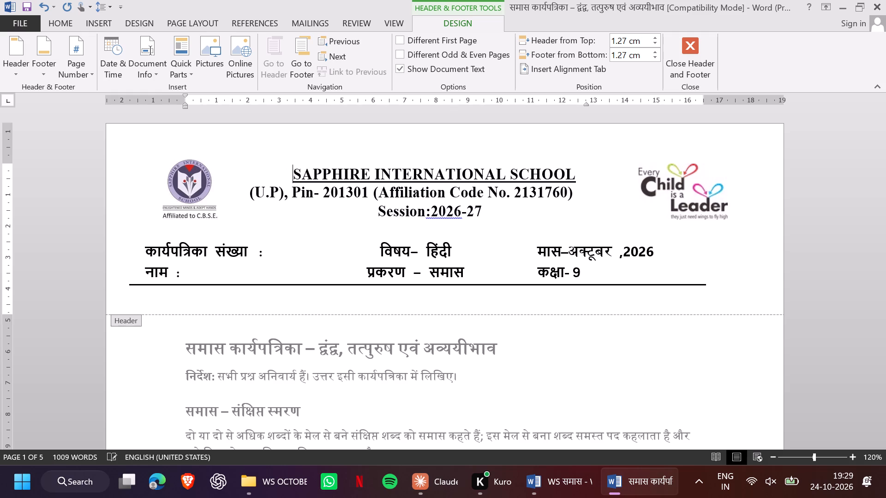
Add spaces before the affiliation code line to centre it under the school name while keeping it on one line.
click(249, 190)
key(space)
key(space)
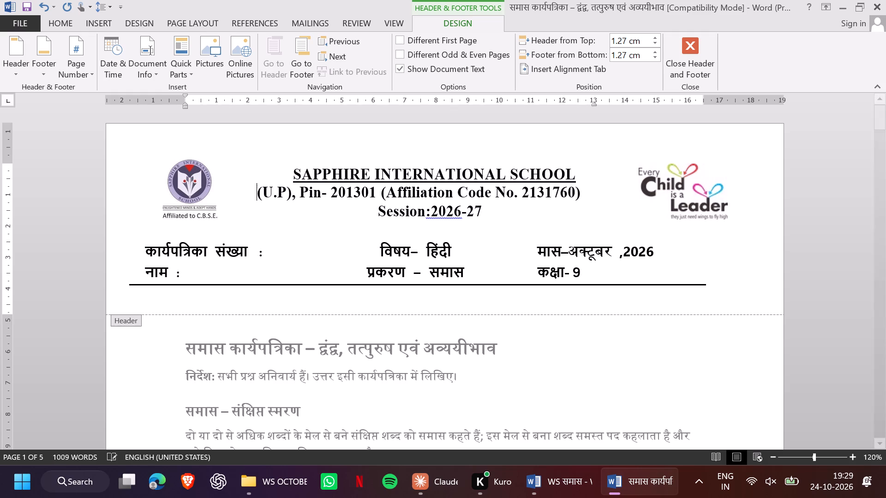
key(space)
key(space)
key(space)
key(space)
key(space)
key(space)
key(BackSpace)
key(BackSpace)
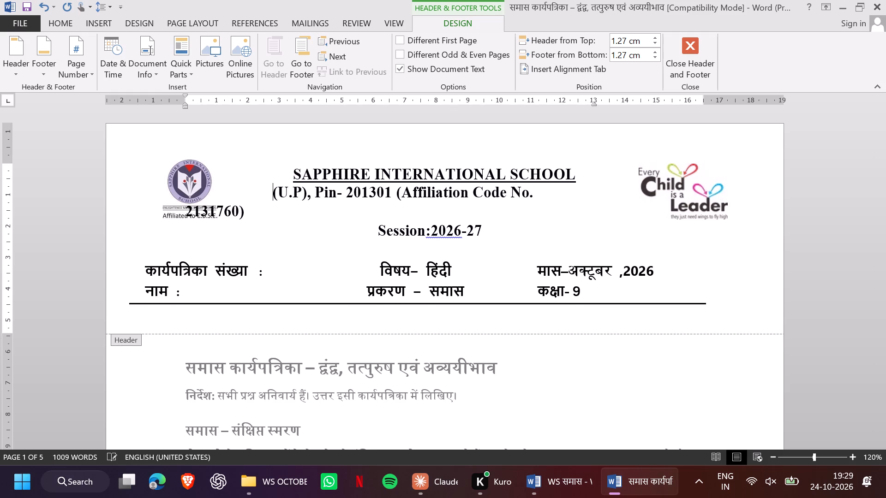
key(BackSpace)
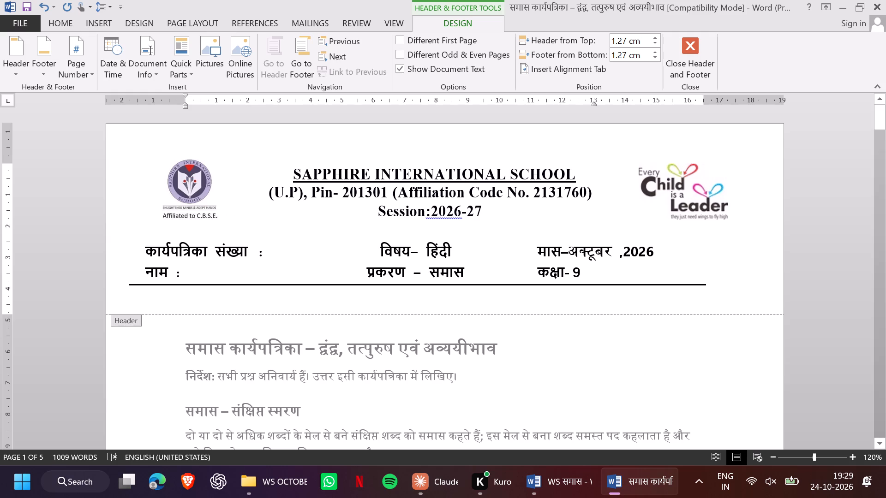
Shift the मास–अक्टूबर ,2026 entry further right in the header with extra spaces, without wrapping its line.
click(540, 257)
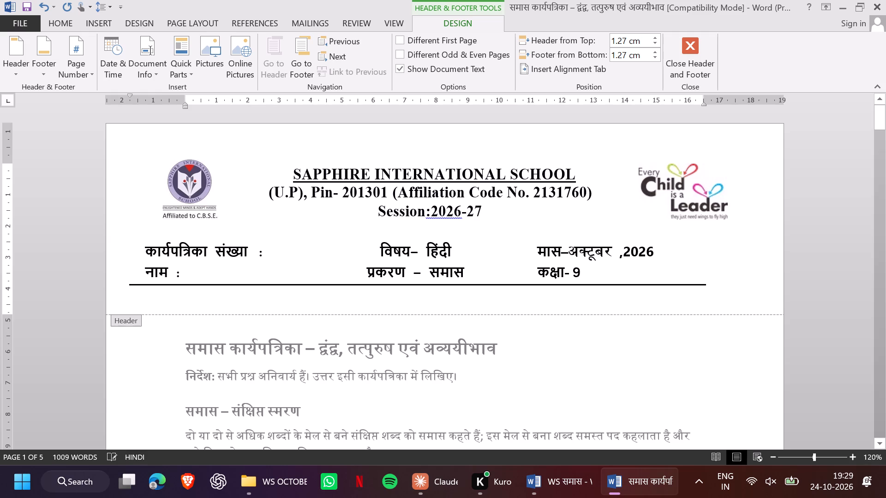
key(Left)
key(space)
key(space)
key(space)
key(space)
key(space)
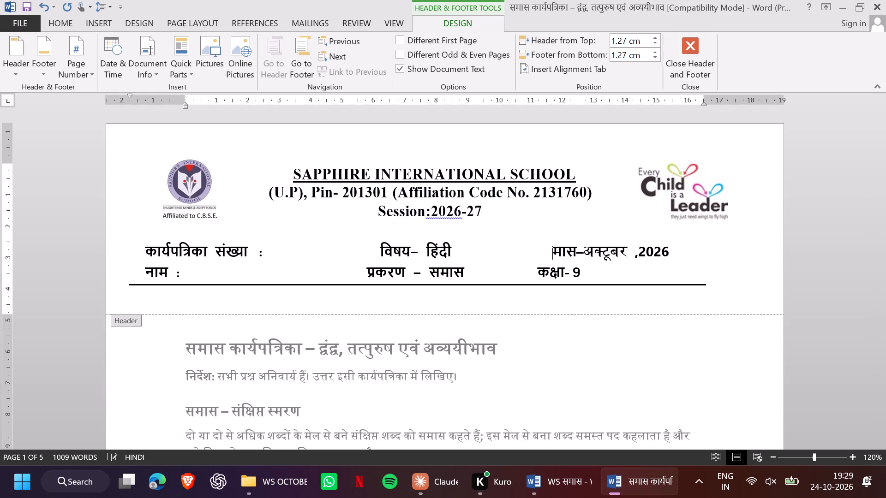
key(space)
key(space)
key(space)
key(BackSpace)
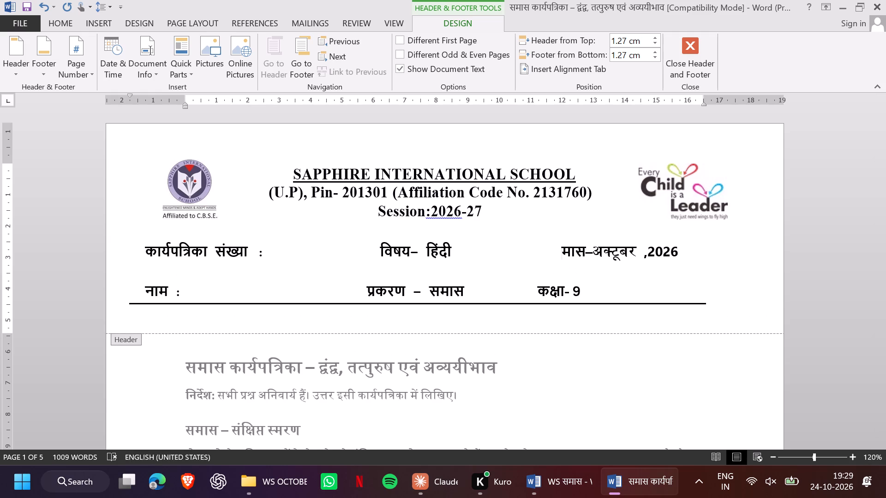
Shift the कक्षा- 9 entry right with spaces so it lines up under the मास entry.
click(535, 275)
key(space)
key(space)
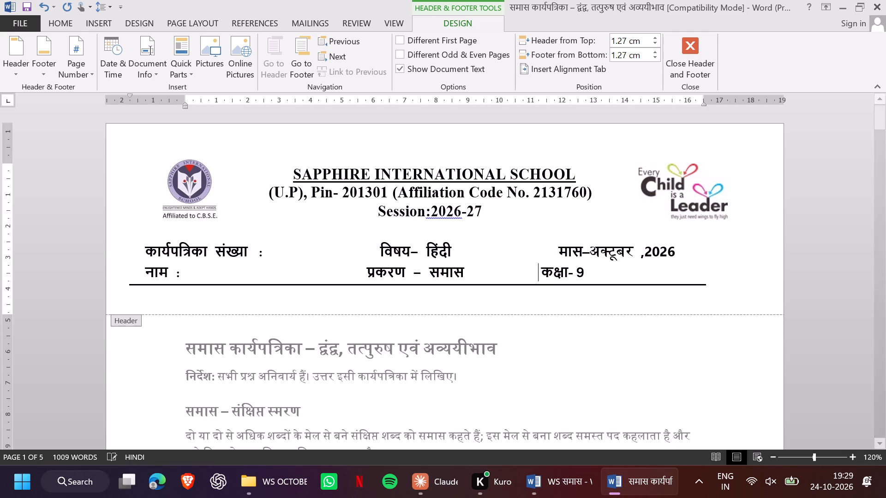
key(space)
key(space)
key(space)
key(space)
key(space)
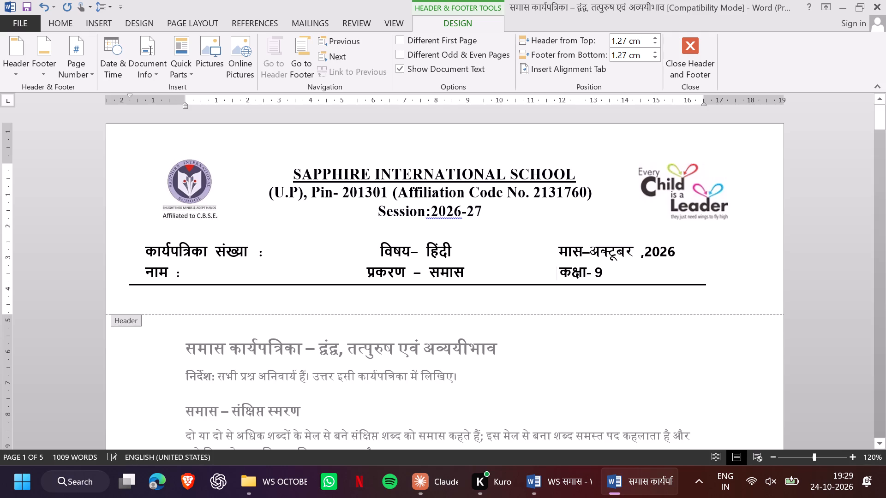
Nudge विषय– हिंदी and प्रकरण – समास to the right with spaces so the two entries line up.
click(377, 249)
key(space)
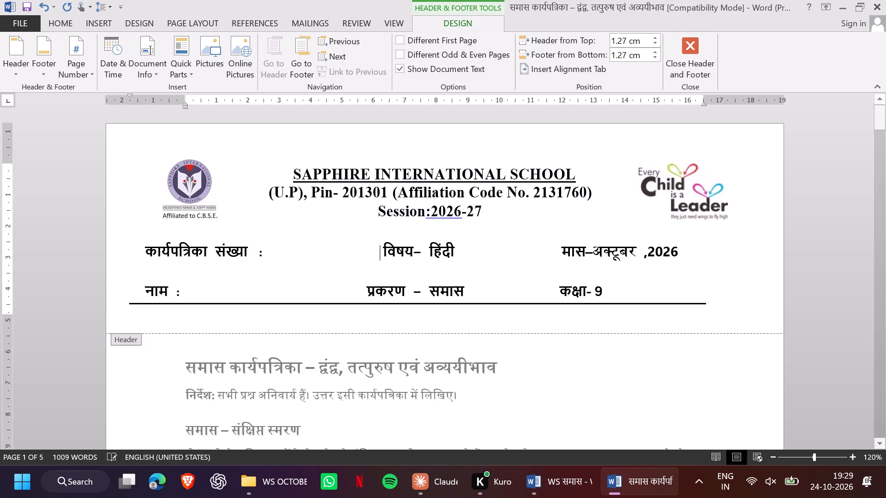
click(365, 293)
key(space)
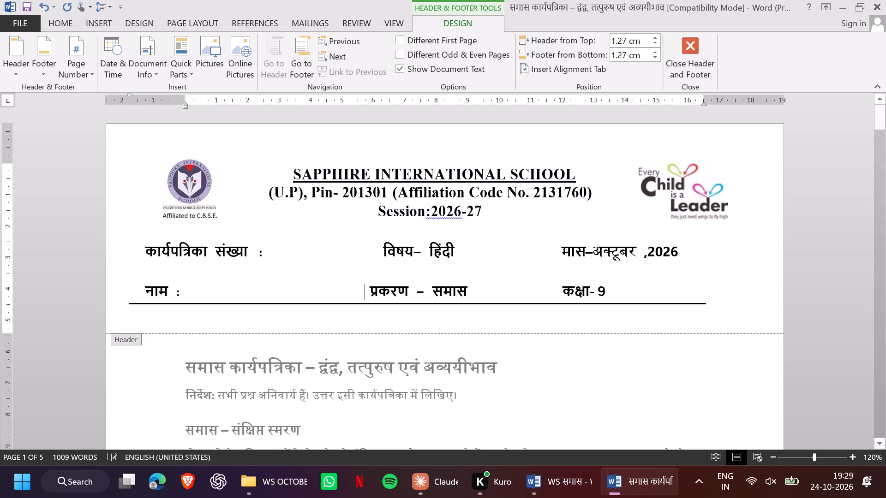
key(space)
key(space)
key(space)
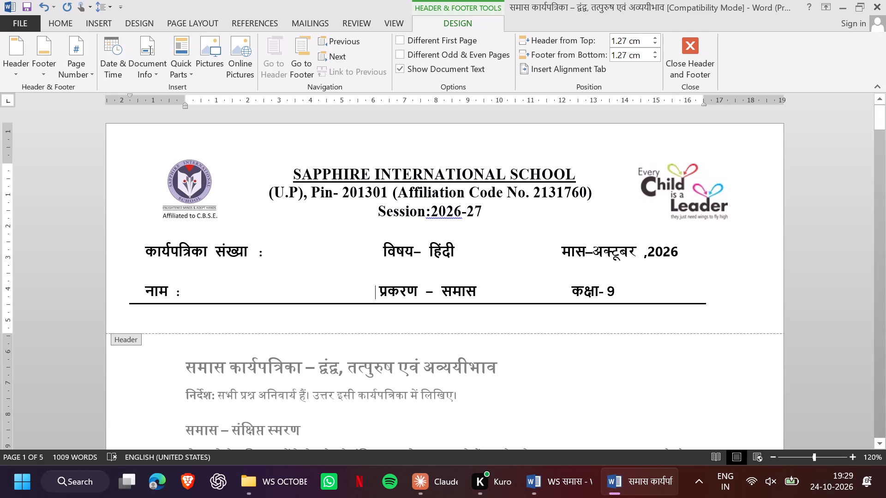
Remove surplus spaces before the मास and कक्षा entries to realign them and close the extra line gap.
click(563, 251)
key(BackSpace)
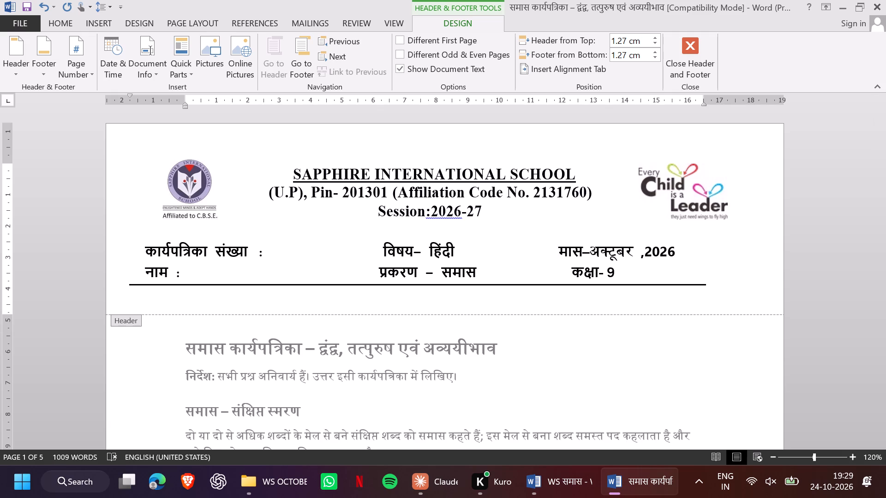
click(571, 274)
key(BackSpace)
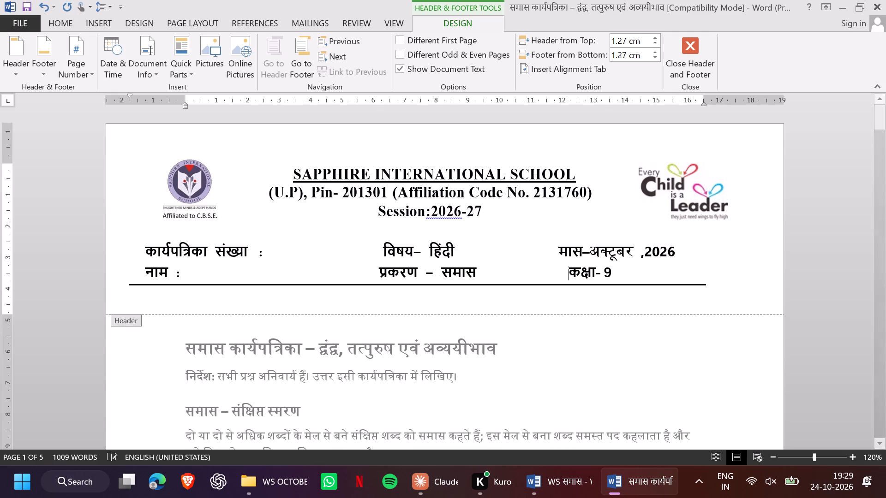
key(BackSpace)
key(BackSpace)
key(BackSpace)
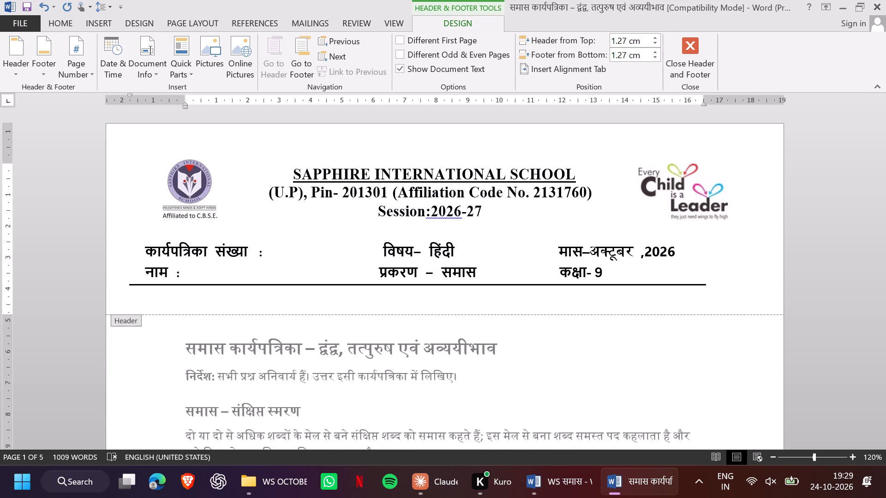
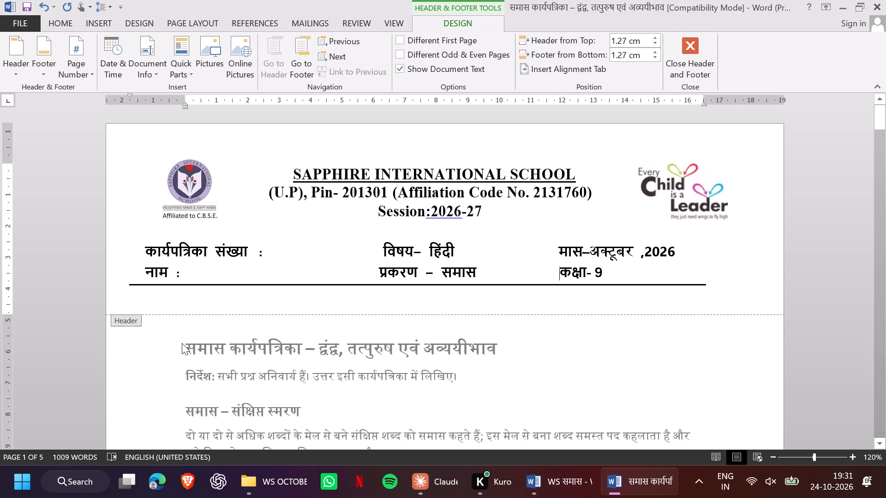
Leave header editing and return to the worksheet body at the समास कार्यपत्रिका title.
click(247, 368)
scroll(247, 368, down, 1)
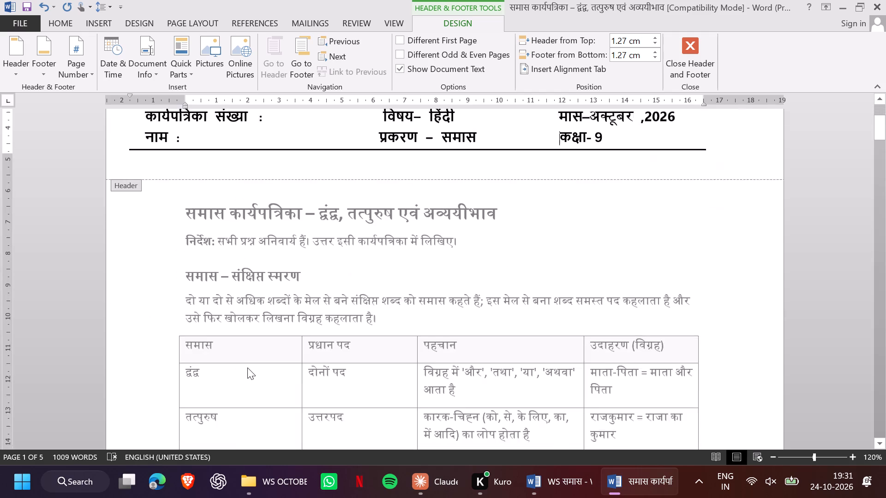
scroll(247, 368, down, 1)
double_click(193, 213)
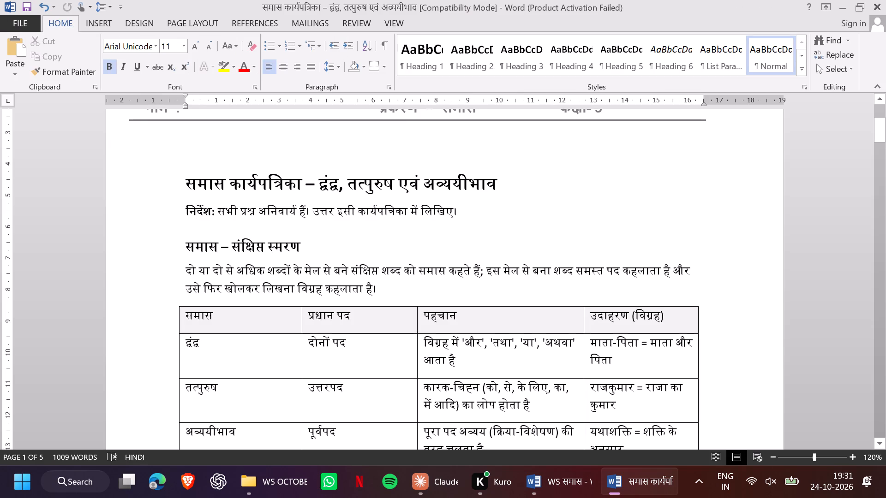
Review the layout of the समास tables and प्रश्न 1 on the worksheet's first page.
scroll(240, 298, down, 1)
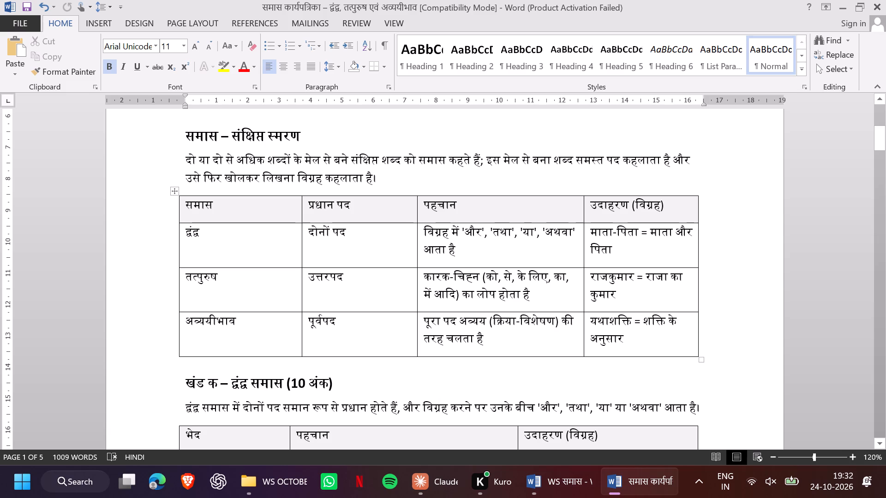
scroll(376, 334, left, 1)
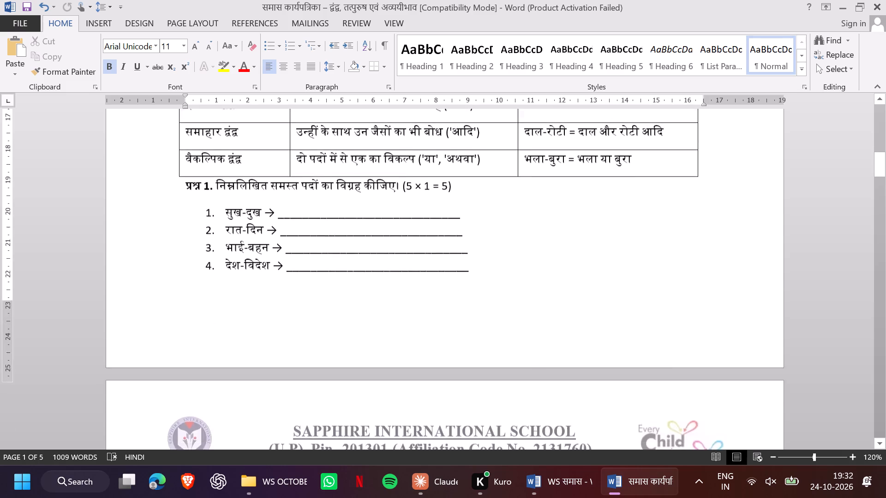
scroll(376, 334, left, 1)
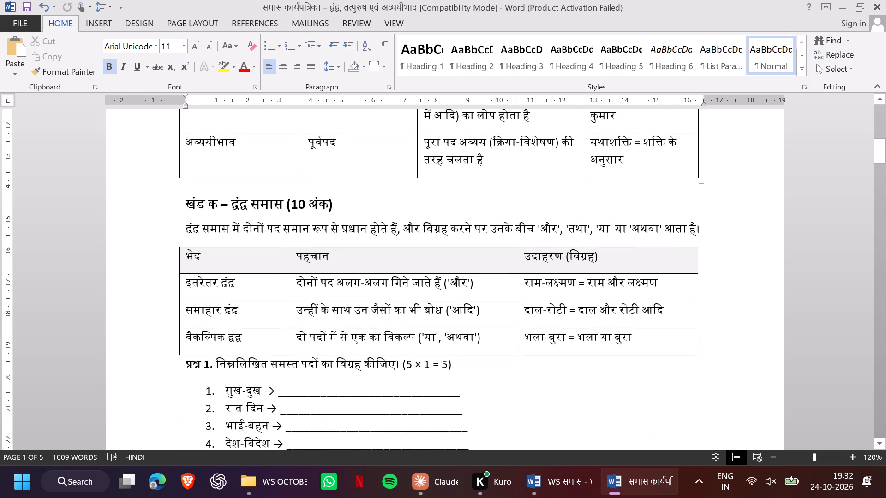
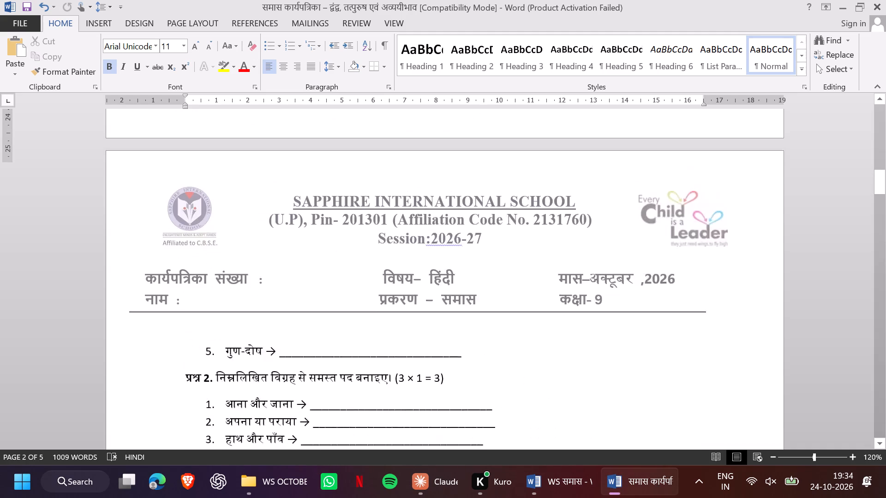
scroll(430, 387, up, 3)
scroll(430, 387, down, 1)
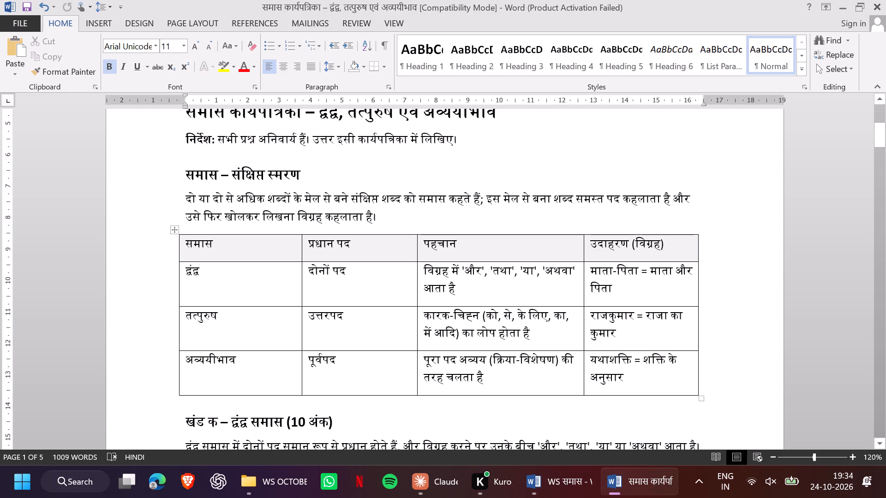
scroll(244, 326, down, 1)
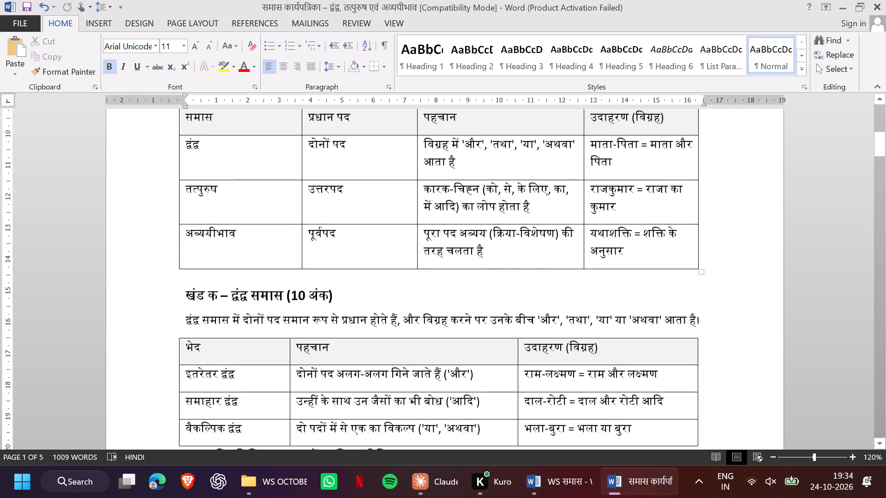
scroll(244, 326, down, 1)
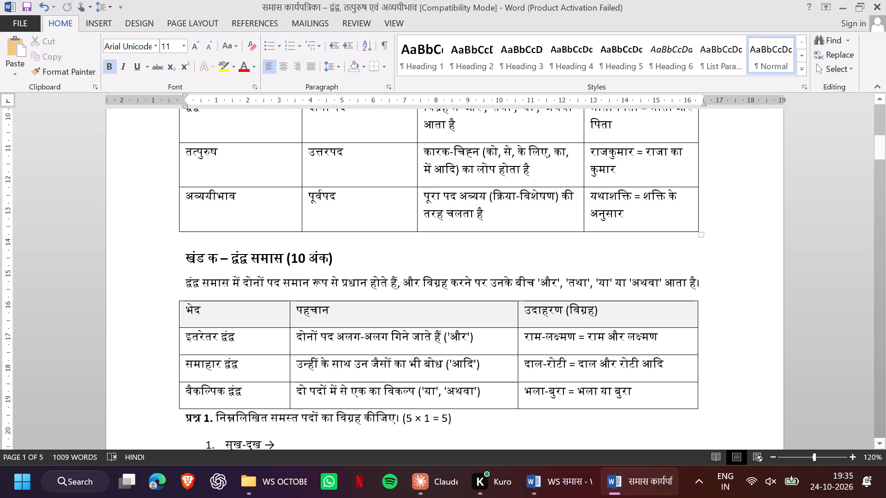
click(245, 337)
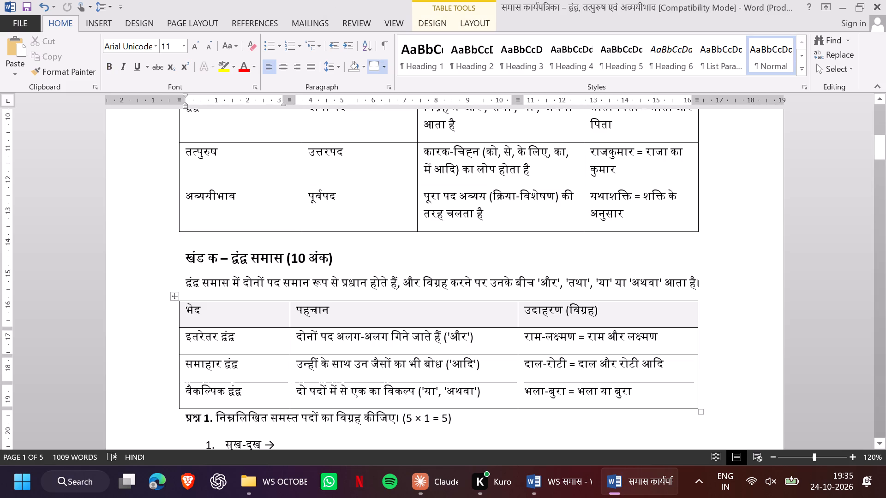
click(467, 338)
key(Right)
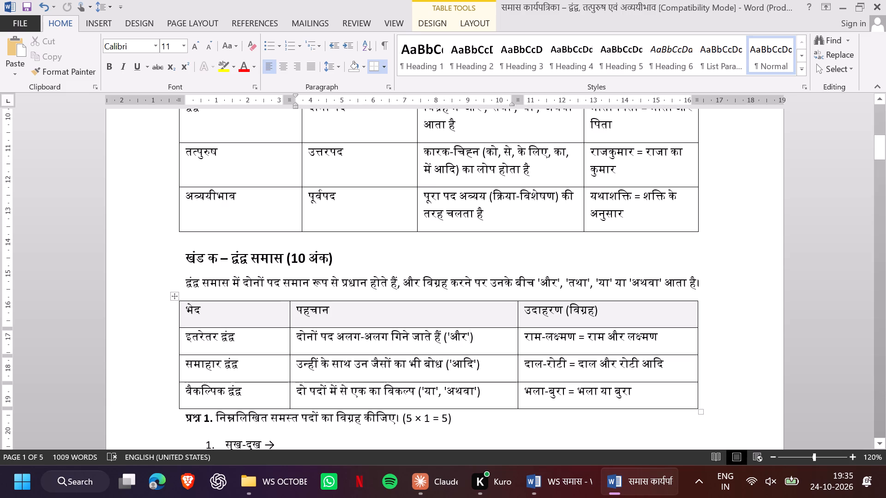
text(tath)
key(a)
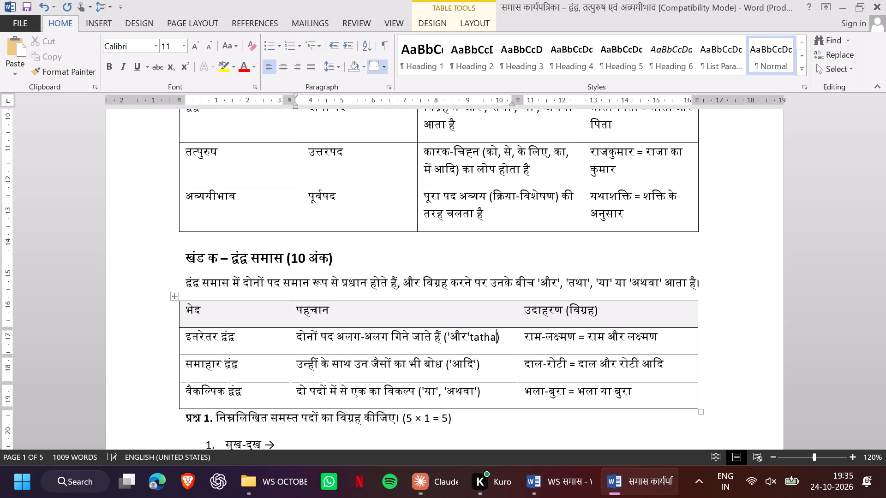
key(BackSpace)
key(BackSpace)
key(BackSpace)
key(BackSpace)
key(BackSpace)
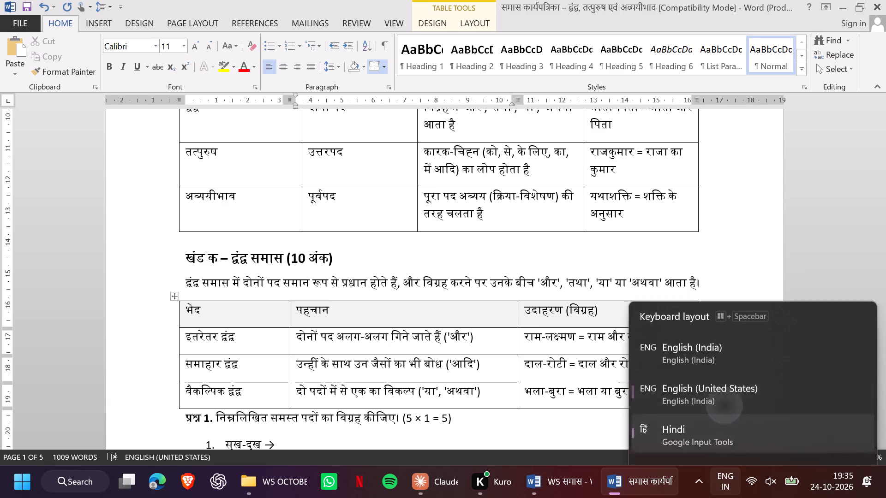
Using Hindi input, add 'तथा' in single quotes after 'और' in the इतरेतर द्वंद्व row, separated by a space.
text(tatha)
key(space)
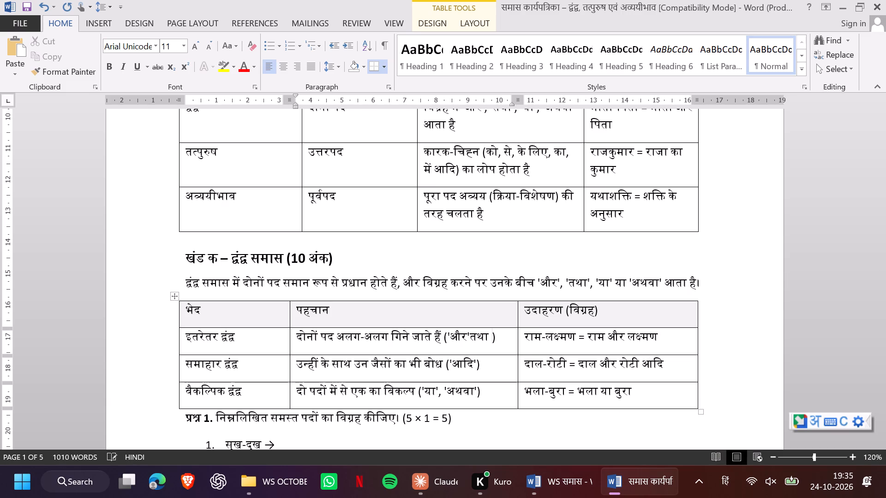
key(BackSpace)
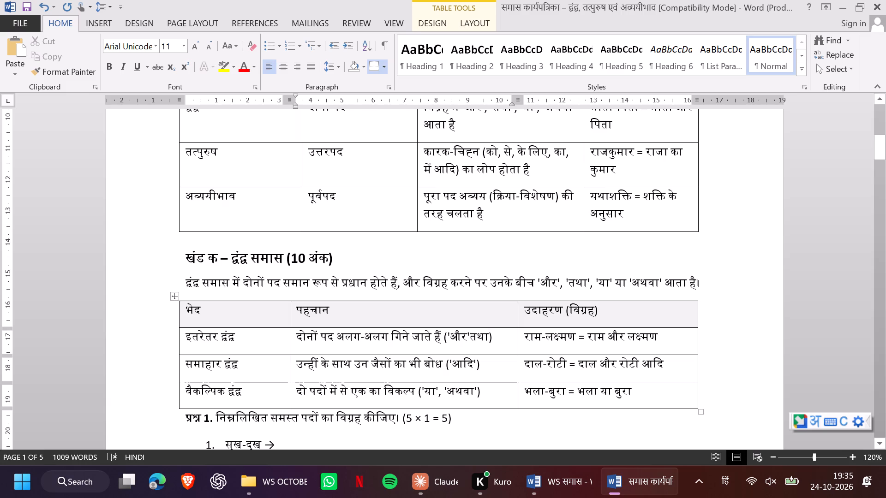
click(473, 333)
key(space)
key(apostrophe)
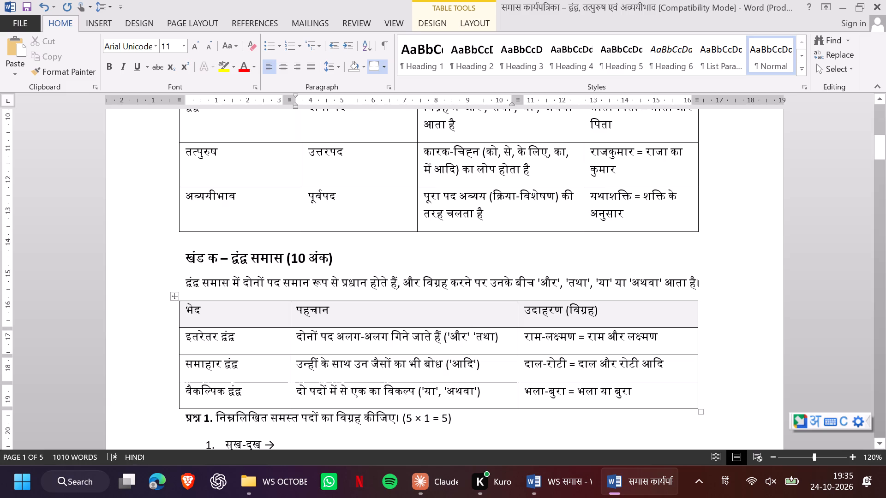
click(493, 336)
key(apostrophe)
Delete the marks notation (5 × 1 = 5) from the प्रश्न 1 instruction line.
scroll(396, 370, down, 1)
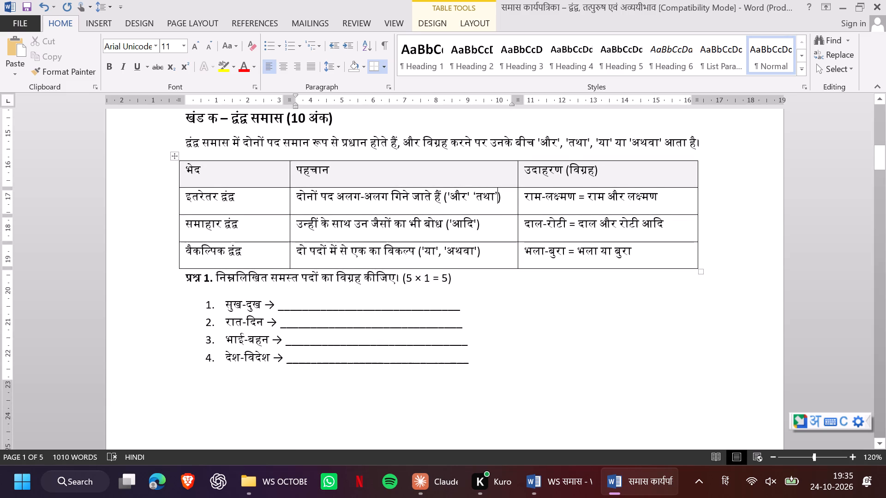
drag(465, 281, 419, 274)
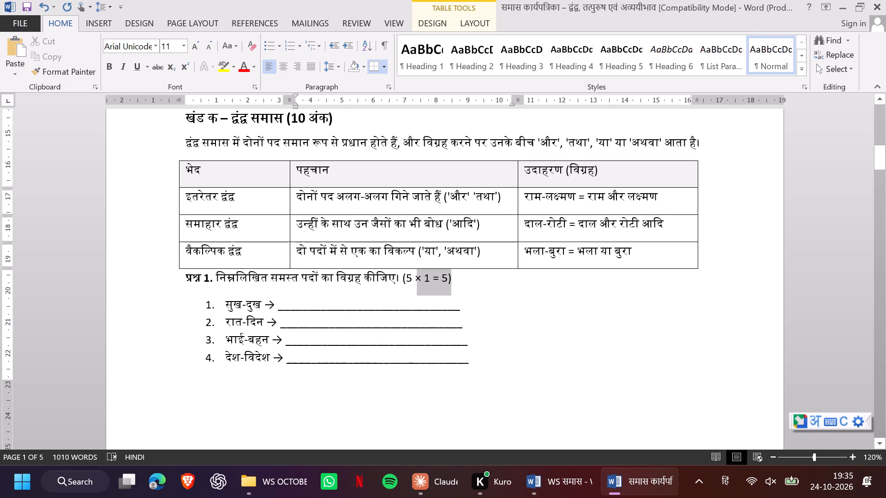
drag(419, 274, 401, 281)
key(BackSpace)
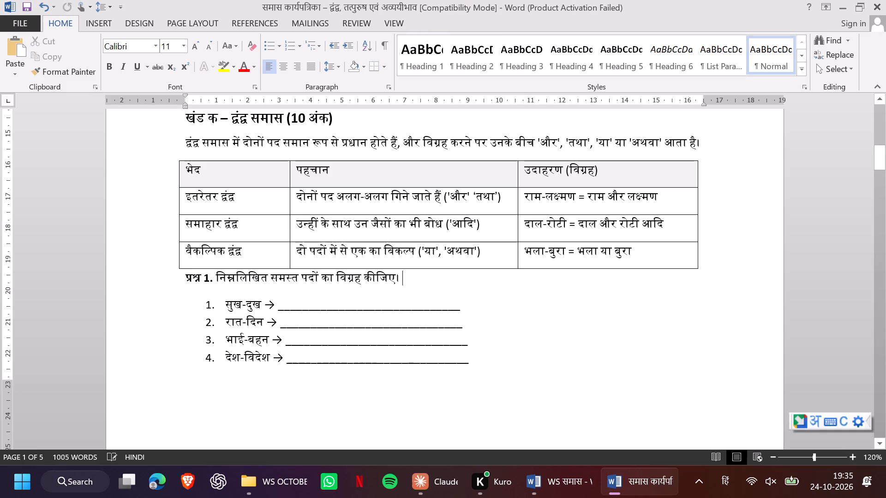
Delete the marks notations (3 × 1 = 3) and (2 × 1 = 2) from the प्रश्न 2 and प्रश्न 3 instructions in खंड क.
scroll(401, 281, right, 2)
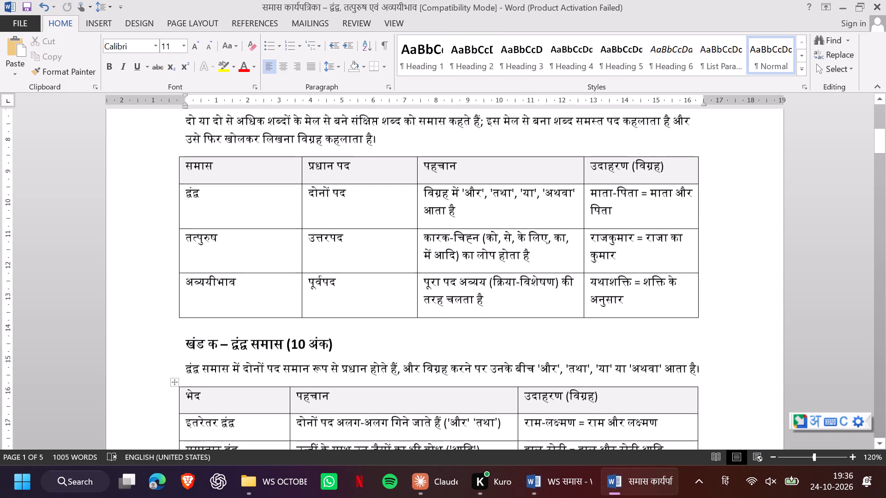
scroll(401, 281, down, 2)
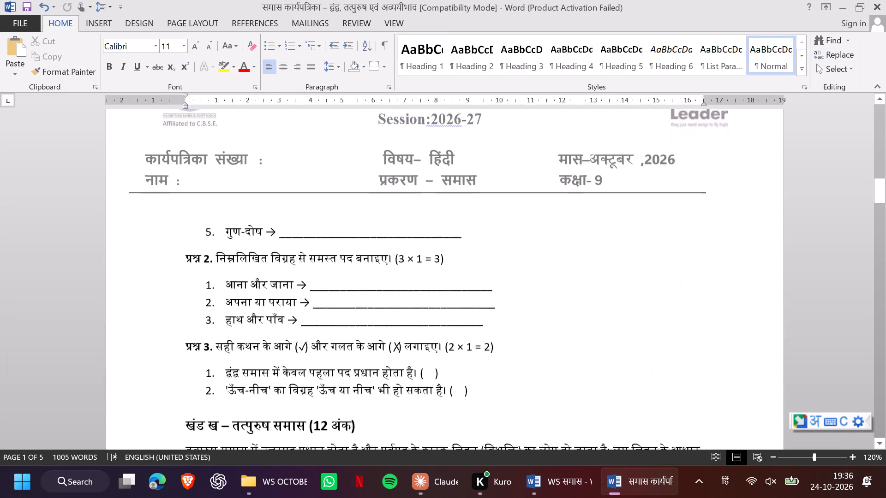
scroll(401, 281, down, 2)
drag(448, 214, 396, 220)
key(BackSpace)
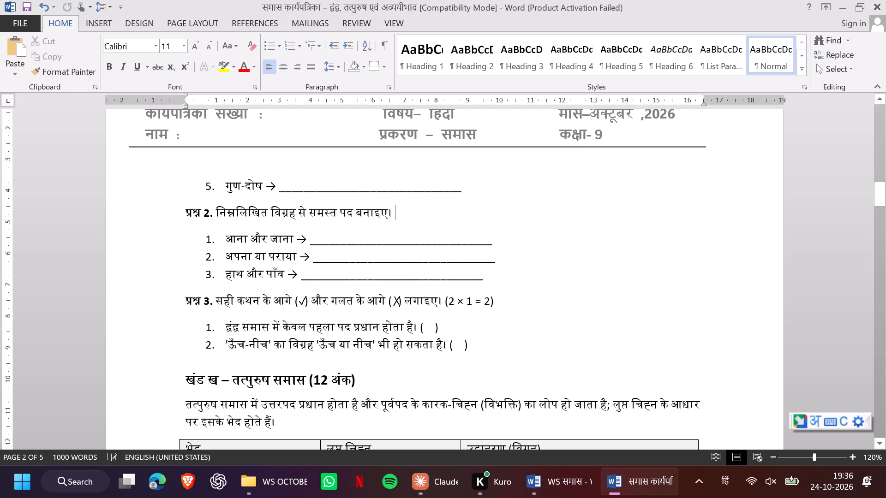
drag(493, 297, 446, 300)
key(BackSpace)
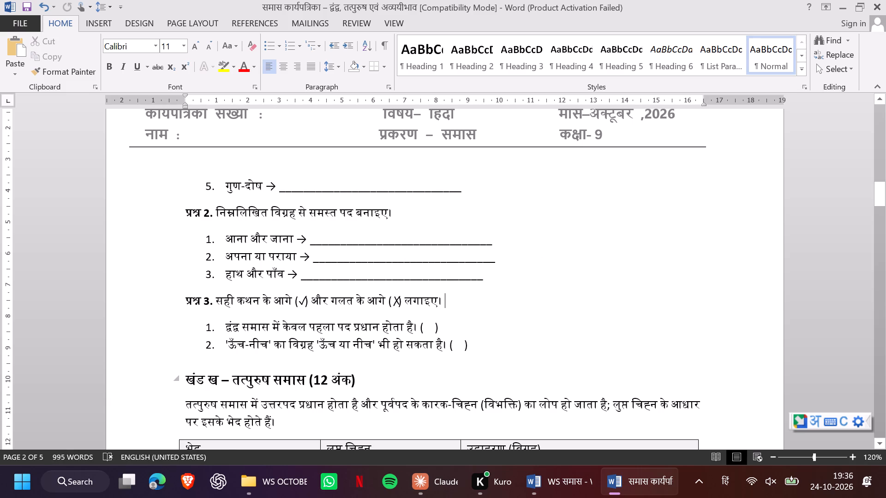
Delete (12 अंक) from the खंड ख – तत्पुरुष समास heading.
scroll(423, 363, down, 2)
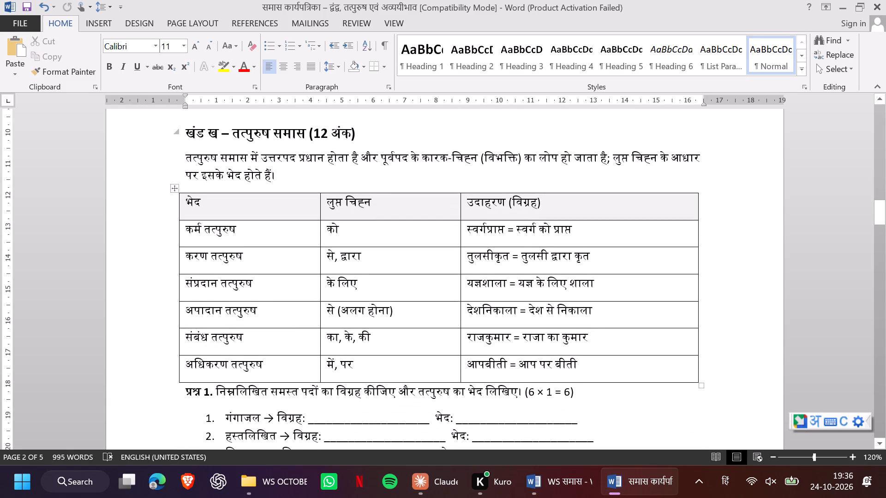
scroll(423, 363, down, 2)
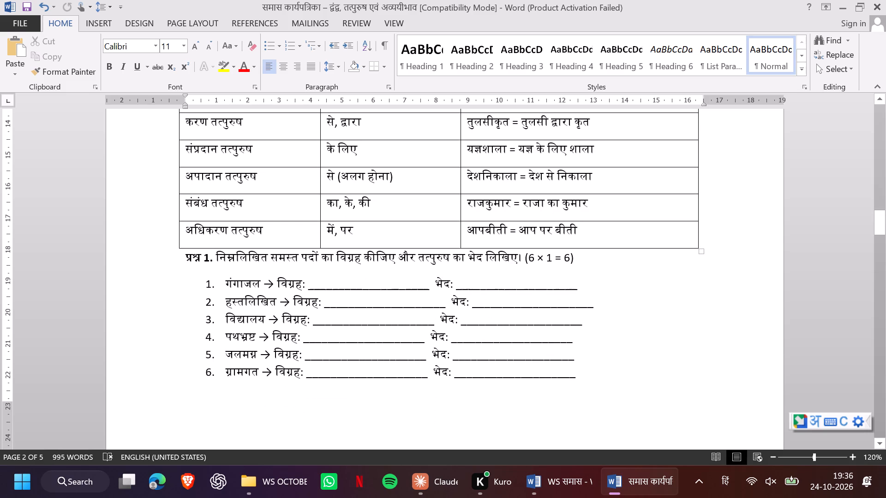
scroll(423, 363, down, 1)
scroll(423, 363, up, 1)
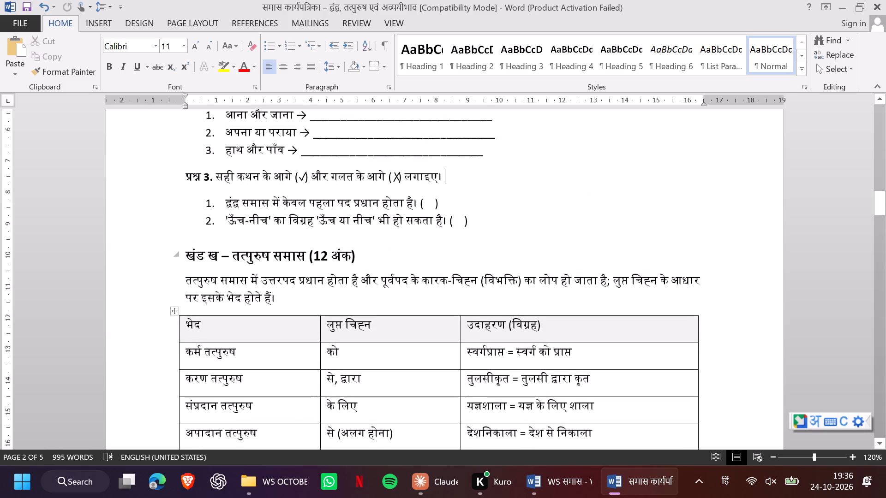
scroll(423, 363, up, 1)
scroll(423, 363, down, 1)
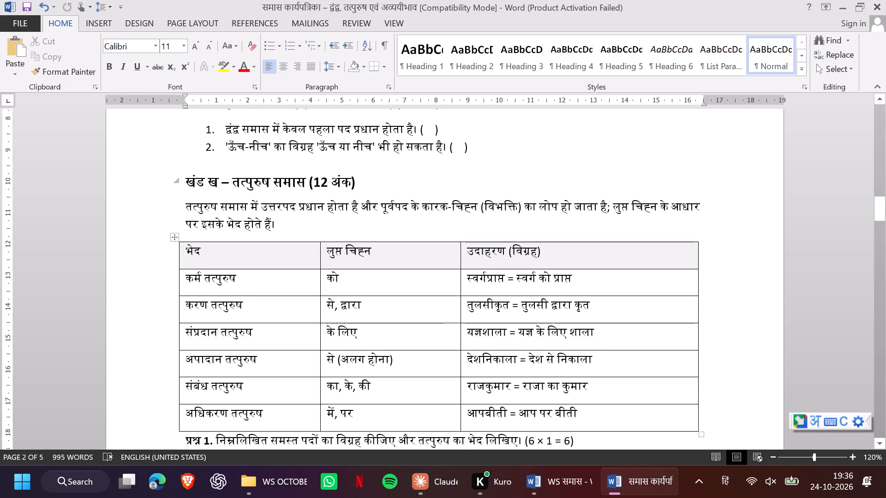
drag(364, 188, 308, 183)
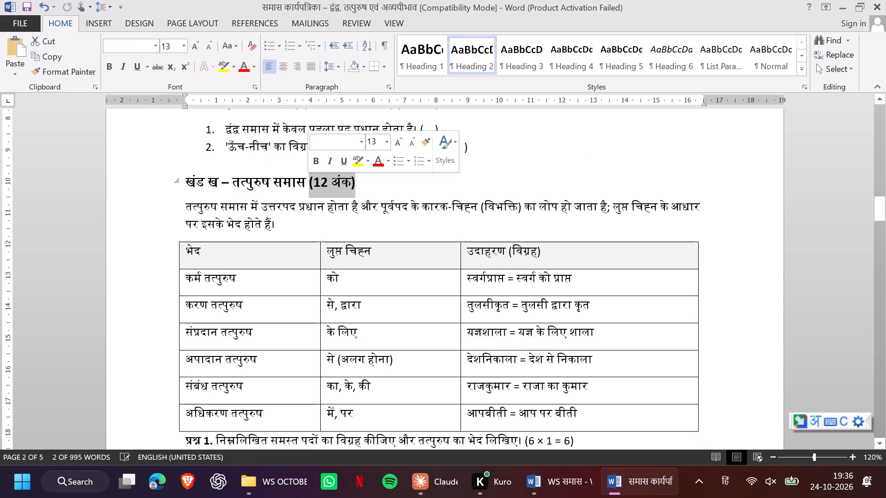
key(BackSpace)
Cut the school header from all pages, enable a different first page, and paste the header into the first page's header only.
scroll(308, 183, down, 3)
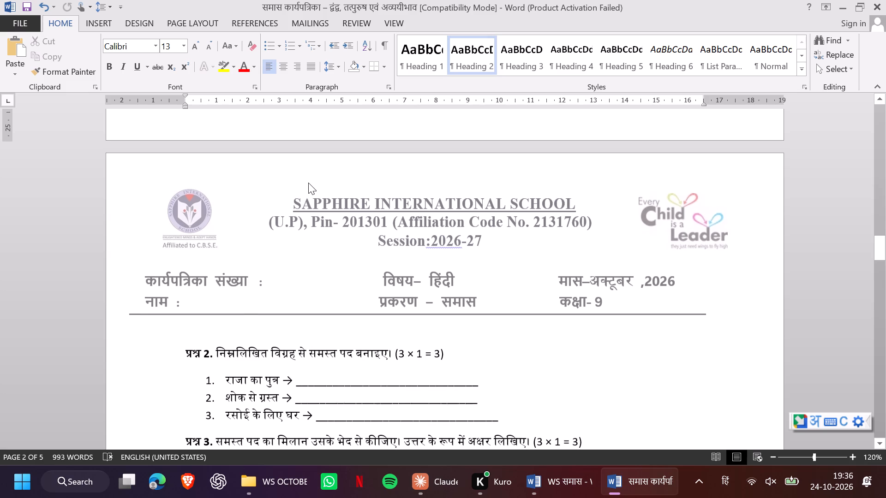
scroll(308, 183, down, 1)
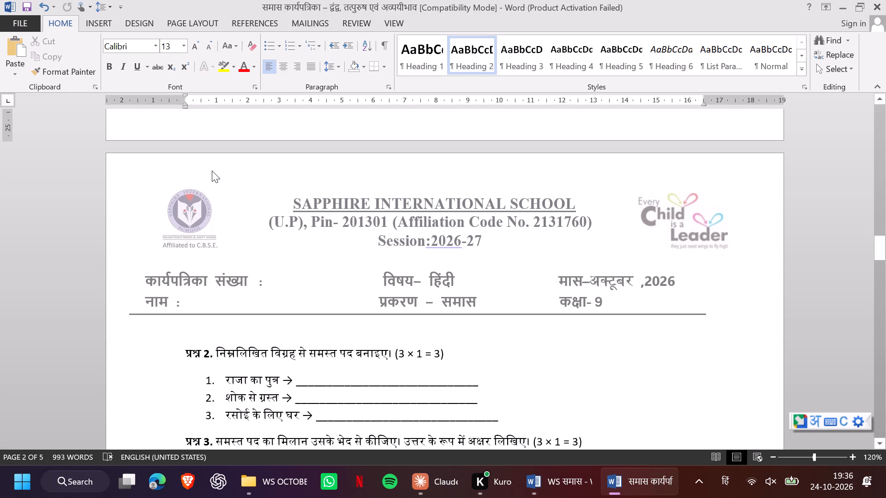
double_click(213, 171)
drag(213, 171, 683, 305)
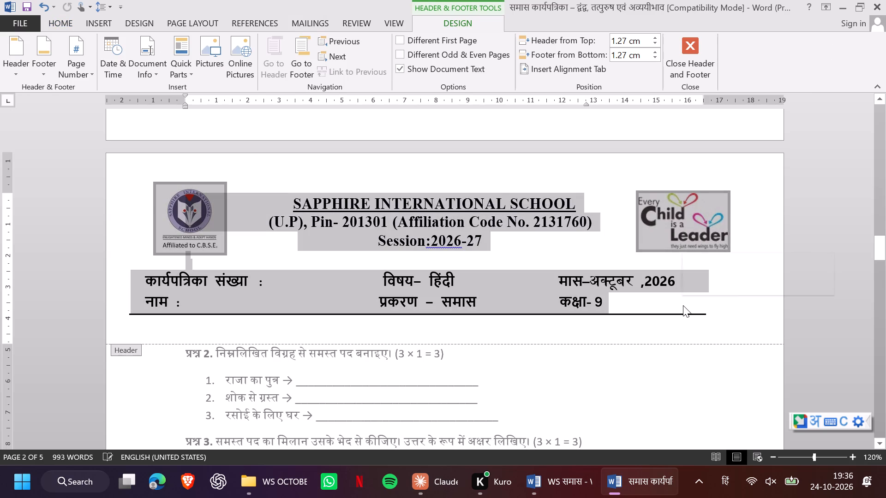
key(ctrl+x)
scroll(683, 305, up, 7)
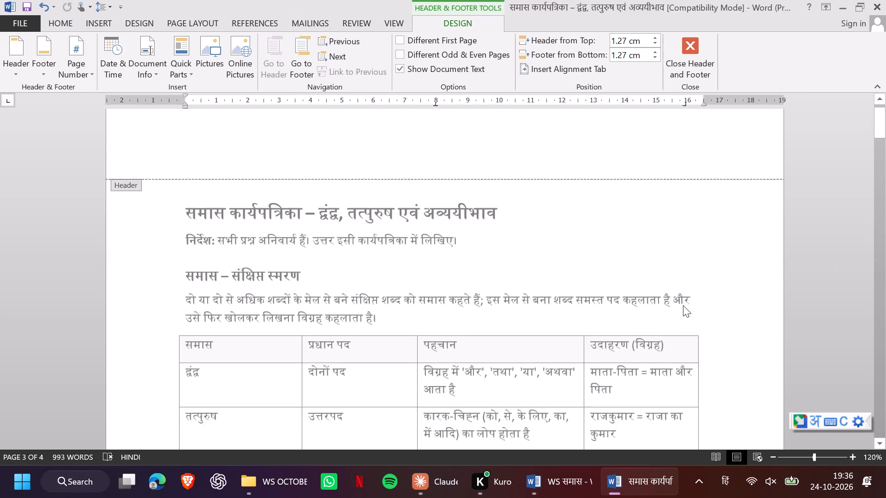
scroll(683, 305, up, 6)
click(465, 40)
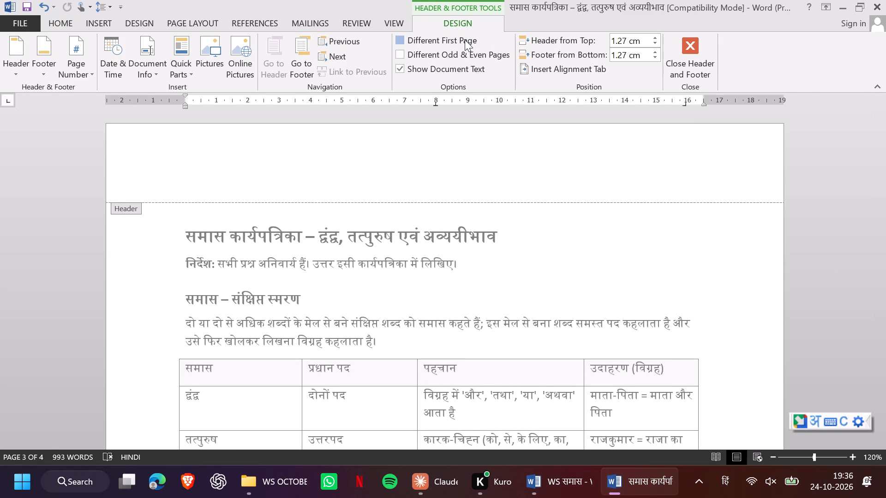
scroll(361, 195, up, 20)
scroll(361, 195, up, 16)
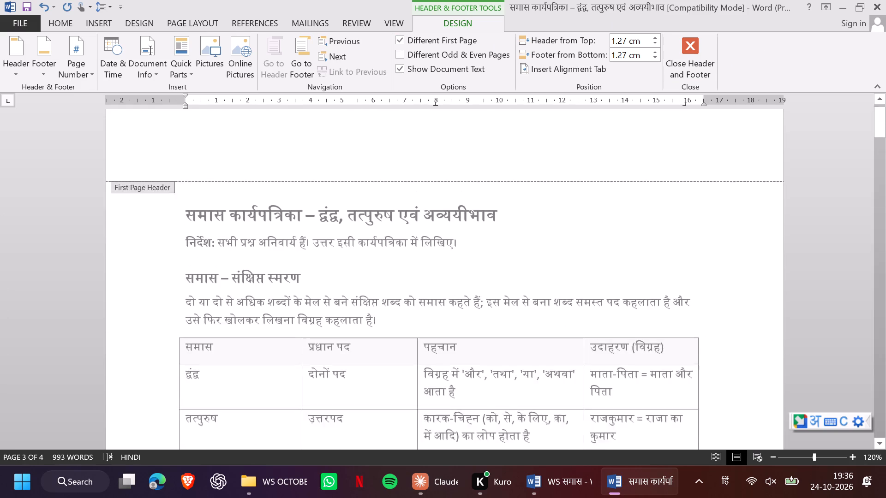
click(361, 195)
key(ctrl+v)
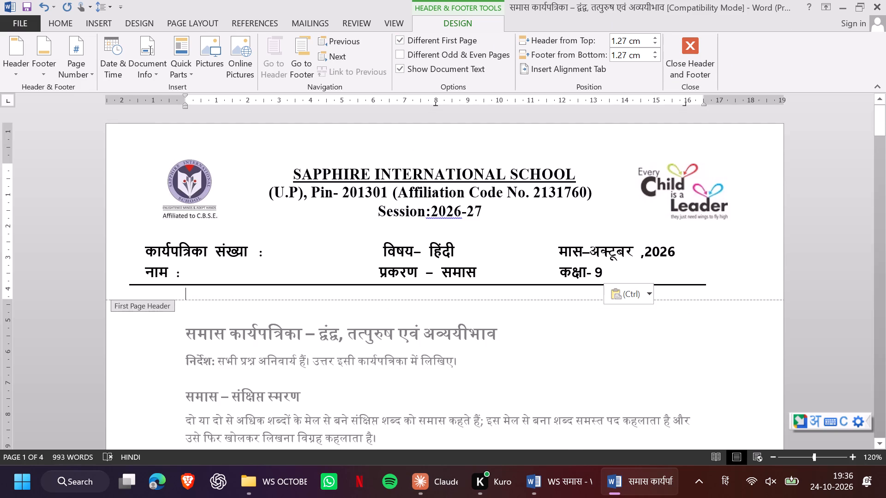
click(431, 394)
Return to the body text and delete (10 अंक) from the खंड क – द्वंद्व समास heading.
scroll(431, 394, down, 3)
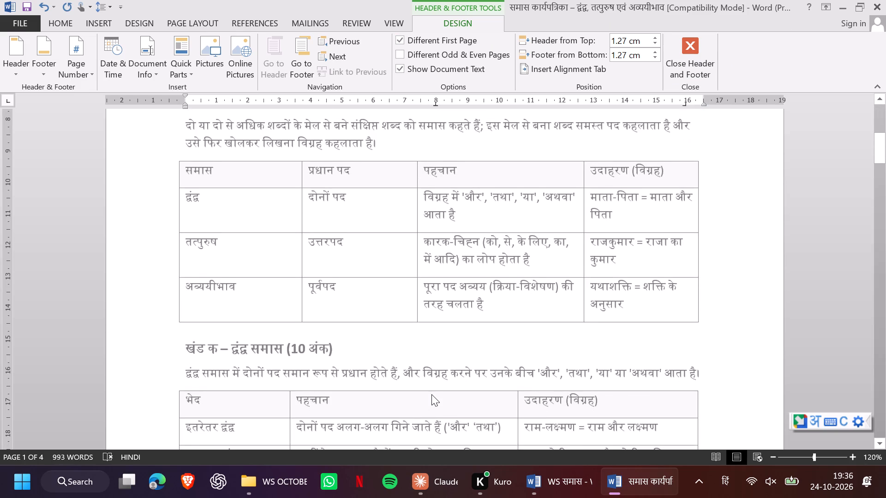
scroll(431, 394, down, 1)
scroll(431, 394, up, 1)
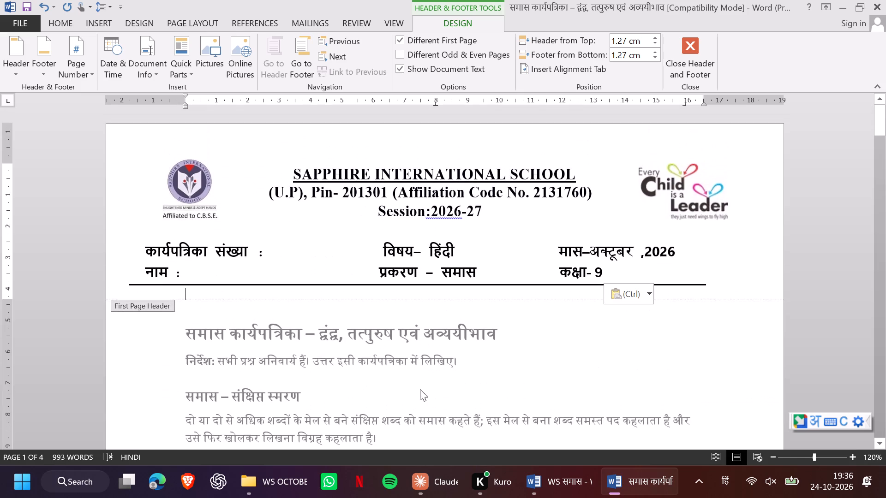
scroll(402, 345, down, 2)
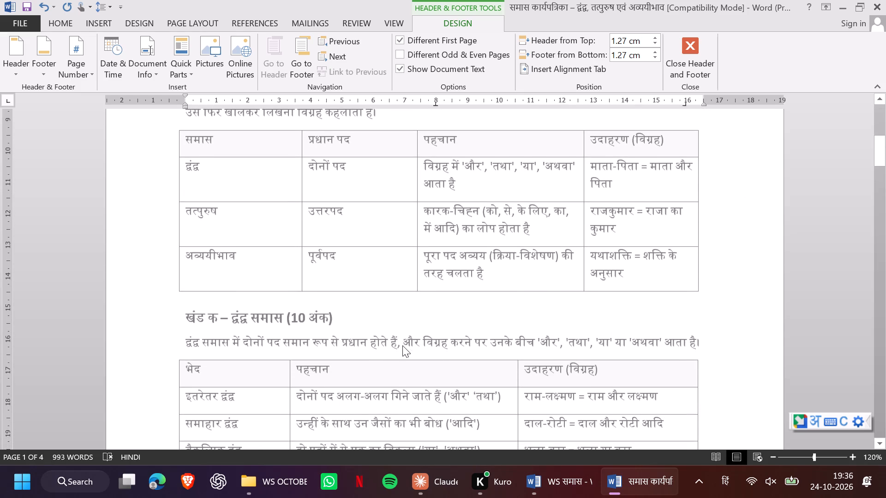
double_click(336, 310)
drag(335, 311, 287, 324)
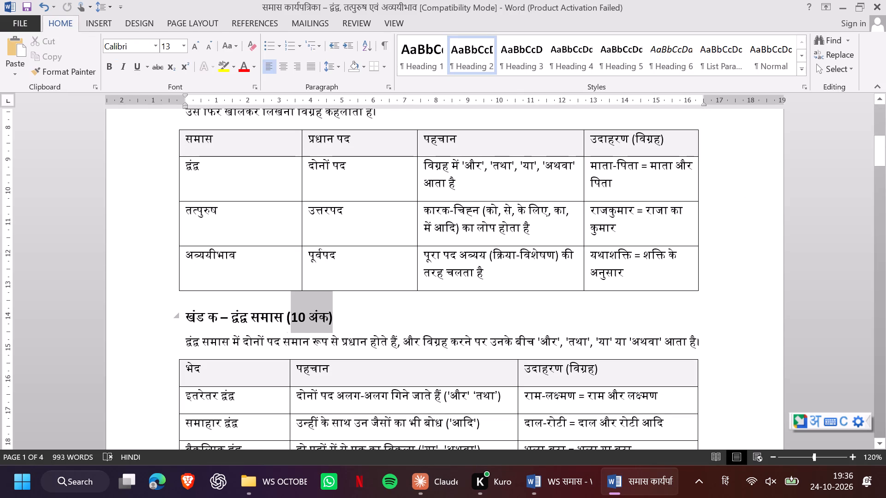
drag(287, 324, 286, 323)
key(BackSpace)
Delete (10 अंक) from the खंड घ – मिश्रित अभ्यास heading.
scroll(286, 323, down, 2)
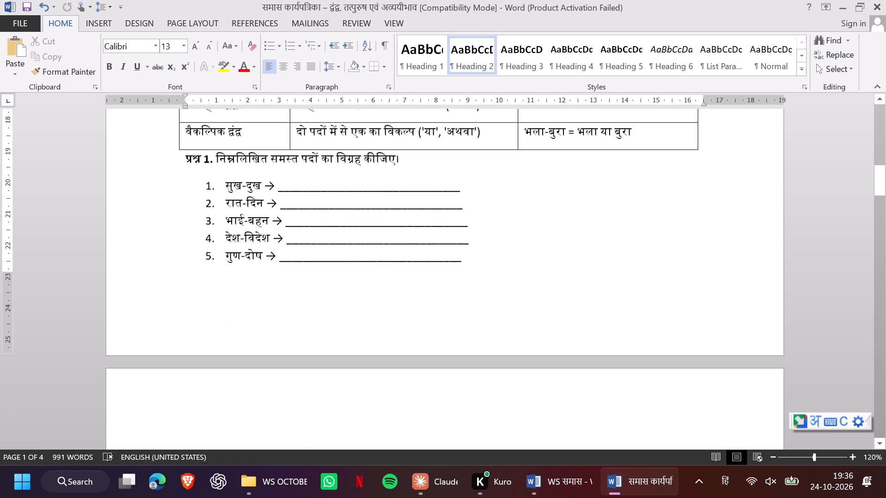
scroll(286, 323, down, 4)
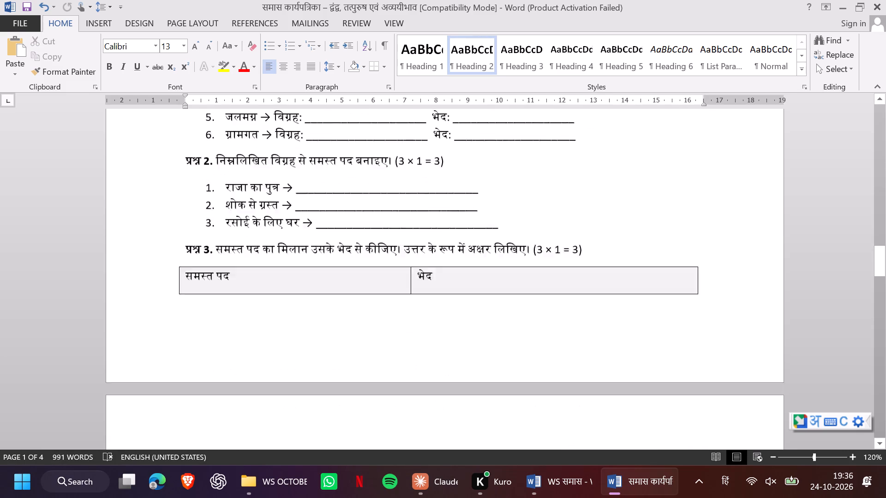
scroll(286, 323, down, 4)
scroll(286, 323, up, 1)
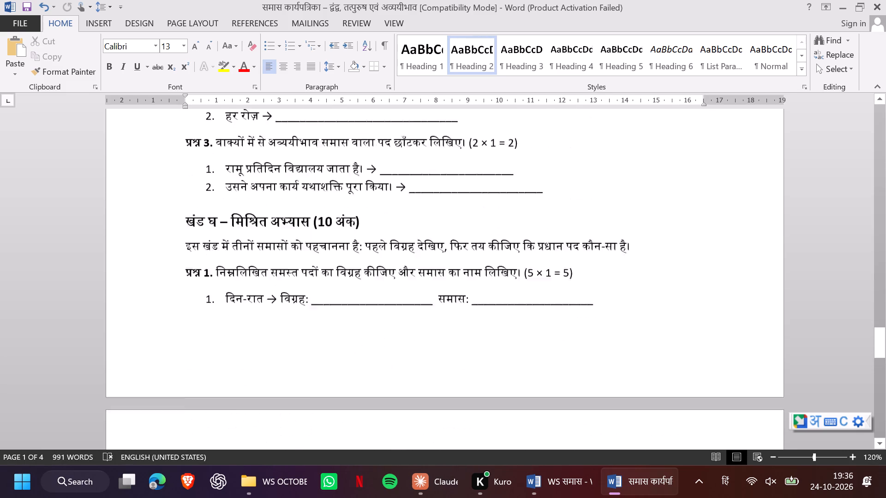
scroll(286, 323, up, 1)
drag(360, 324, 319, 325)
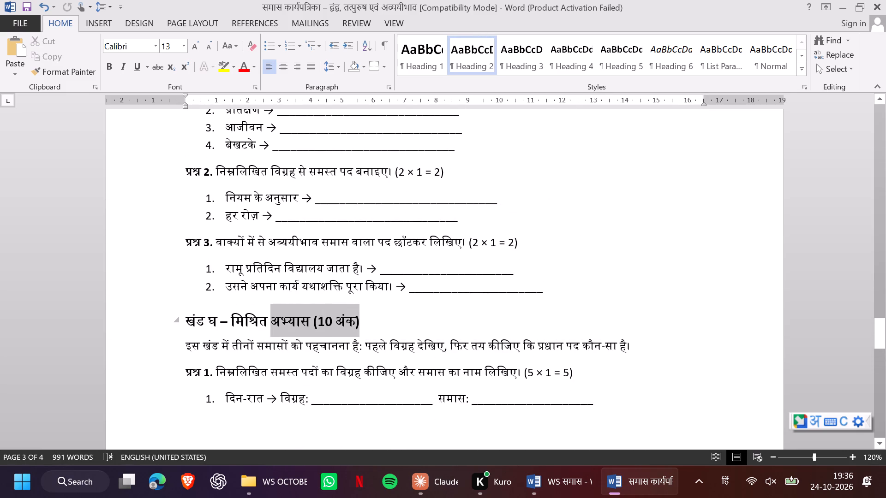
drag(319, 325, 313, 326)
key(BackSpace)
Delete the marks notation (5 × 1 = 5) from the प्रश्न 2 instruction line in खंड घ.
scroll(313, 326, down, 1)
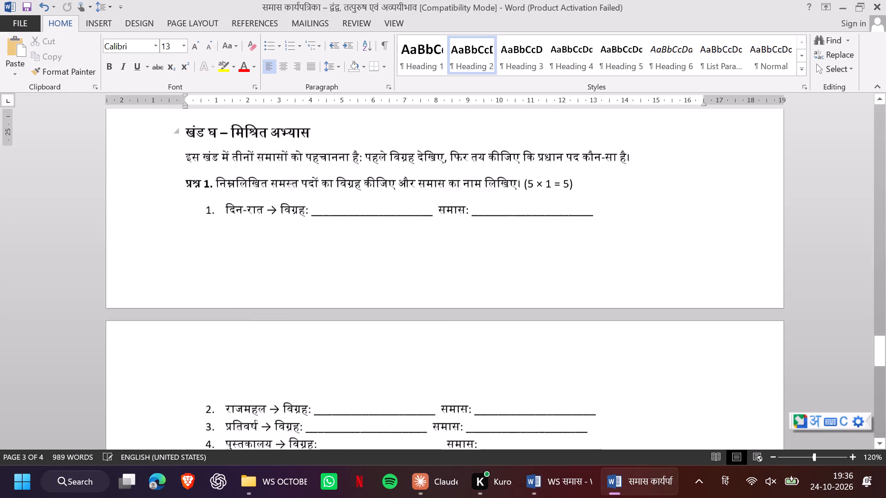
scroll(313, 326, down, 3)
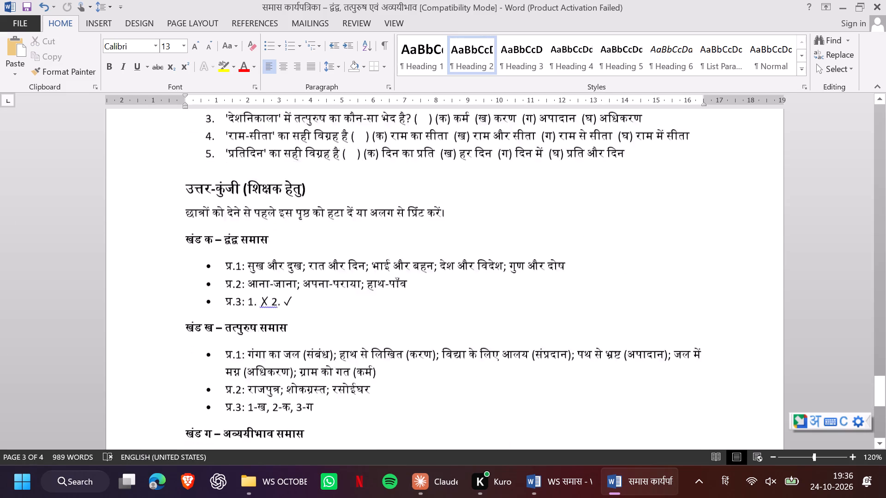
scroll(313, 326, down, 1)
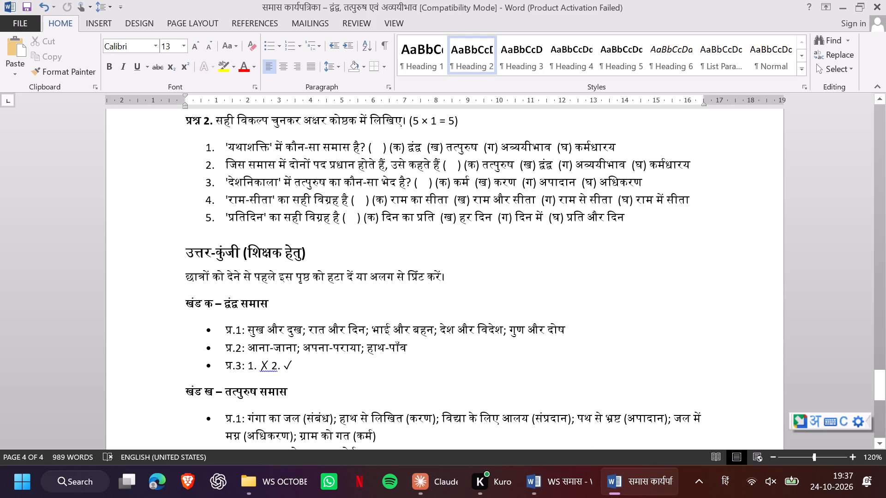
drag(460, 120, 410, 118)
key(BackSpace)
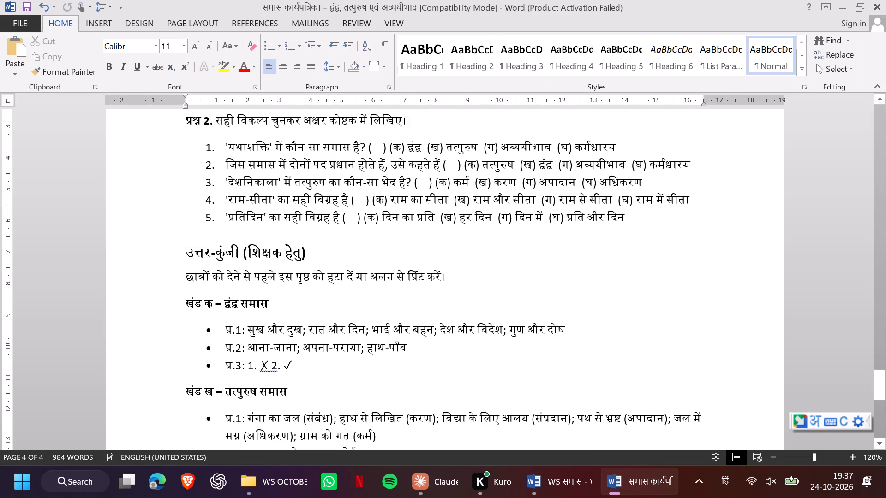
Delete the उत्तर-कुंजी (शिक्षक हेतु) answer key from its heading down into the last खंड घ answer line.
scroll(304, 357, down, 2)
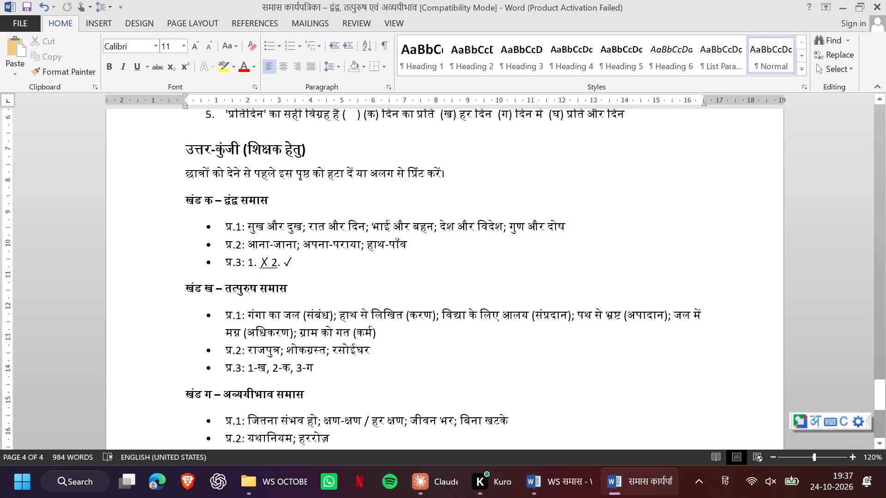
drag(185, 148, 328, 497)
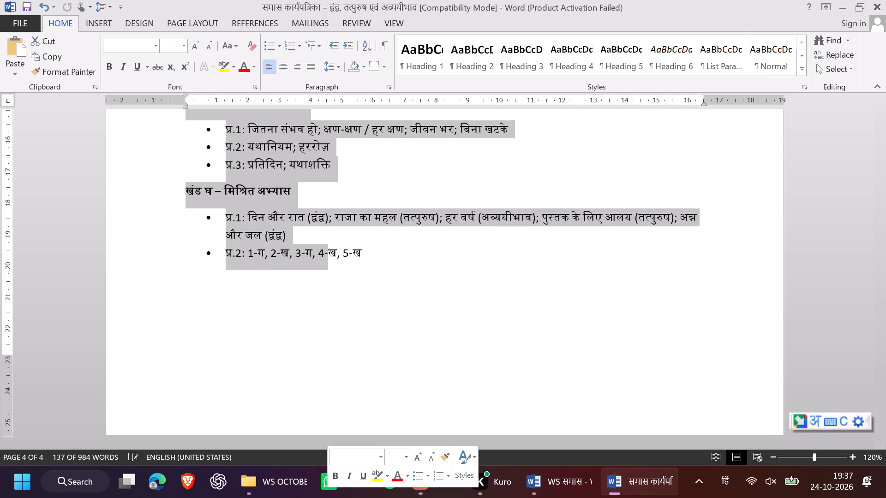
key(BackSpace)
In खंड घ प्रश्न 2, move the options of item 1 ('यथाशक्ति') onto their own unnumbered line below the question.
scroll(328, 497, up, 3)
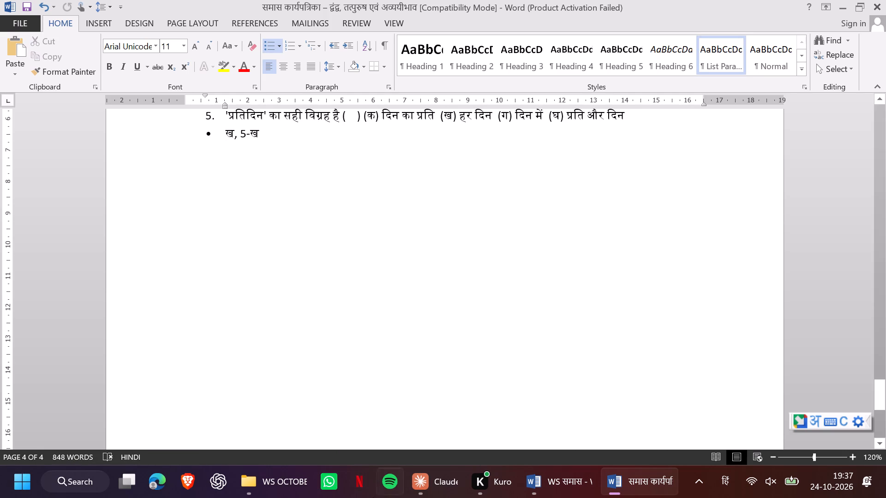
scroll(382, 303, up, 1)
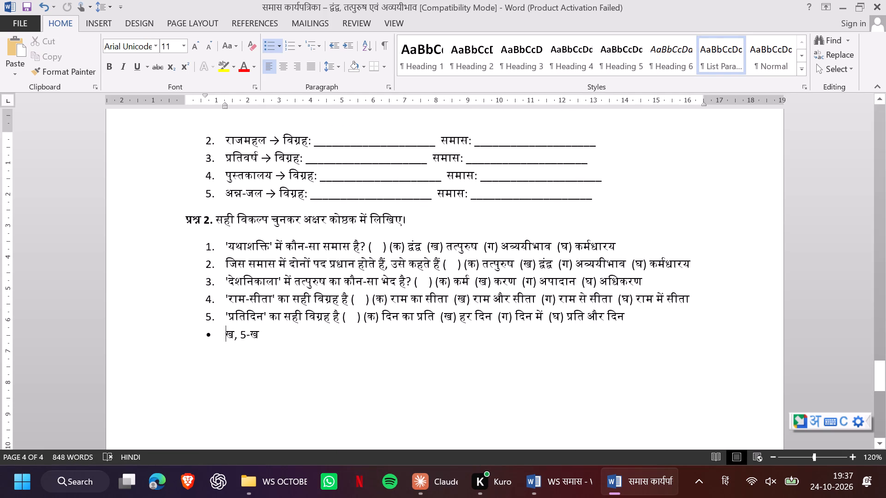
scroll(382, 303, up, 1)
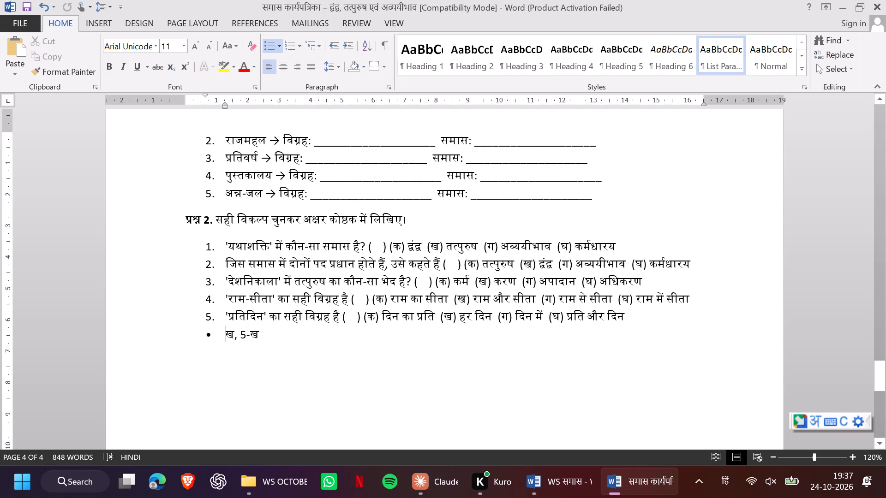
click(389, 249)
key(Return)
key(BackSpace)
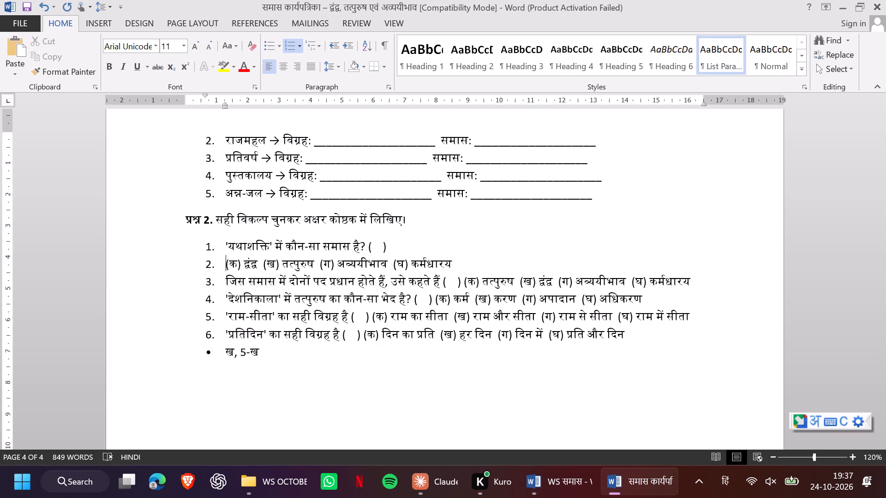
In खंड घ प्रश्न 2, spread the four options of item 1 ('यथाशक्ति') into widely spaced tabbed columns.
click(264, 264)
key(Tab)
key(Tab)
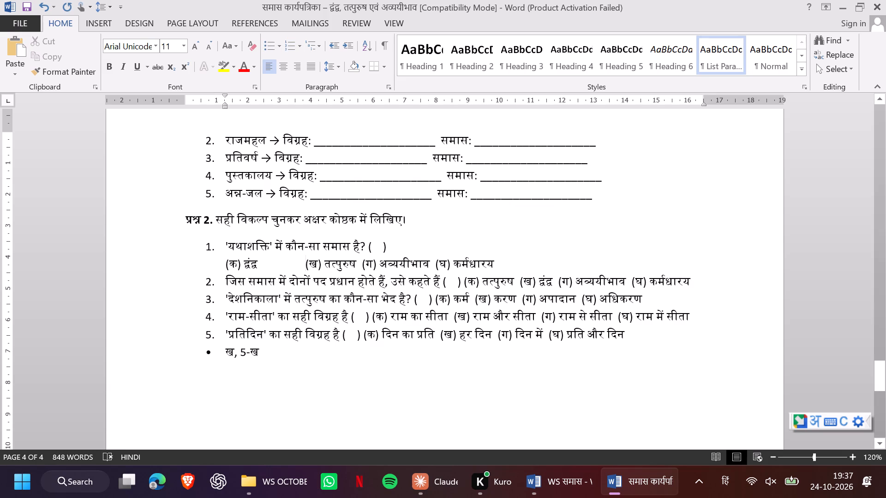
click(362, 267)
key(Tab)
key(Tab)
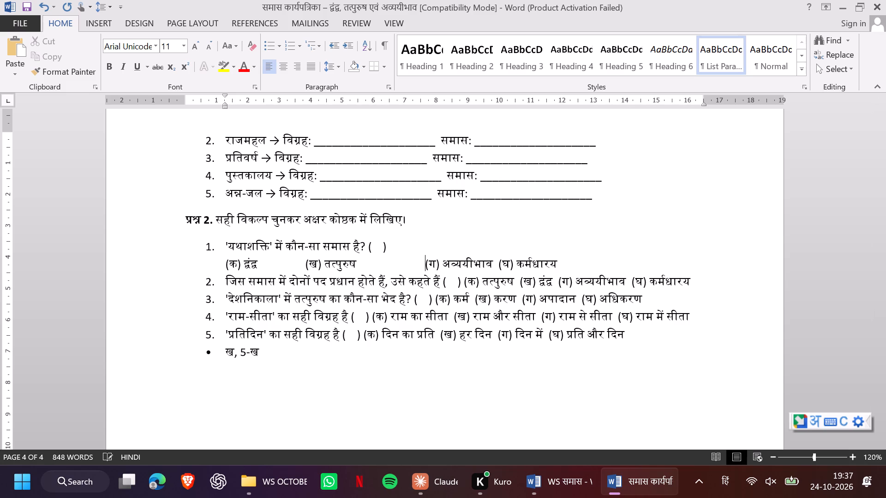
click(496, 265)
key(Tab)
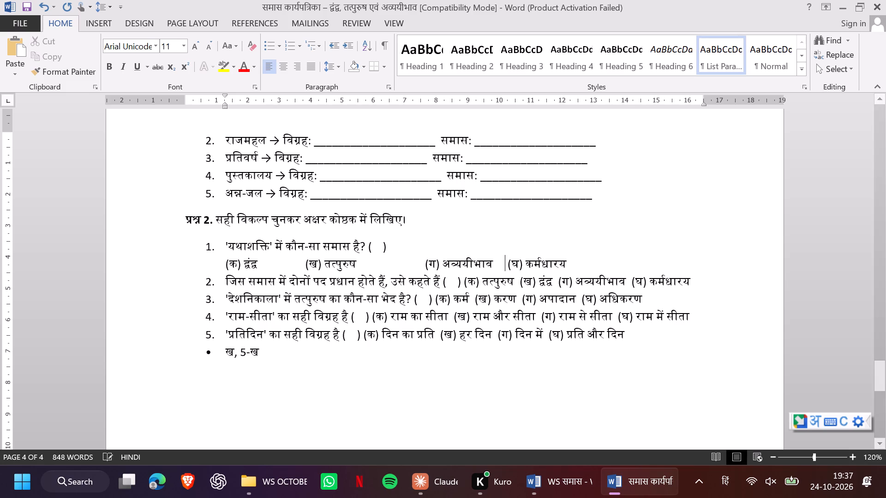
key(Tab)
key(Tab)
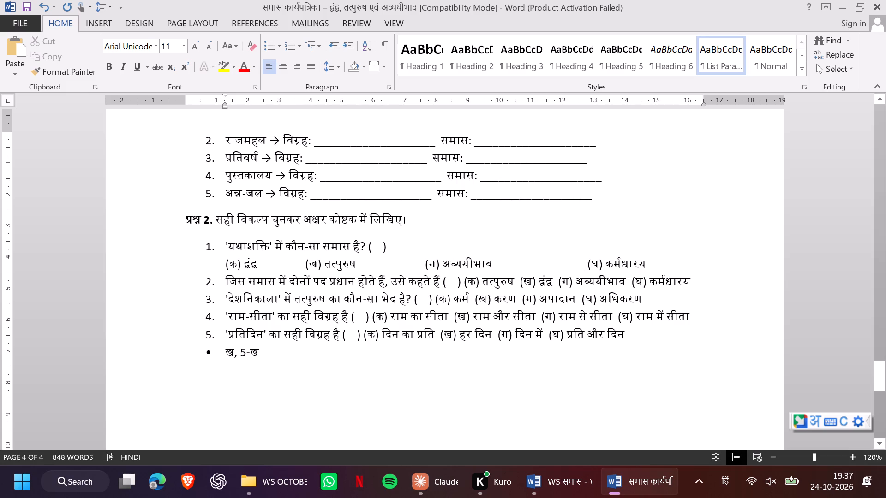
Move the options of item 2 ('जिस समास में दोनों पद प्रधान') onto their own line, without a leading space.
click(459, 283)
key(Right)
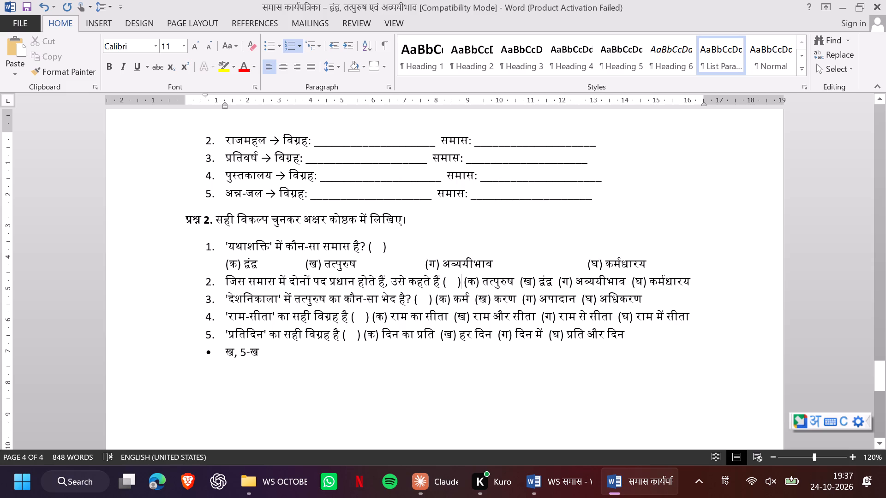
key(Return)
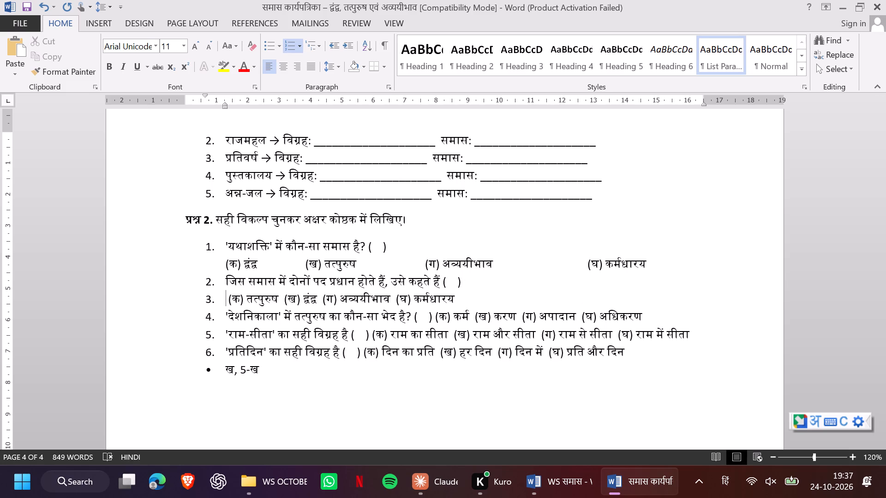
key(Right)
key(BackSpace)
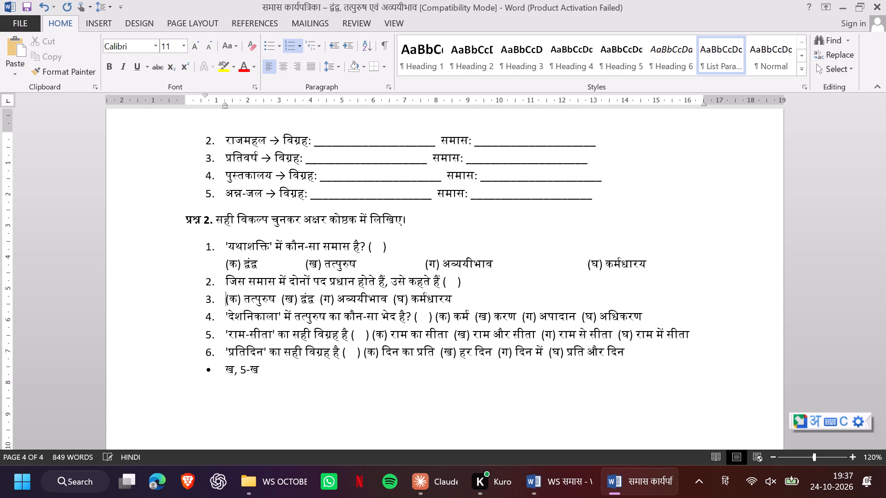
Spread item 2's options (क) to (घ) with tab spacing so they line up under item 1's option columns.
click(281, 298)
key(Tab)
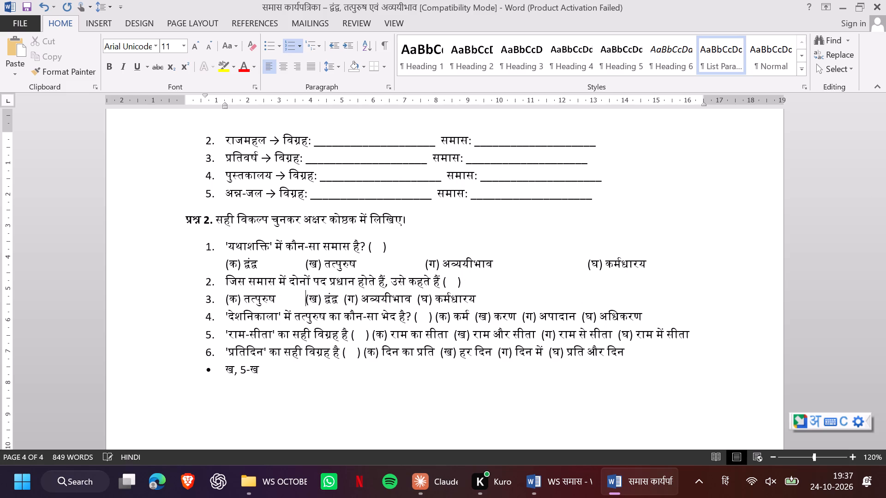
click(343, 298)
key(Tab)
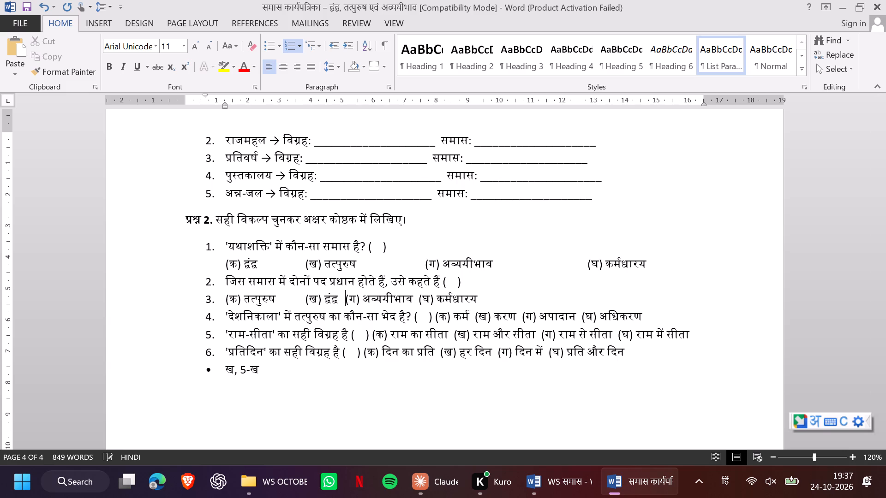
key(Tab)
key(Tab)
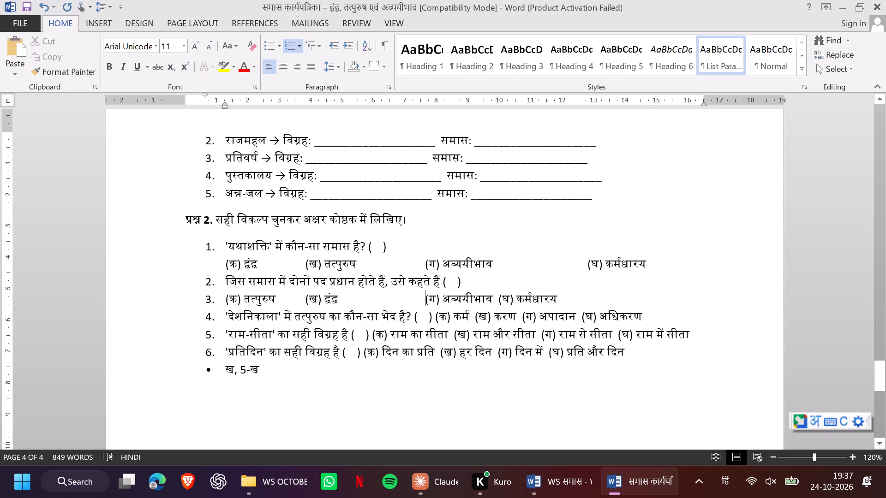
click(499, 298)
key(Left)
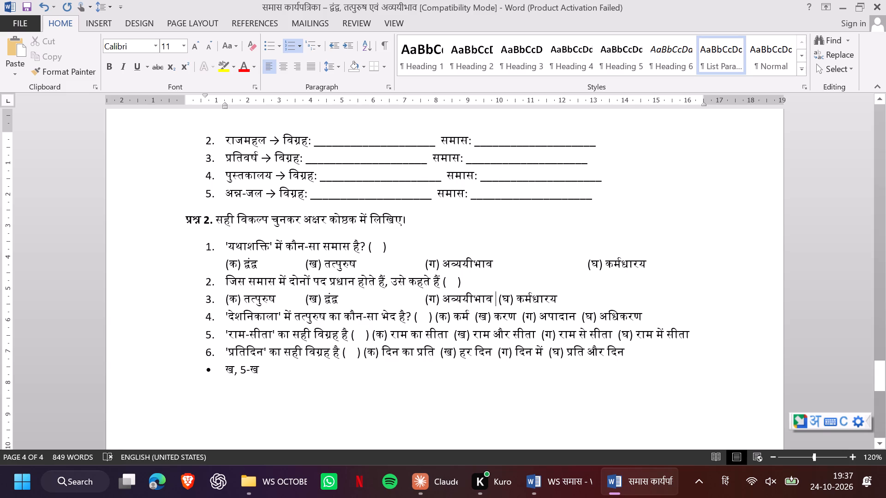
key(Tab)
key(Tab)
key(Tab)
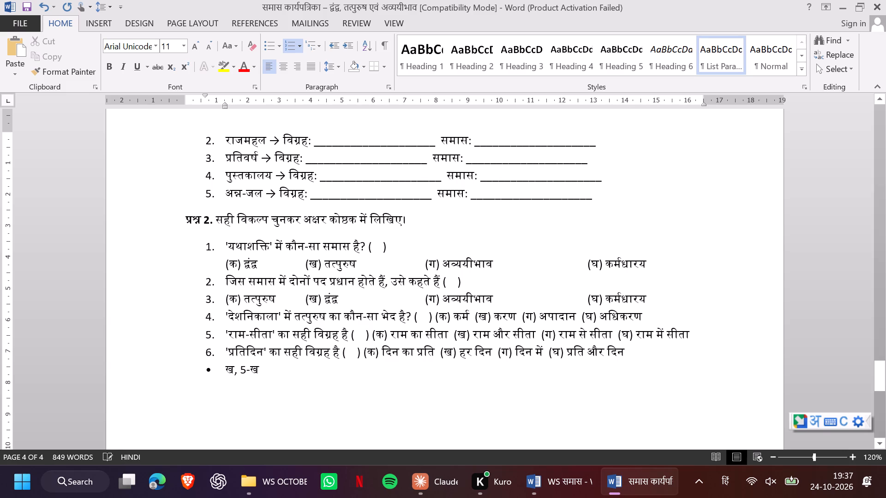
Move item 3's ('देशनिकाला') options onto their own unnumbered line, and remove the list number from item 2's options line.
click(436, 318)
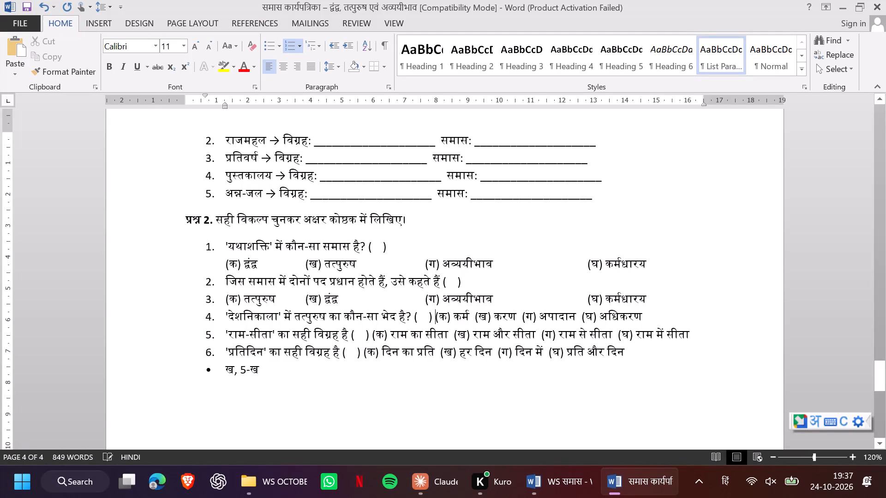
key(Return)
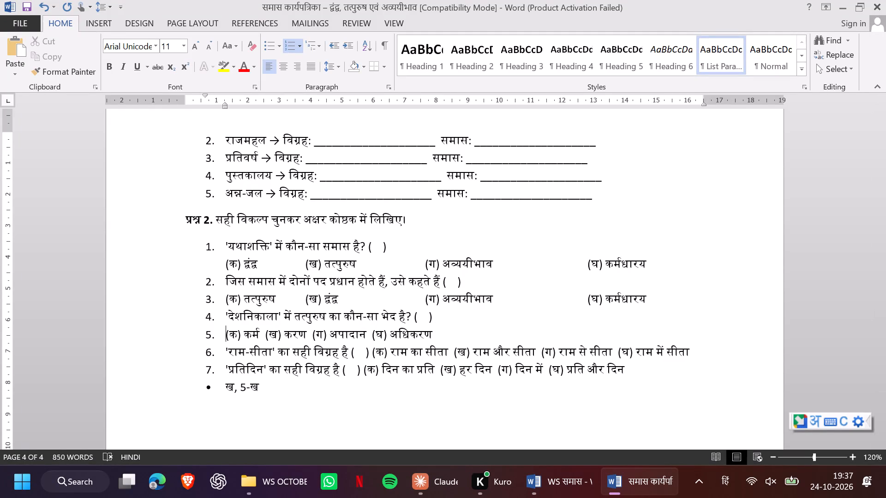
key(BackSpace)
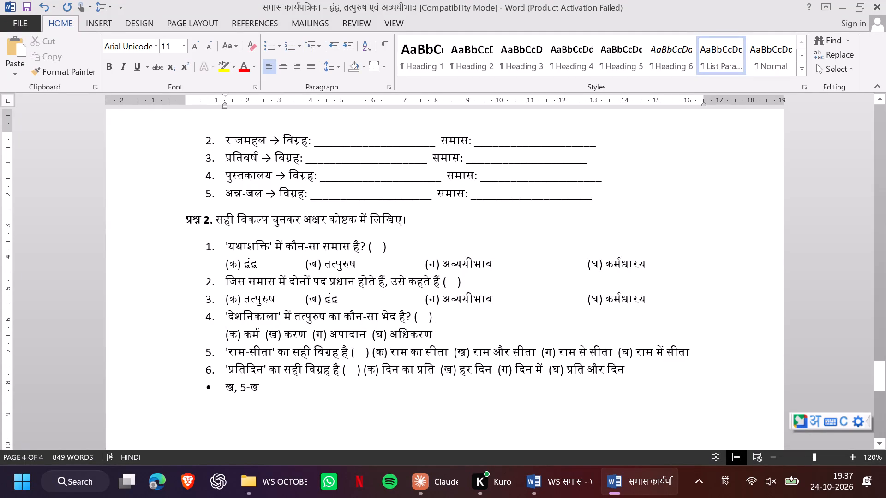
click(225, 300)
key(BackSpace)
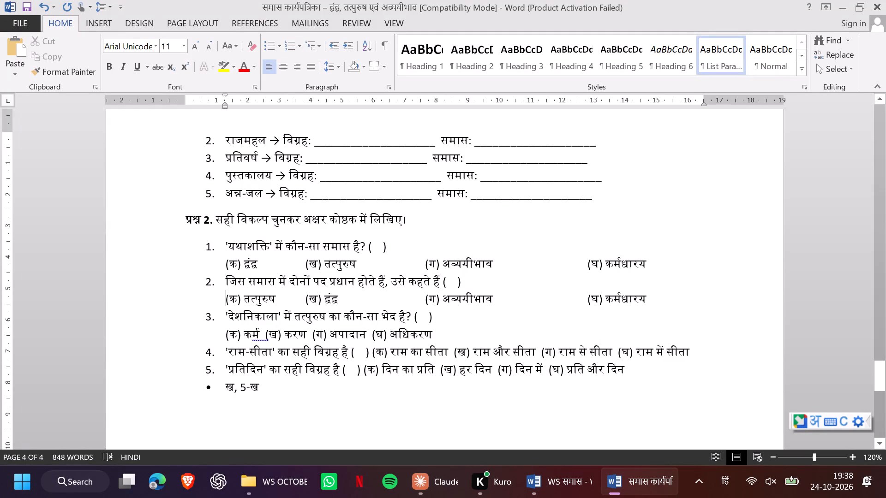
Spread item 3's options (क) कर्म to (घ) अधिकरण with tab spacing to match the columns of the items above.
click(264, 338)
key(Tab)
key(Tab)
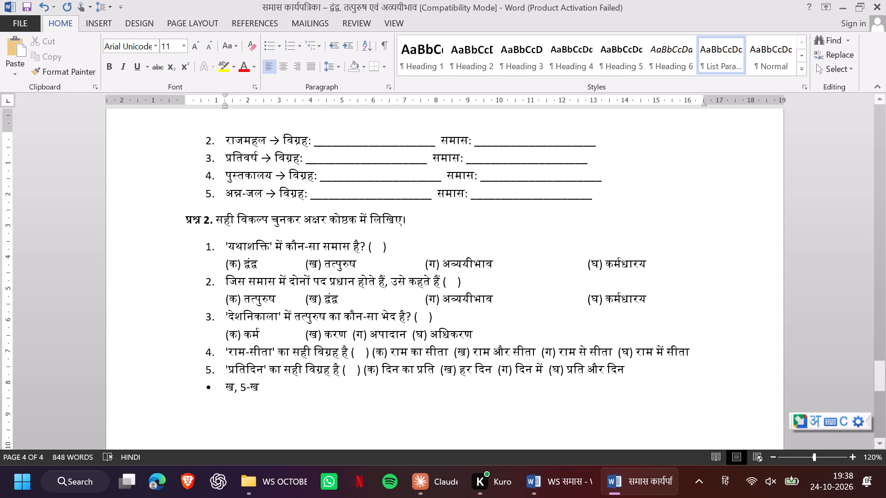
click(351, 339)
key(Tab)
key(Tab)
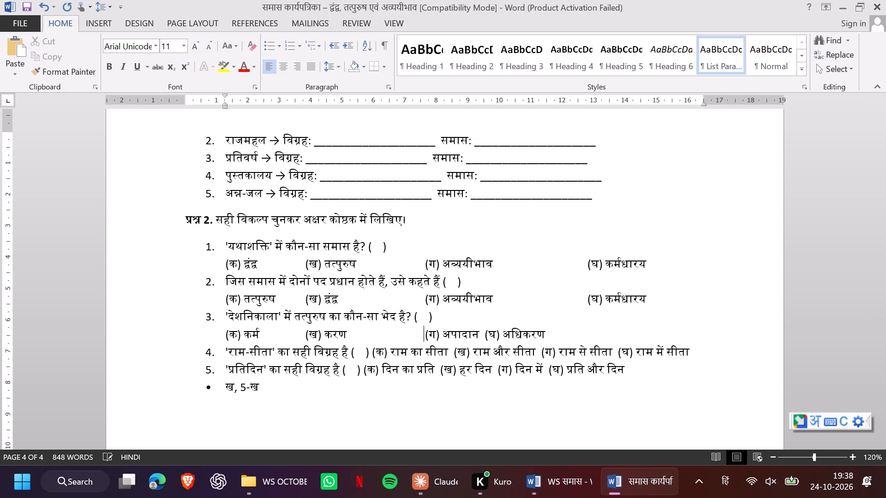
click(484, 337)
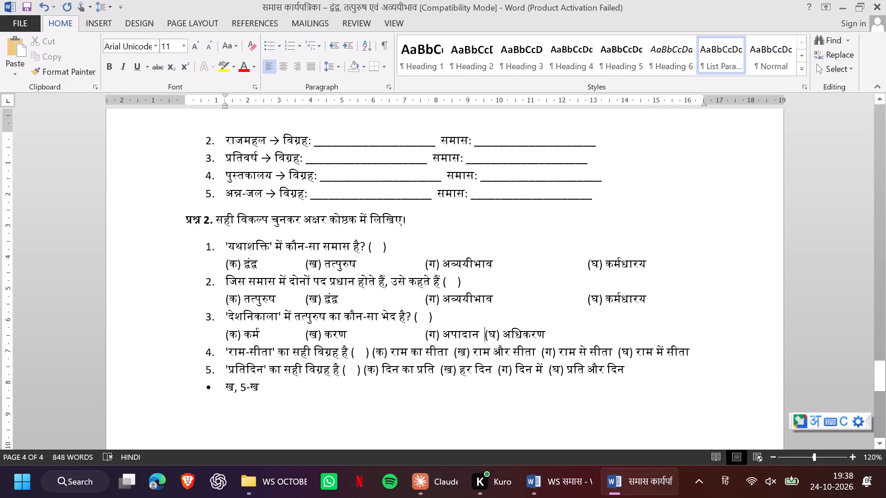
key(Tab)
key(Tab)
key(Tab)
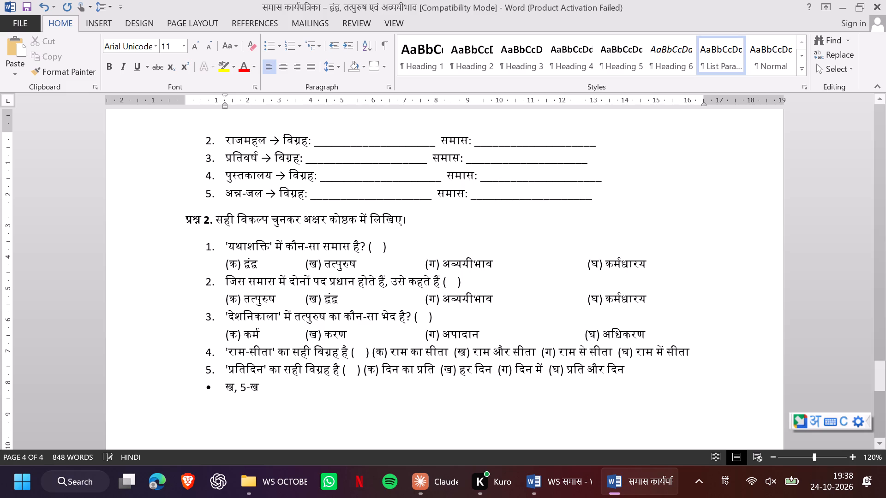
Move the options of item 4 ('राम-सीता') onto their own unnumbered line below the question.
click(374, 353)
key(Left)
key(Return)
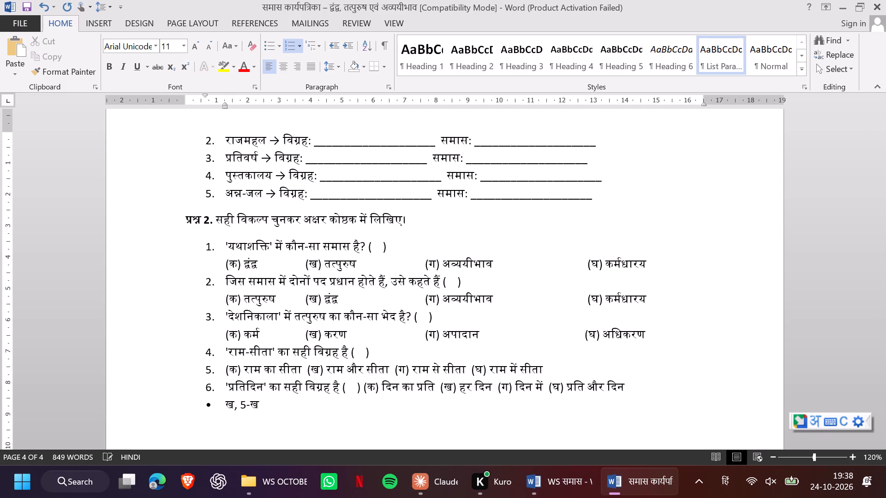
key(BackSpace)
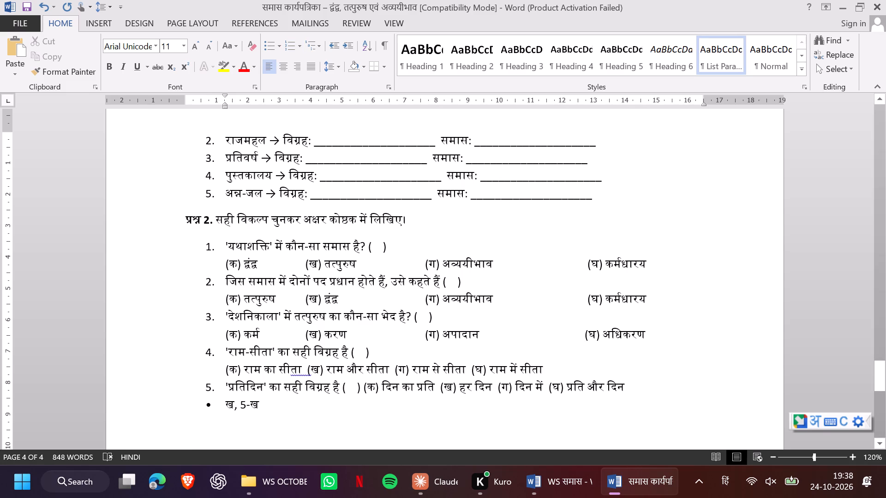
Tab item 4's options (ग) राम से सीता and (घ) राम में सीता across to line up with item 3's columns.
click(307, 372)
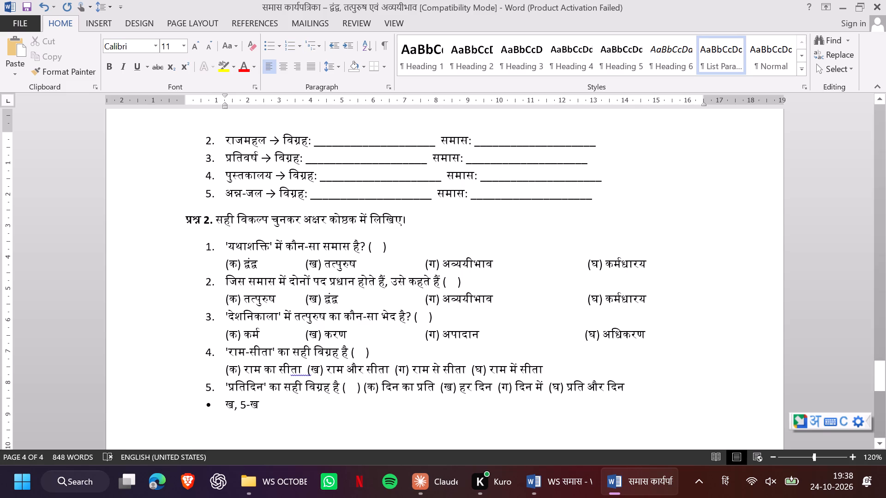
click(394, 370)
key(Tab)
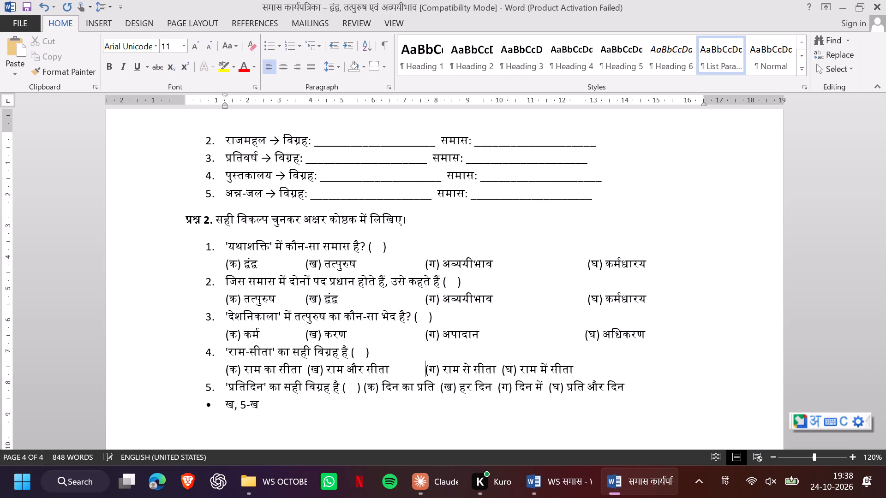
click(500, 368)
key(Tab)
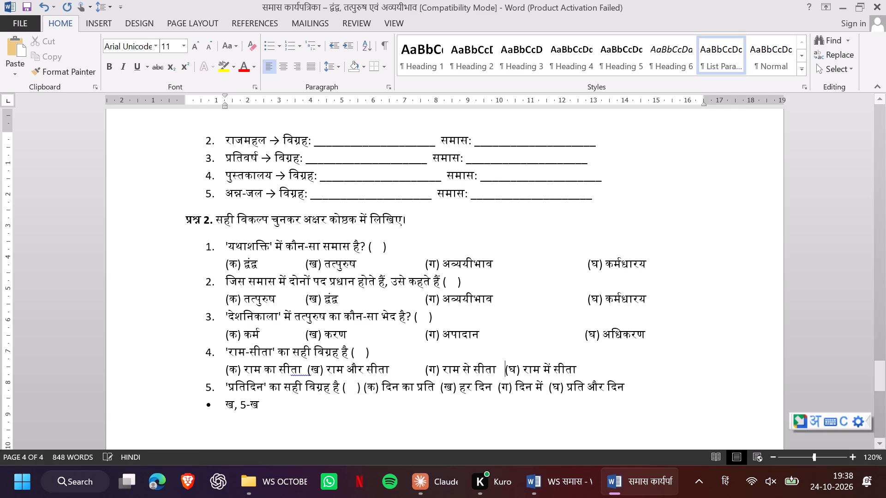
key(Tab)
key(Tab)
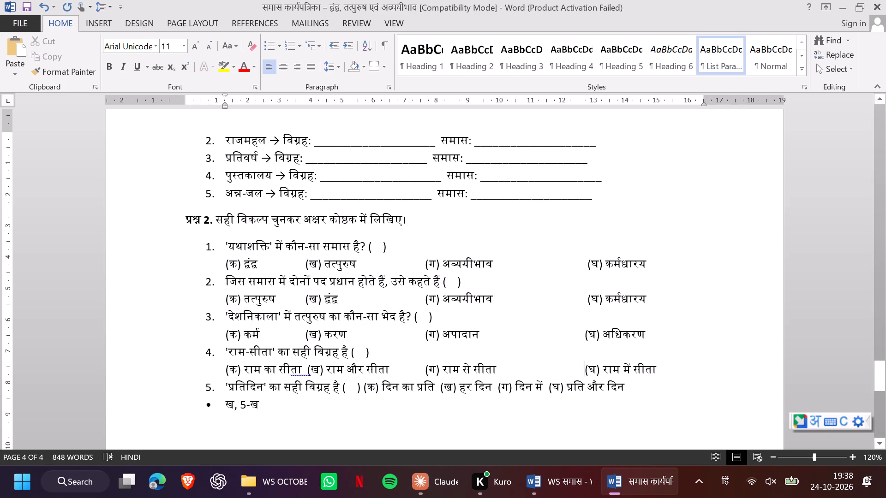
Move item 5's ('प्रतिदिन') options onto their own unnumbered line and set (ख) हर दिन two tabs away from (क).
click(365, 390)
key(Return)
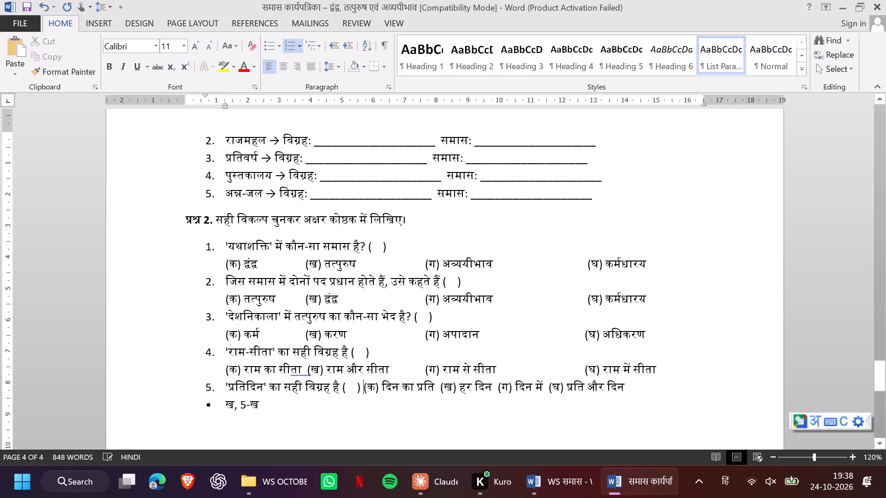
key(BackSpace)
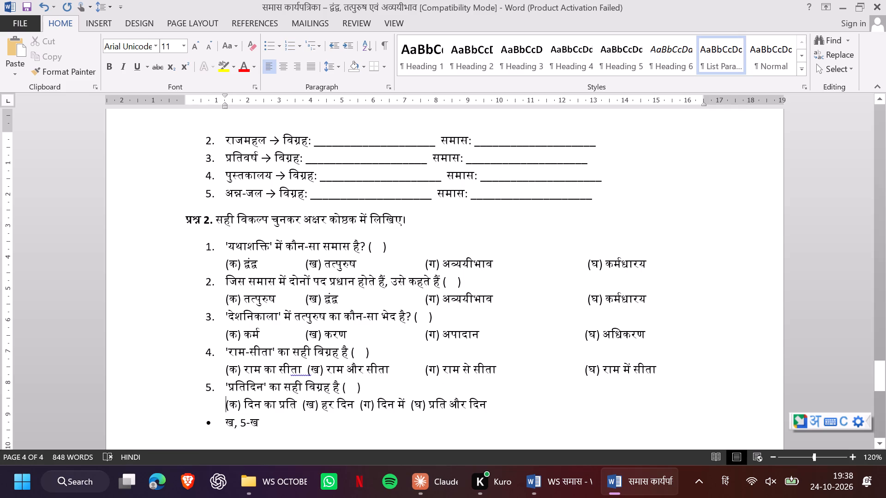
click(302, 397)
key(Tab)
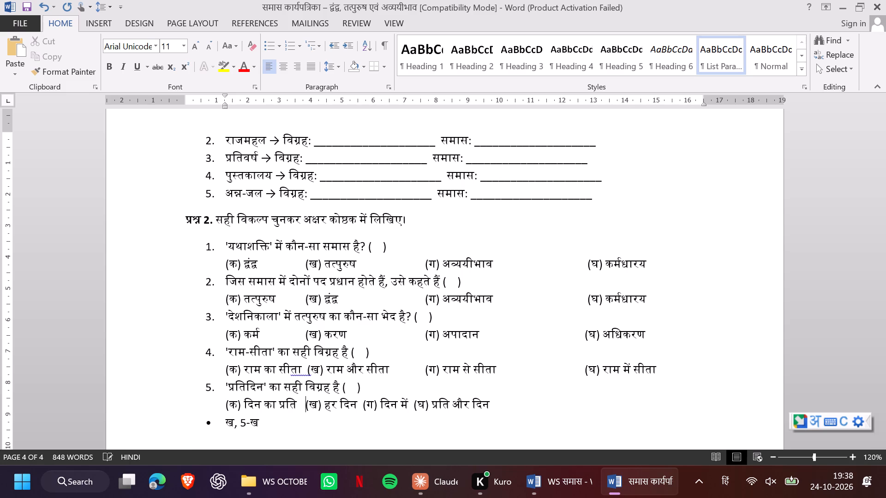
key(Tab)
Widen the gap before option (ख) by one tab in items 4, 3, 2 and 1 to align with item 5's (ख).
click(305, 366)
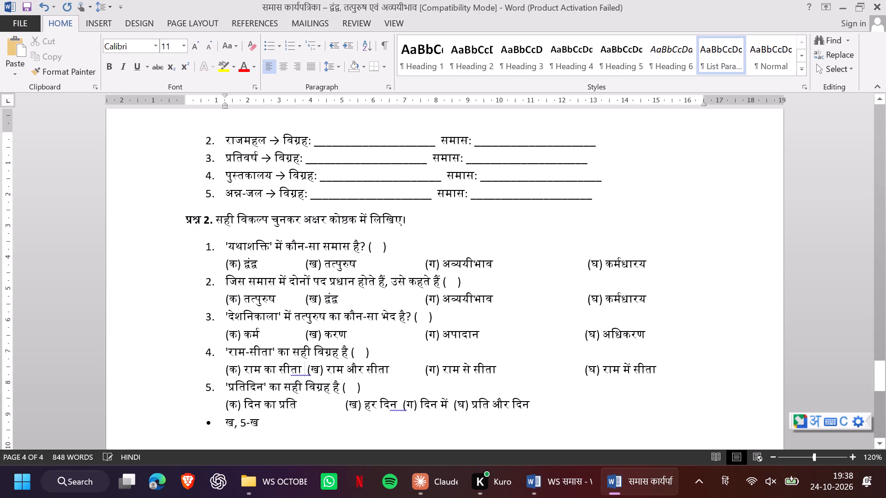
key(Right)
key(Tab)
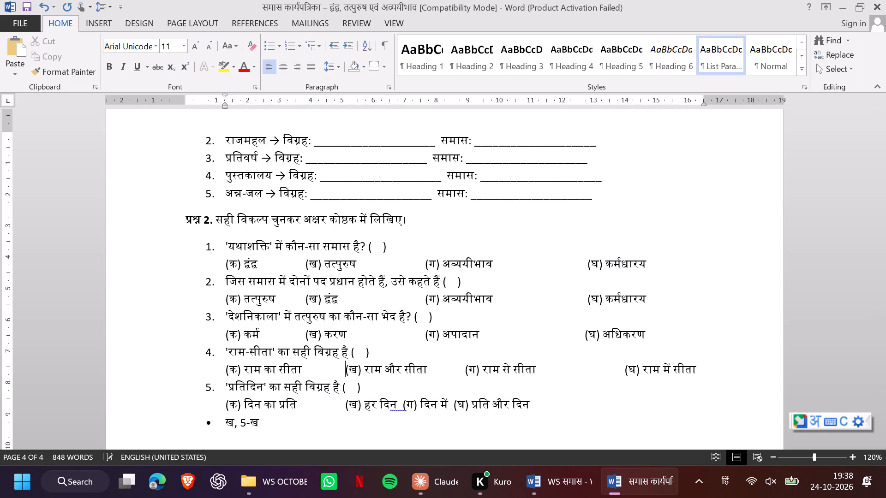
click(299, 338)
key(Tab)
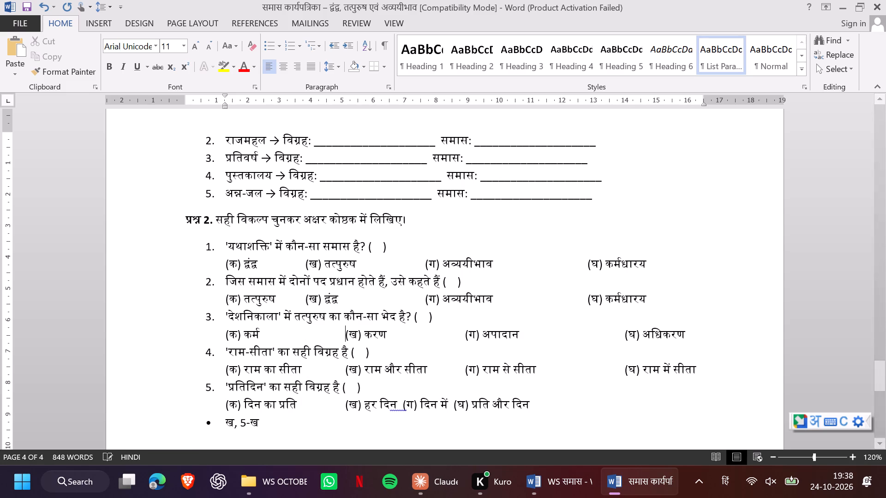
click(300, 306)
key(Tab)
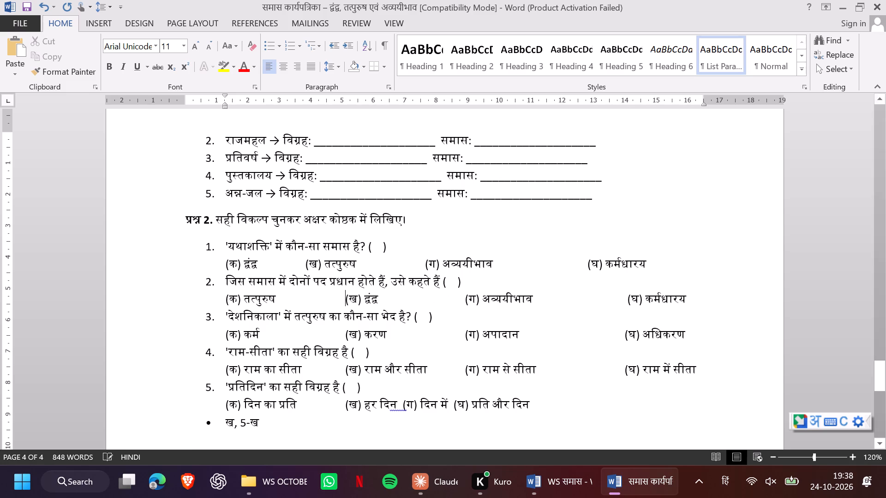
click(304, 261)
key(Tab)
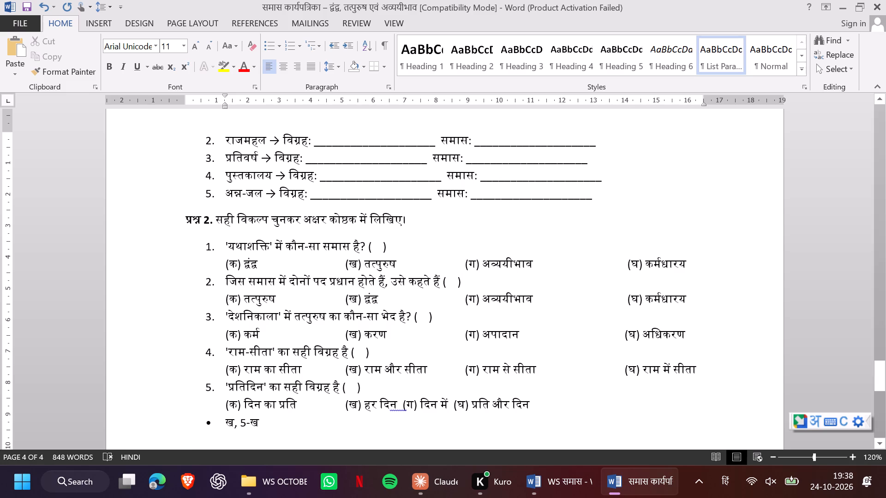
click(366, 351)
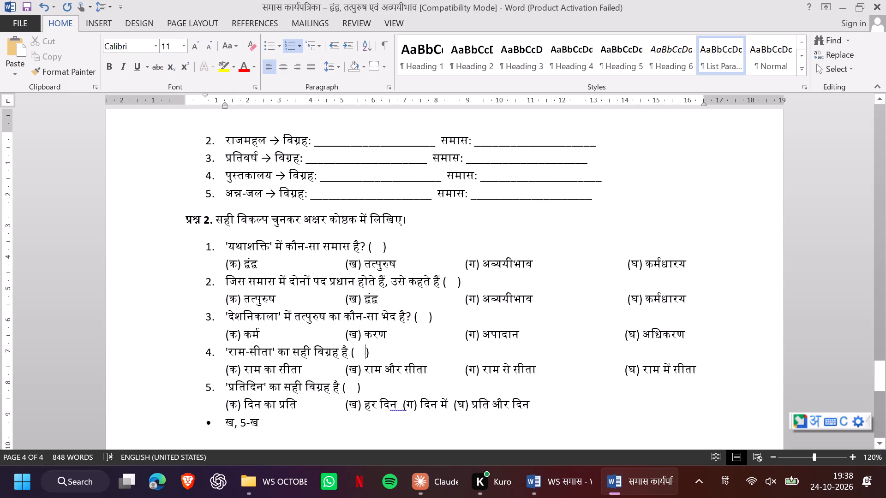
Replace the empty answer brackets at the end of item 4 ('राम-सीता') with a closing bar |.
key(Right)
key(BackSpace)
key(BackSpace)
key(BackSpace)
key(BackSpace)
key(BackSpace)
key(BackSpace)
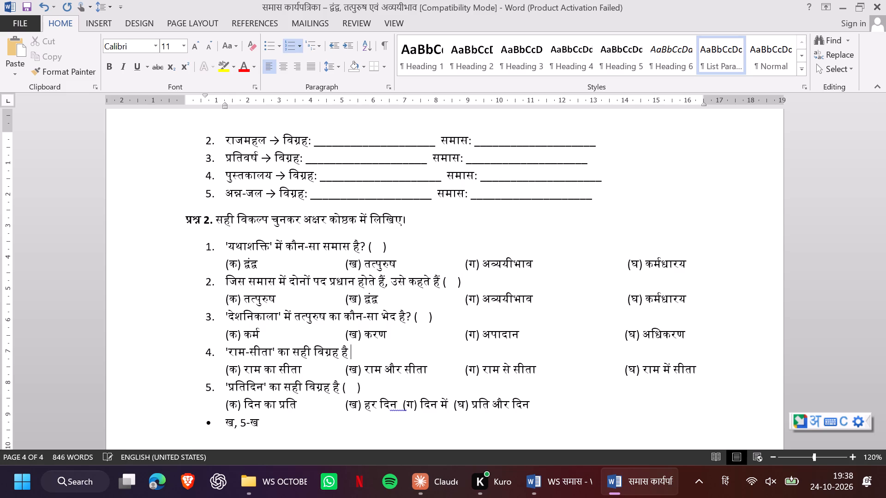
key(shift+bar)
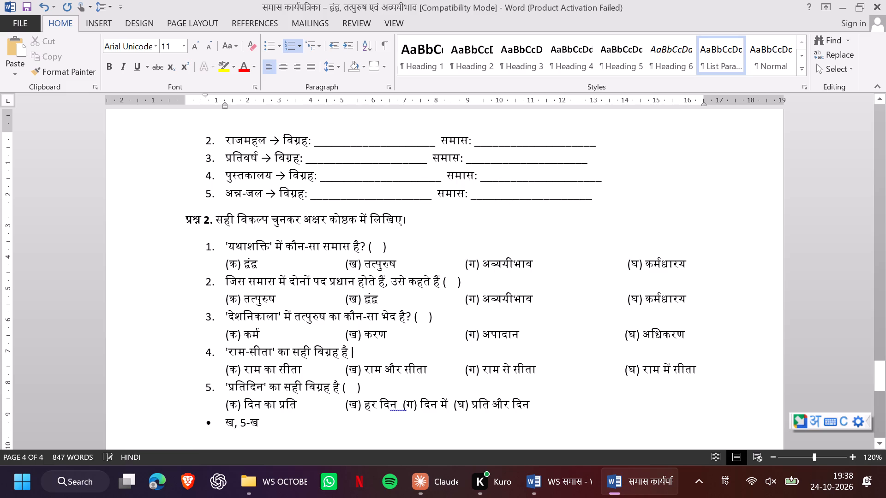
Delete the empty answer brackets after items 3 ('देशनिकाला') and 2 (जिस समास में), ending item 2 with a bar |.
drag(436, 332, 437, 318)
click(437, 318)
drag(437, 318, 418, 313)
key(BackSpace)
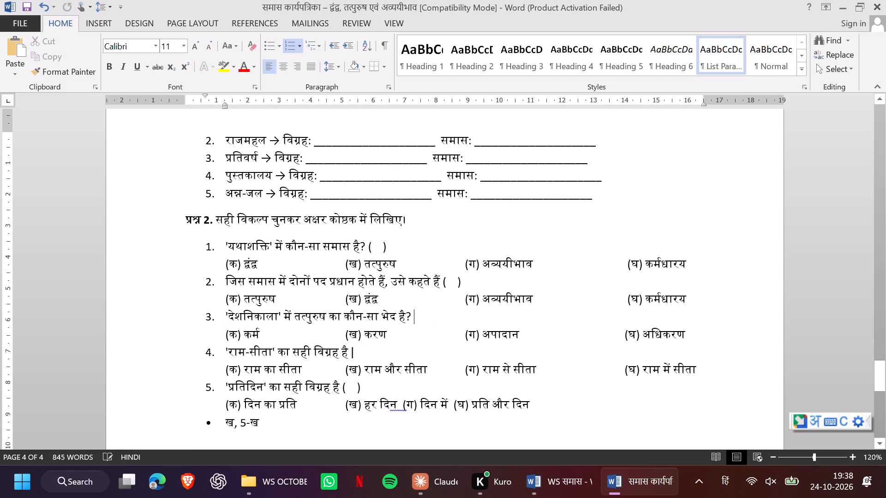
drag(462, 282, 447, 285)
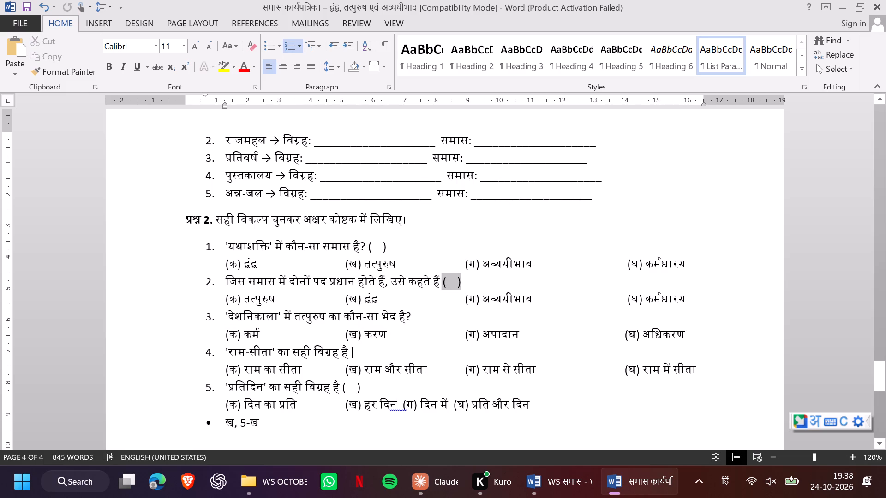
drag(447, 285, 443, 284)
key(BackSpace)
key(shift+bar)
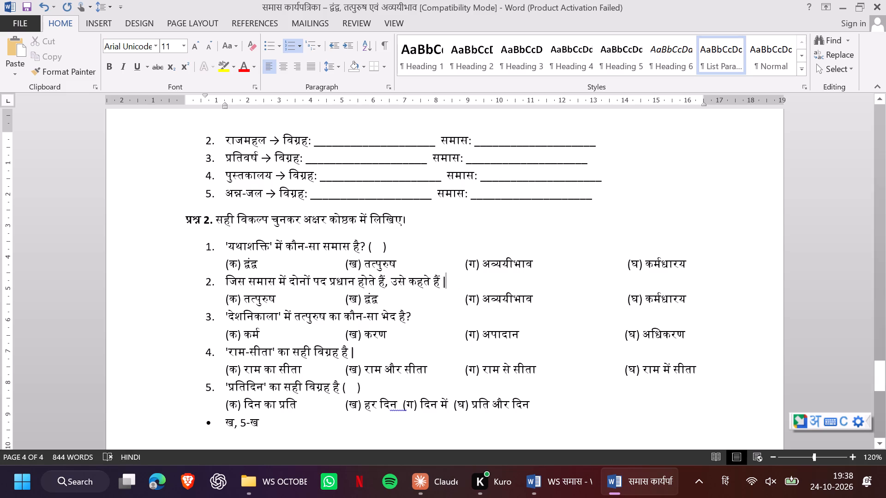
Delete the empty answer brackets at the end of items 1 ('यथाशक्ति') and 5 ('प्रतिदिन').
drag(390, 247, 372, 245)
key(BackSpace)
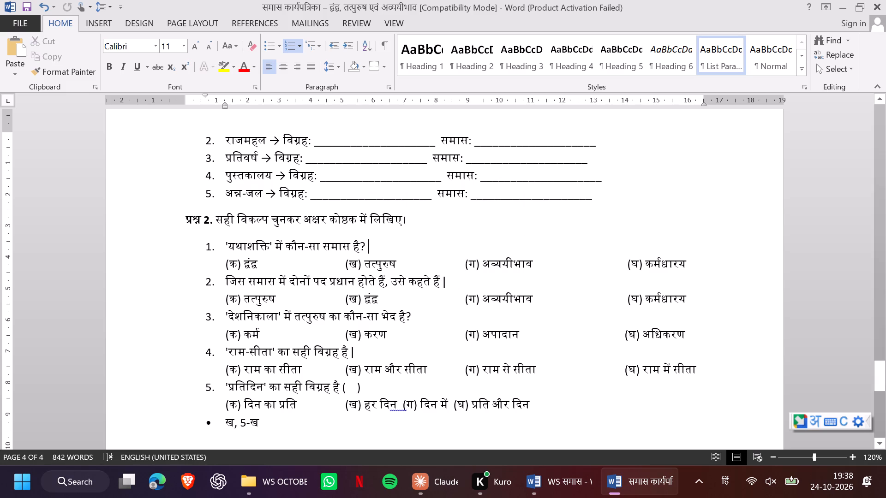
drag(364, 385, 346, 385)
key(BackSpace)
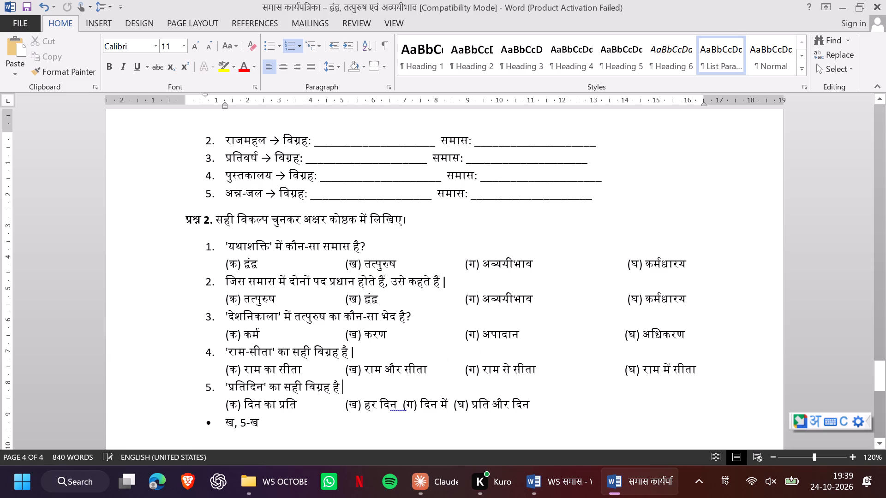
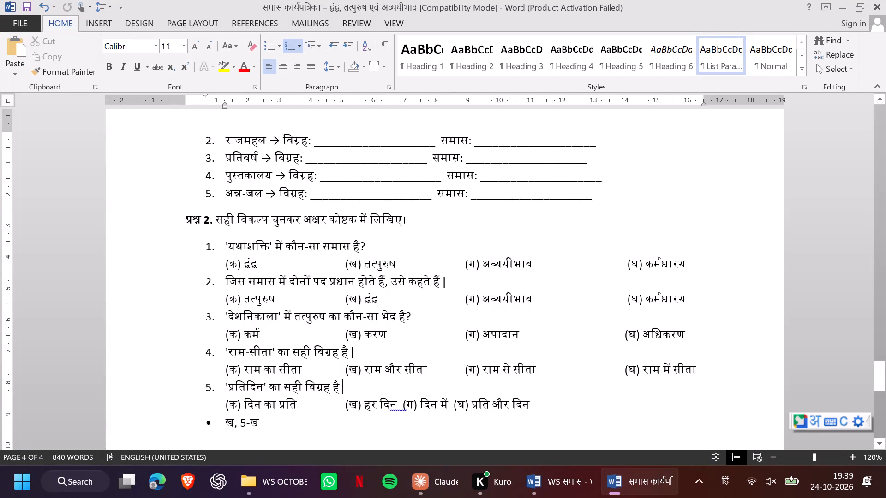
Insert tabs before options (ग) and (घ) of item 5 ('प्रतिदिन') to align them with item 4's option columns.
click(404, 407)
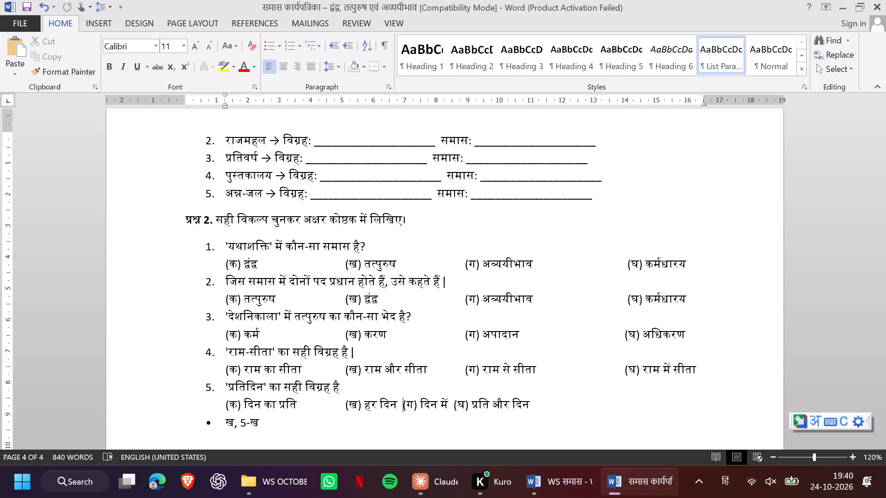
key(Tab)
key(Tab)
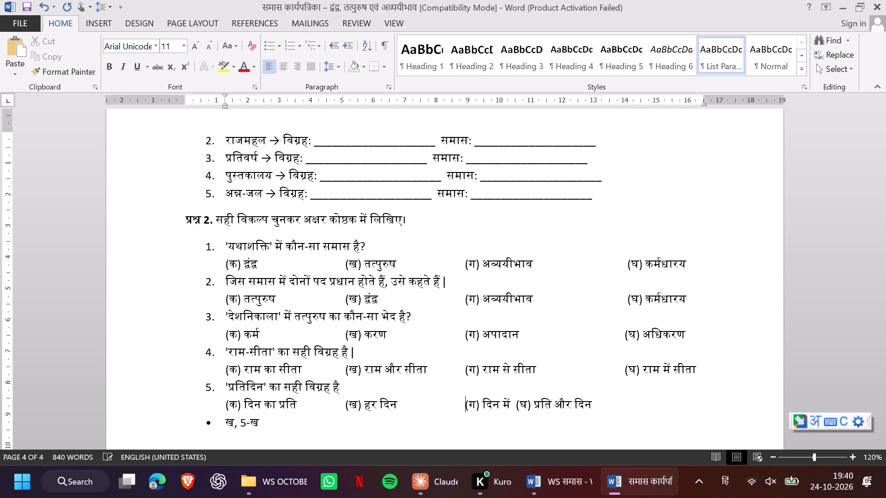
click(514, 407)
key(Tab)
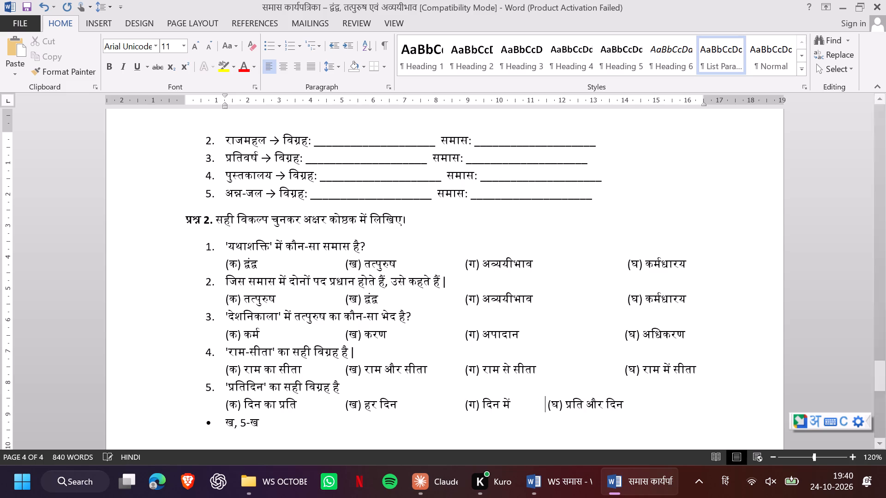
key(Tab)
key(Tab)
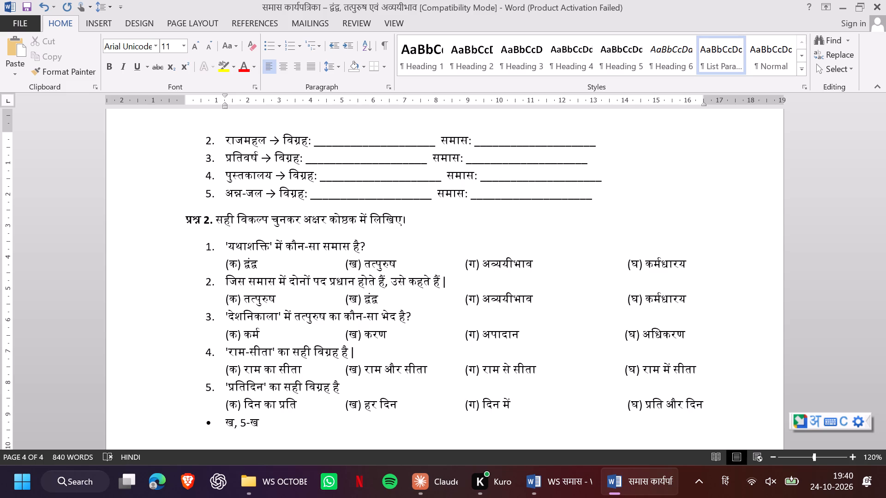
key(Right)
key(BackSpace)
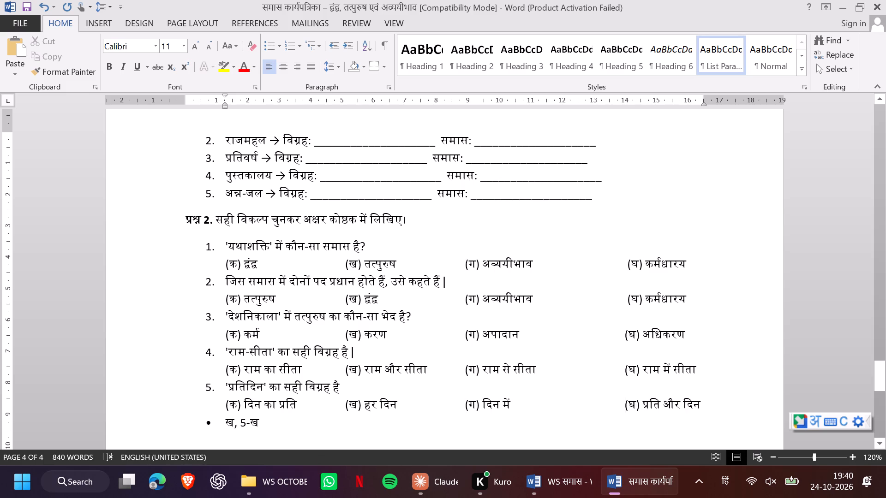
Delete the leftover answer key bullet 'ख, 5-ख' below item 5.
drag(261, 419, 204, 423)
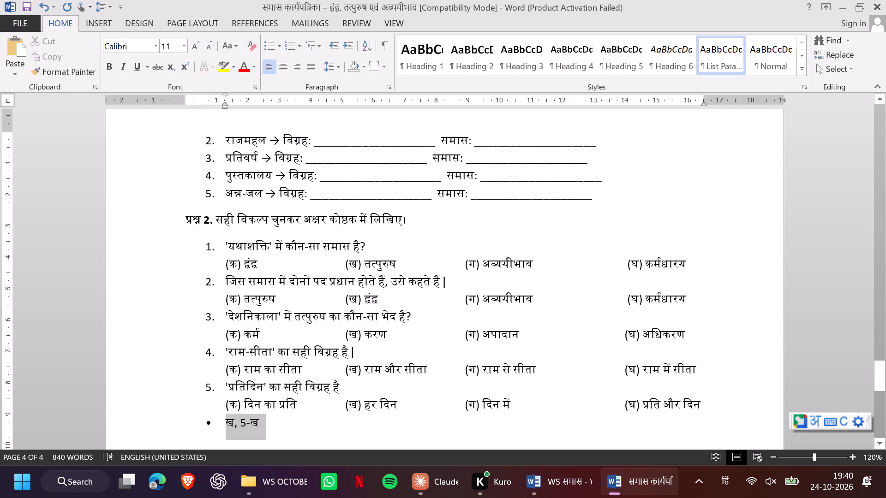
key(BackSpace)
key(BackSpace)
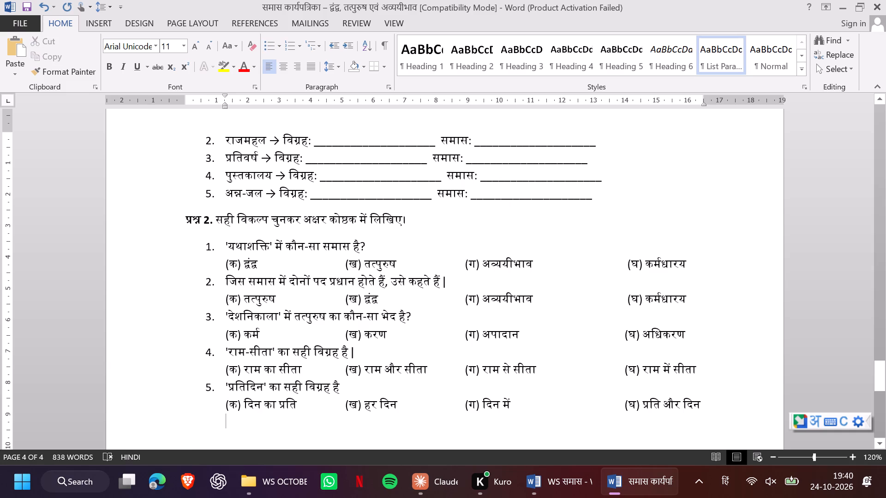
Make the entire 'प्रश्न 2. सही विकल्प चुनकर अक्षर कोष्ठक में लिखिए।' heading line bold.
click(169, 224)
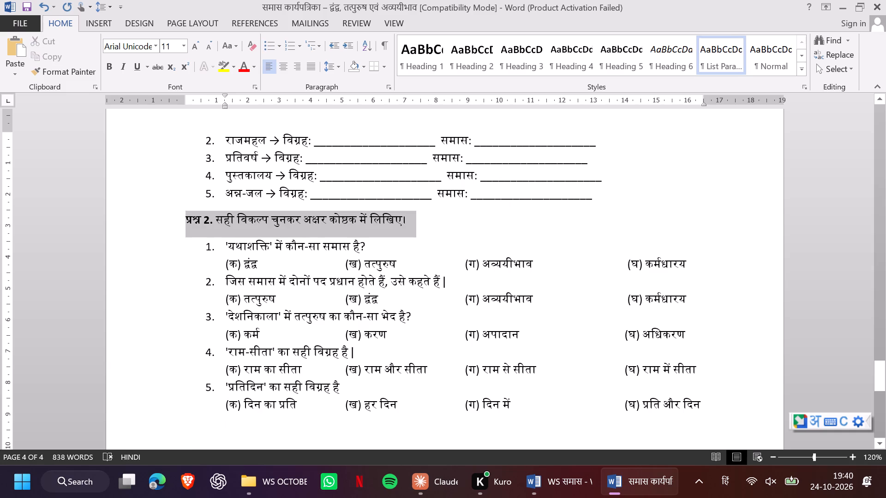
key(ctrl+b)
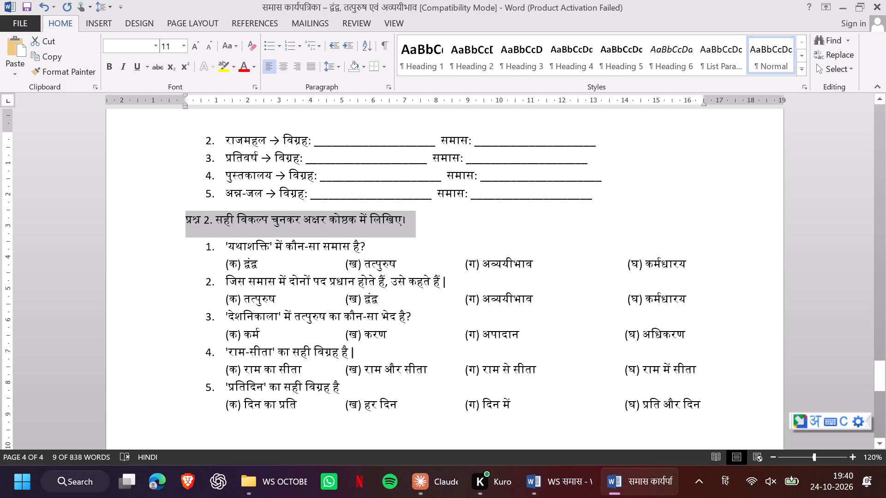
key(ctrl+b)
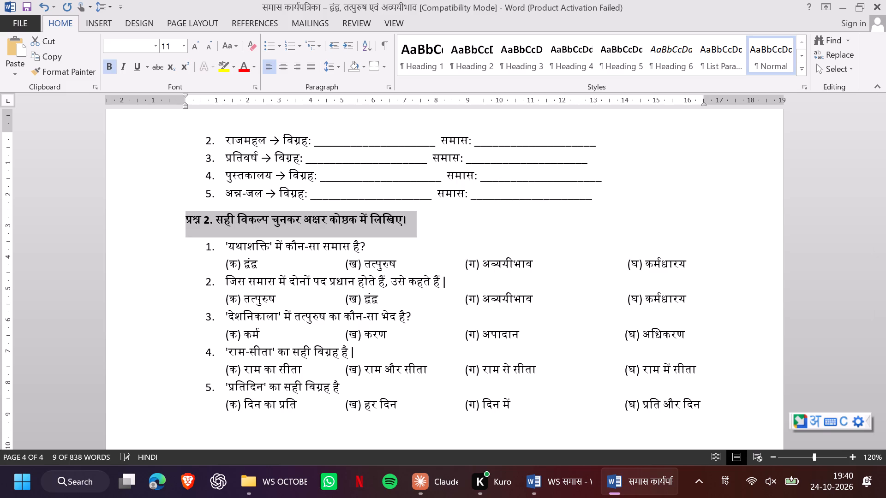
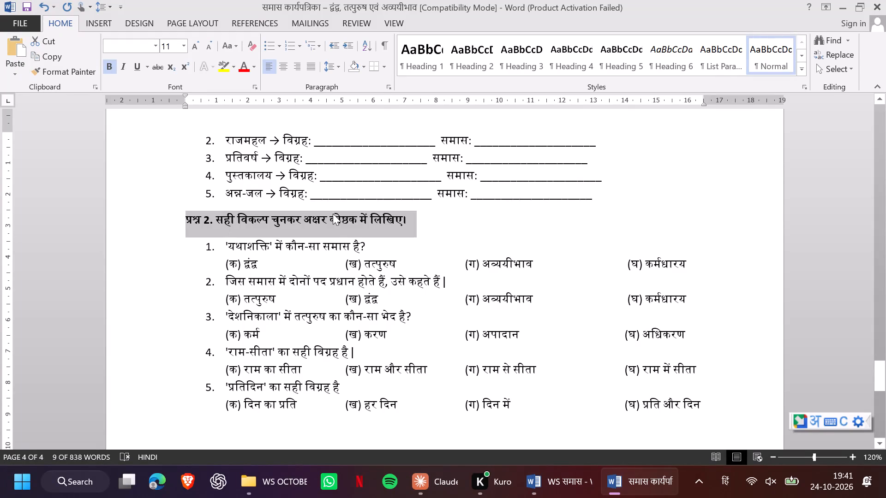
Replace 'चुनकर अक्षर कोष्ठक' with 'चुनिए' in the bold प्रश्न 2 heading of खंड घ.
click(335, 225)
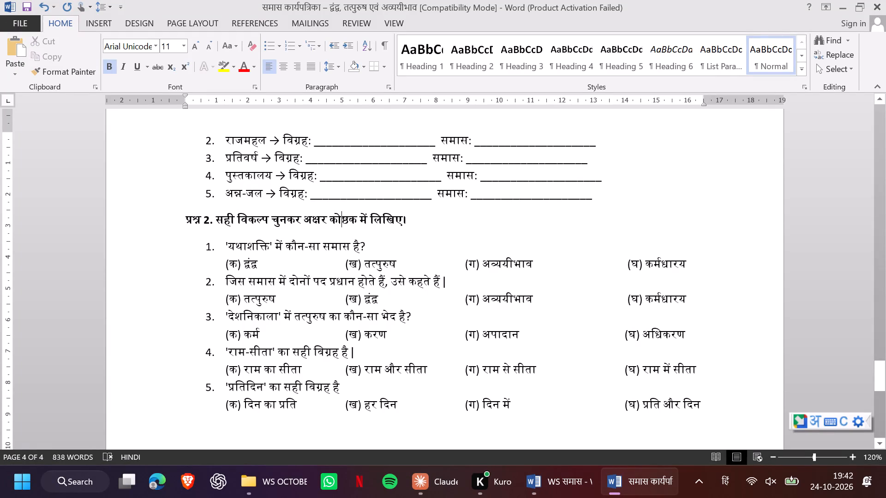
click(353, 221)
key(BackSpace)
key(BackSpace)
key(BackSpace)
key(BackSpace)
key(BackSpace)
key(BackSpace)
key(BackSpace)
key(BackSpace)
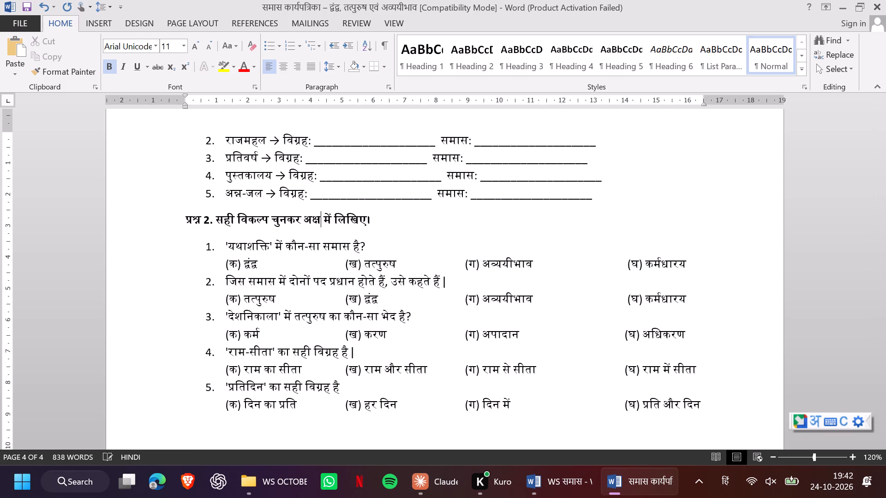
key(BackSpace)
key(BackSpace)
key(BackSpace)
key(BackSpace)
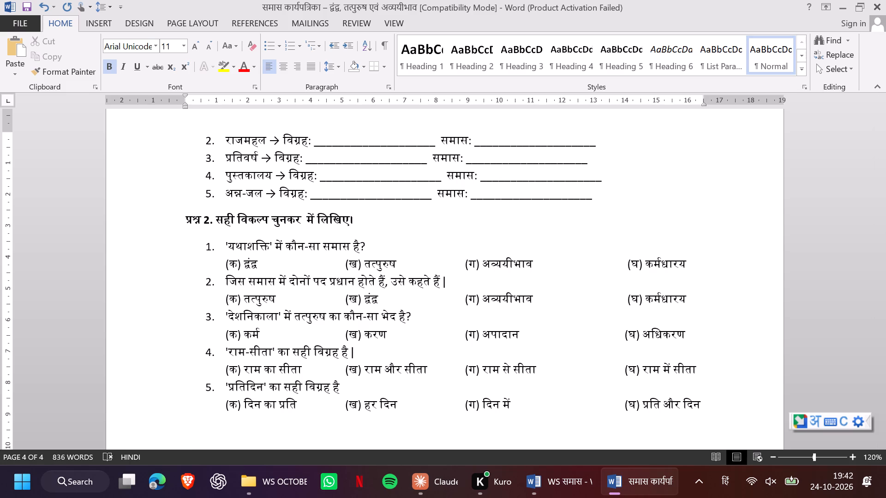
key(space)
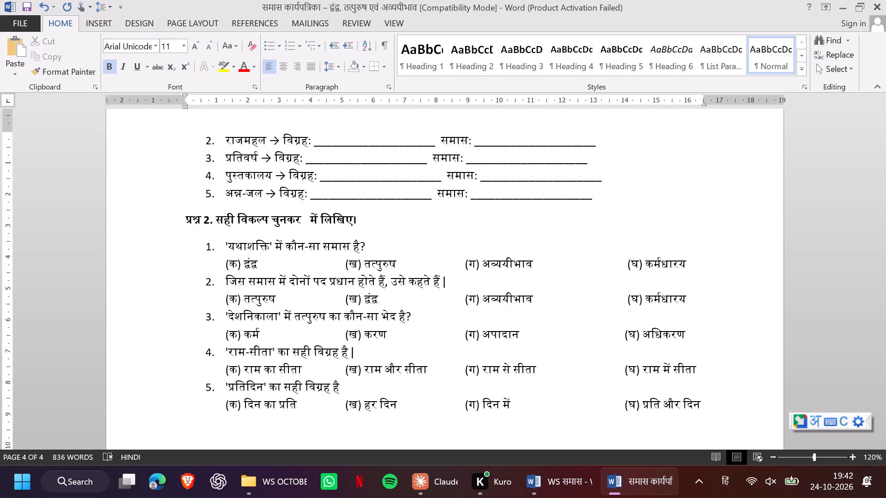
key(BackSpace)
key(BackSpace)
key(BackSpace)
key(BackSpace)
key(BackSpace)
key(BackSpace)
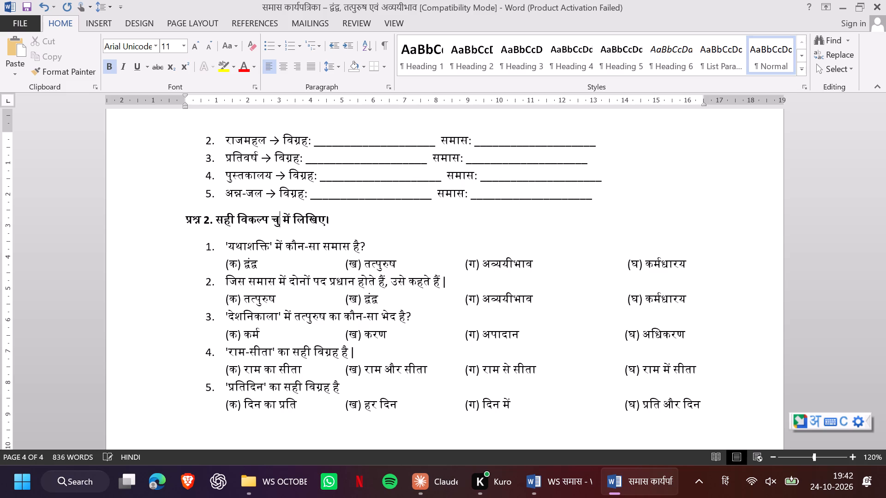
key(BackSpace)
text(chuniye)
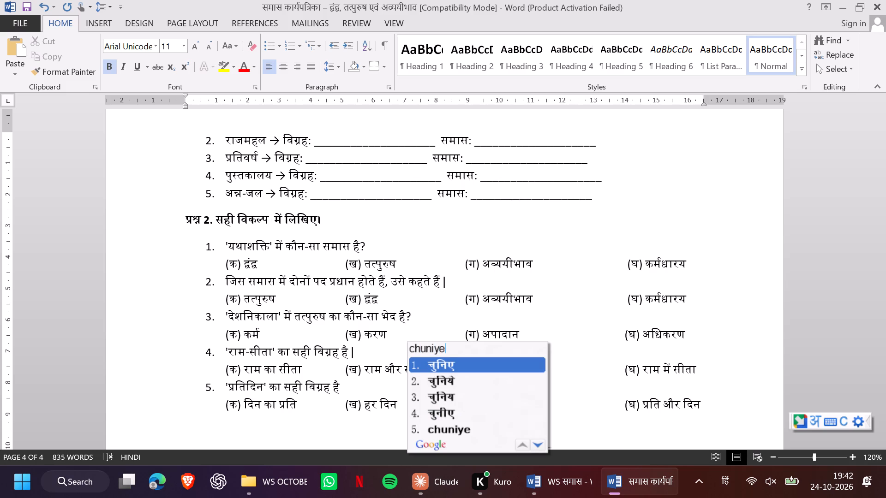
key(space)
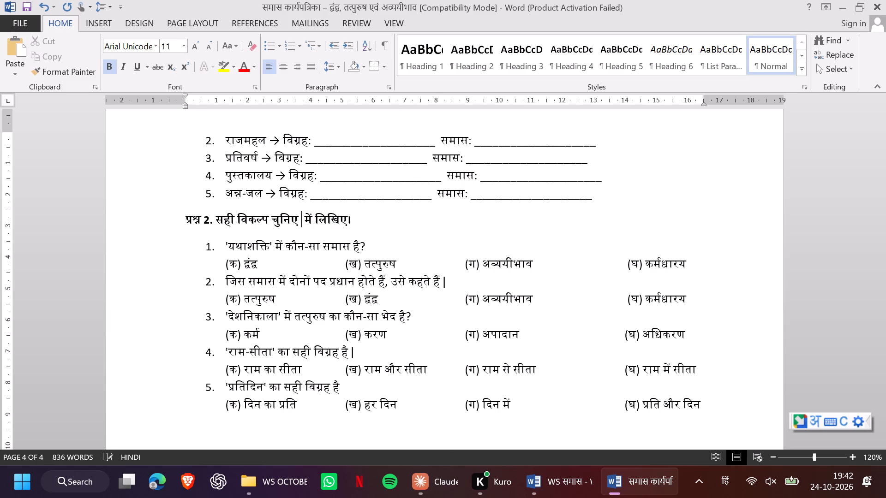
Remove 'में' from the प्रश्न 2 heading and replace its closing danda with a hyphen, so it reads 'सही विकल्प चुनिए लिखिए-'.
key(Right)
key(Right)
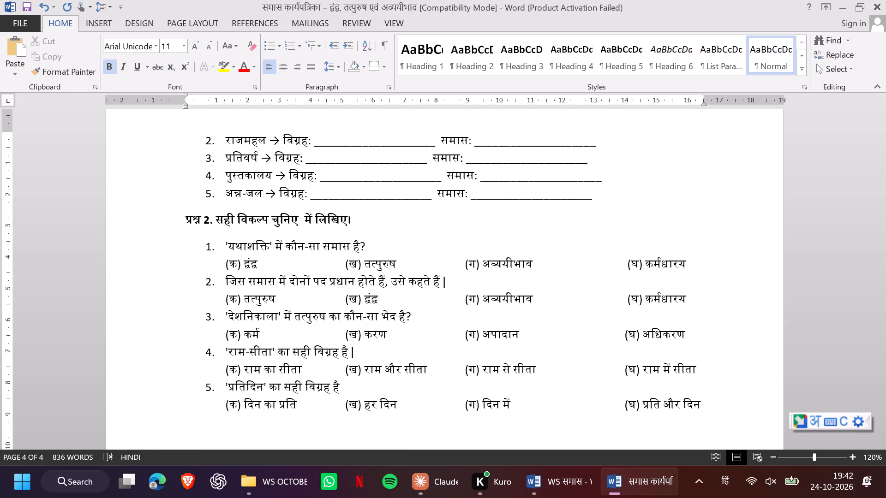
key(shift+Left)
key(BackSpace)
key(BackSpace)
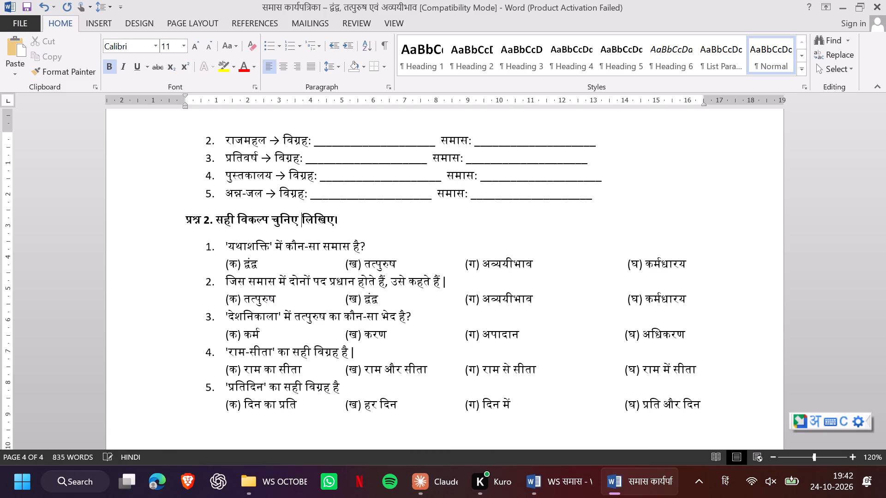
click(336, 225)
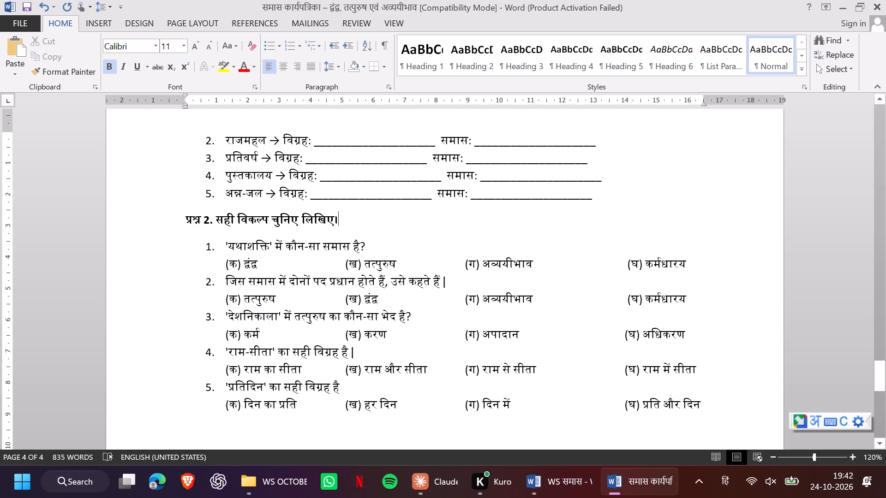
key(BackSpace)
key(minus)
Delete the marks '(5 × 1 = 5)' from खंड घ's प्रश्न 1 heading and end it with a hyphen instead of the danda.
scroll(336, 225, up, 1)
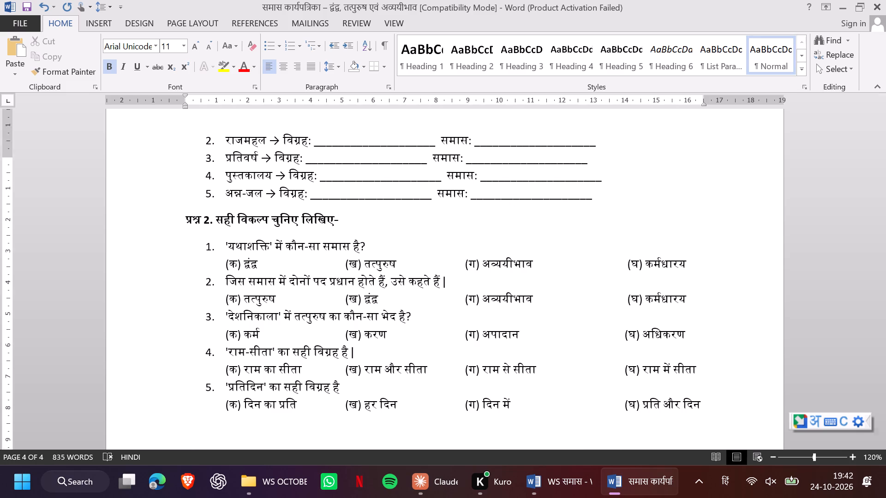
scroll(336, 225, up, 2)
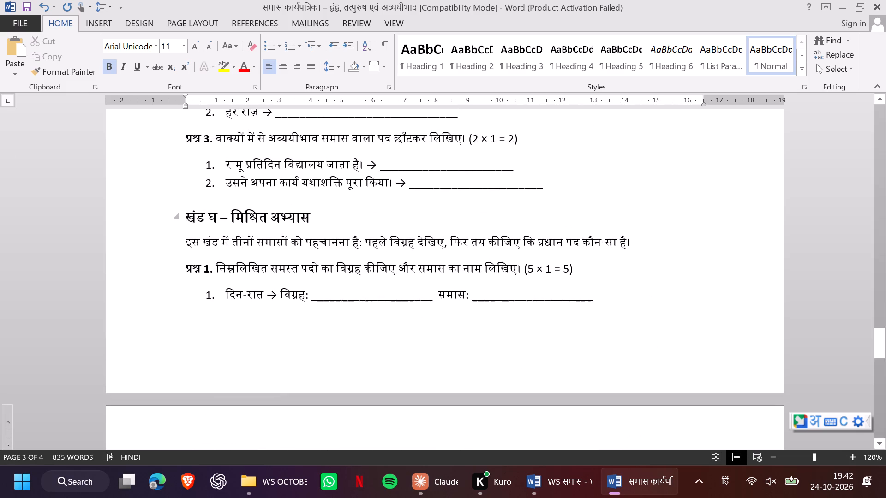
drag(571, 266, 532, 270)
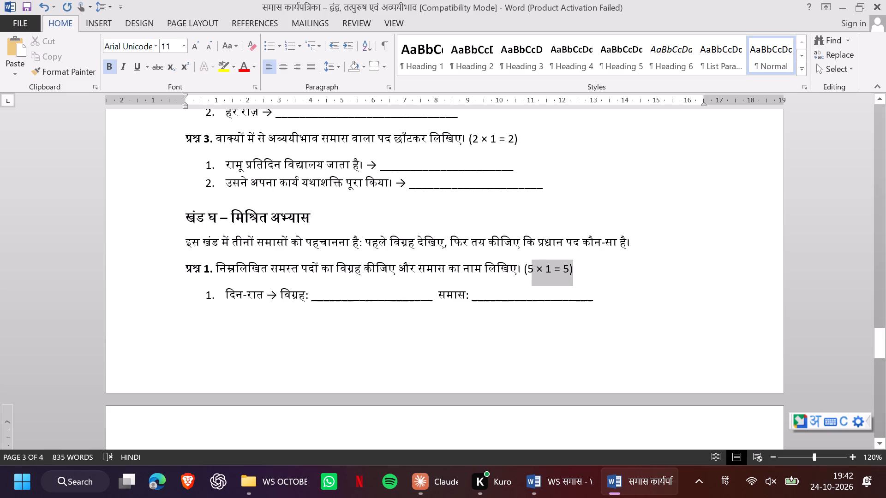
drag(532, 270, 523, 276)
key(BackSpace)
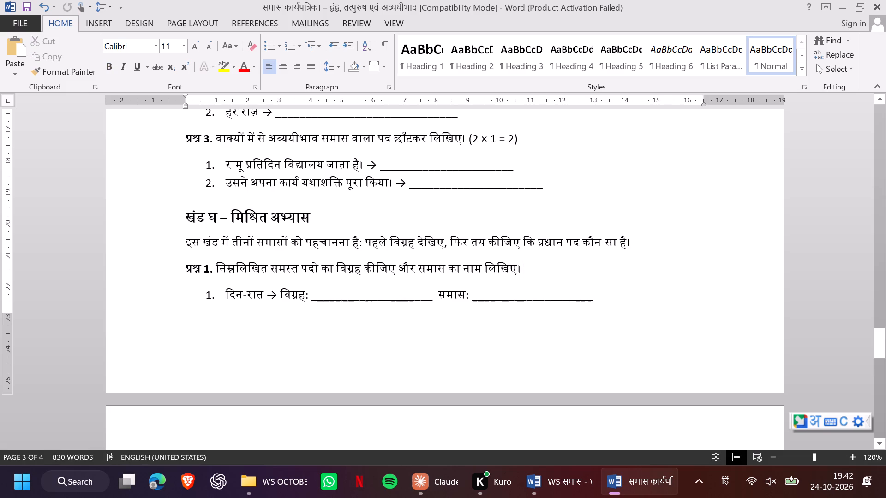
key(BackSpace)
key(BackSpace)
key(minus)
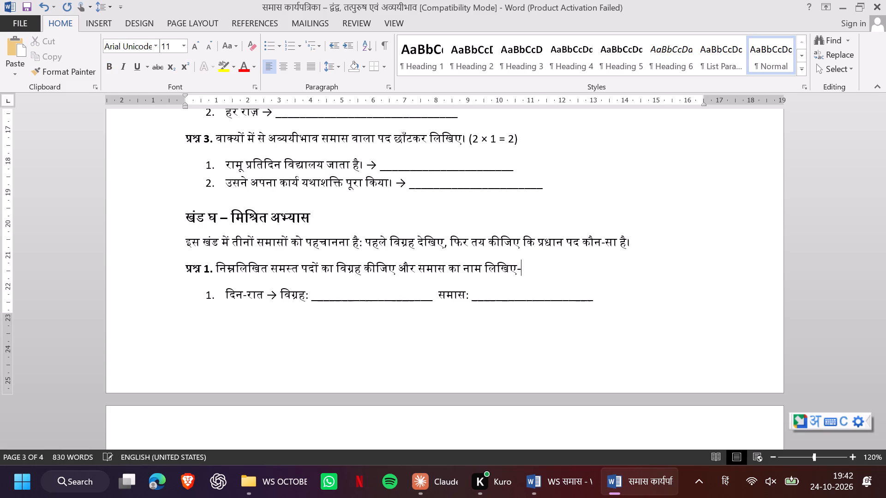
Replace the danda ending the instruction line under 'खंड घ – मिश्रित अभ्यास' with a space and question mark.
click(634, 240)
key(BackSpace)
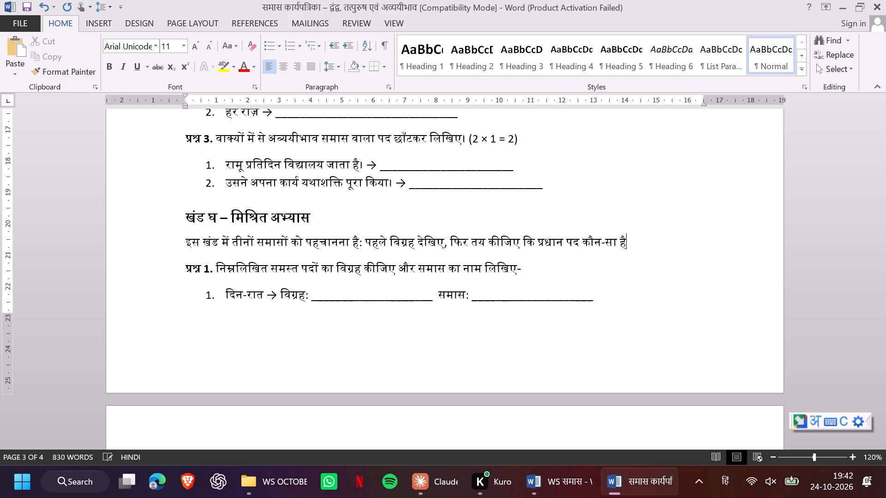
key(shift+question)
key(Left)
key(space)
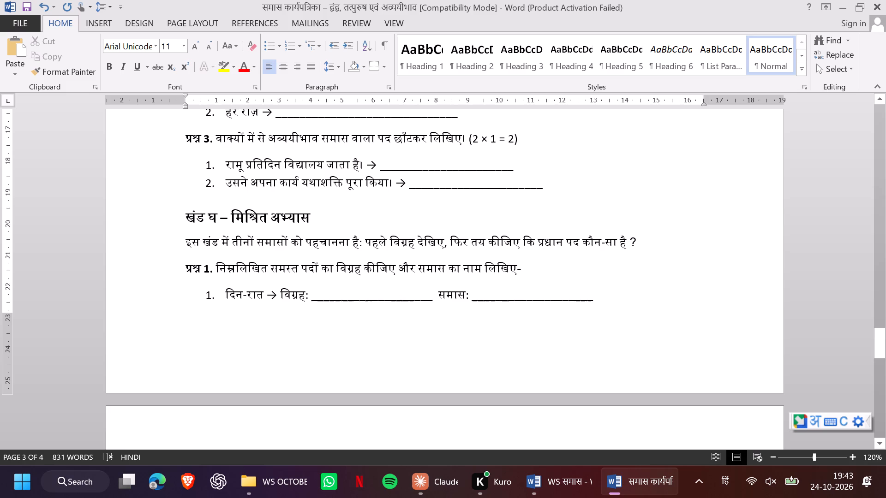
Delete the whole instruction line 'इस खंड में तीनों समासों को पहचानना है...' under the खंड घ heading.
drag(186, 241, 611, 258)
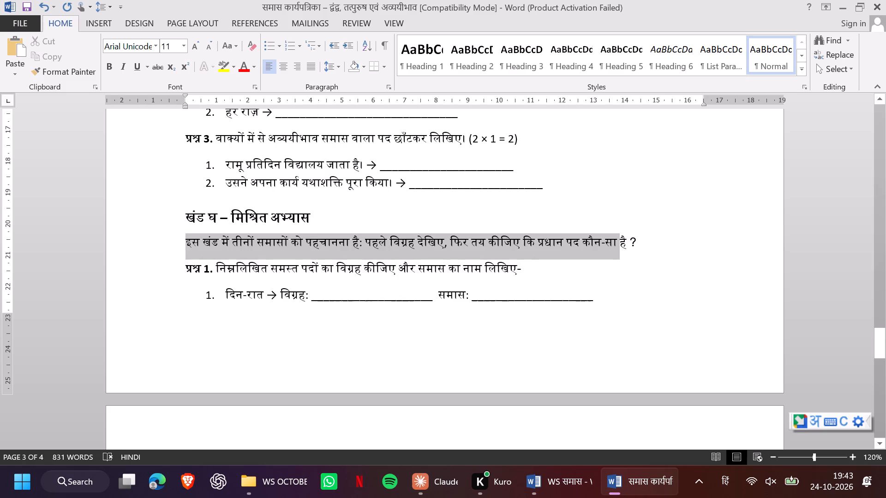
drag(611, 258, 645, 247)
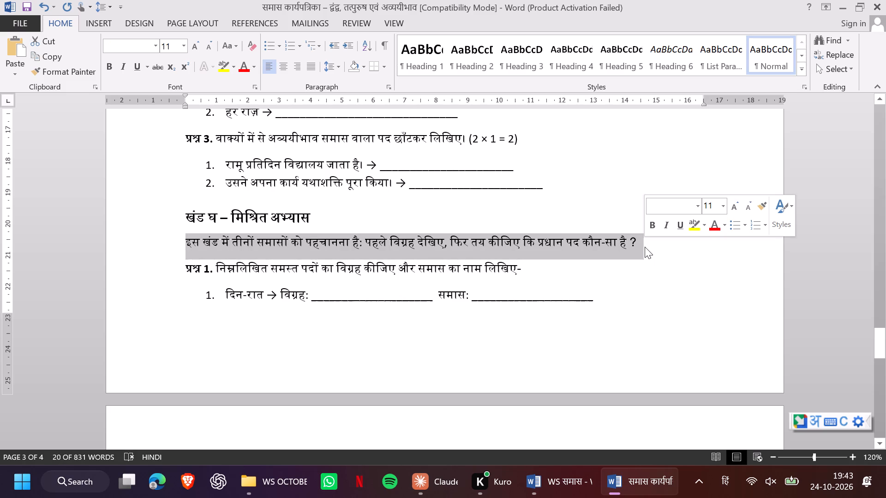
key(BackSpace)
Add extra spaces before 'समास:' in खंड घ प्रश्न 1: one in item 1, two each in items 3 and 5.
scroll(645, 247, down, 1)
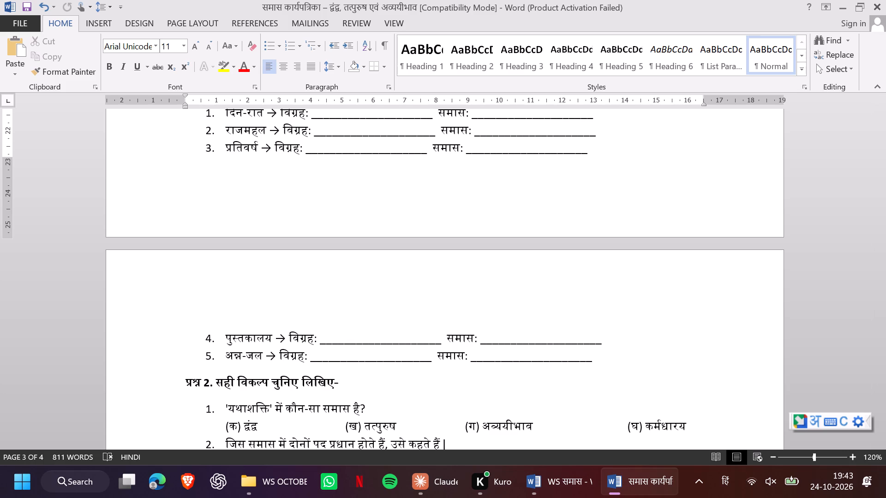
scroll(645, 247, up, 2)
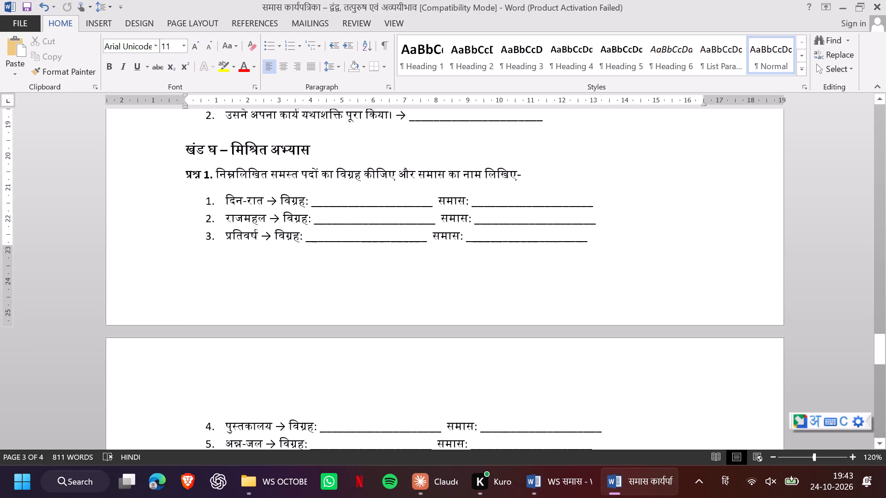
scroll(645, 247, up, 2)
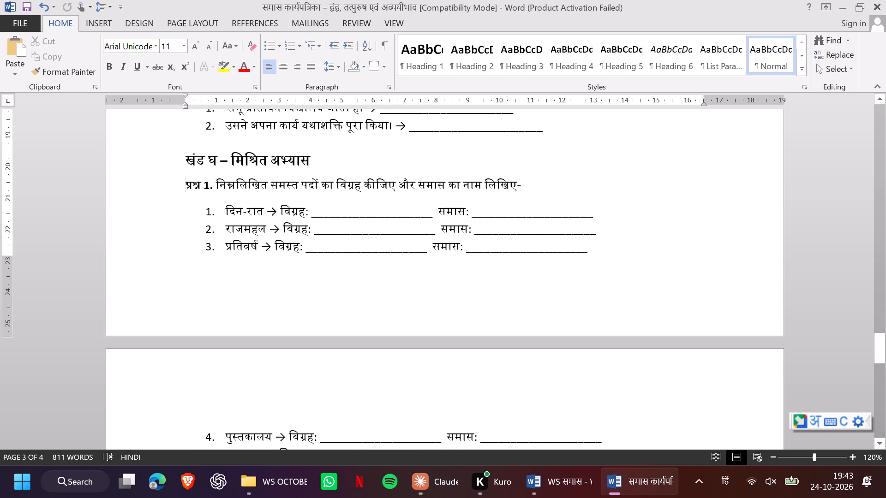
click(438, 215)
key(space)
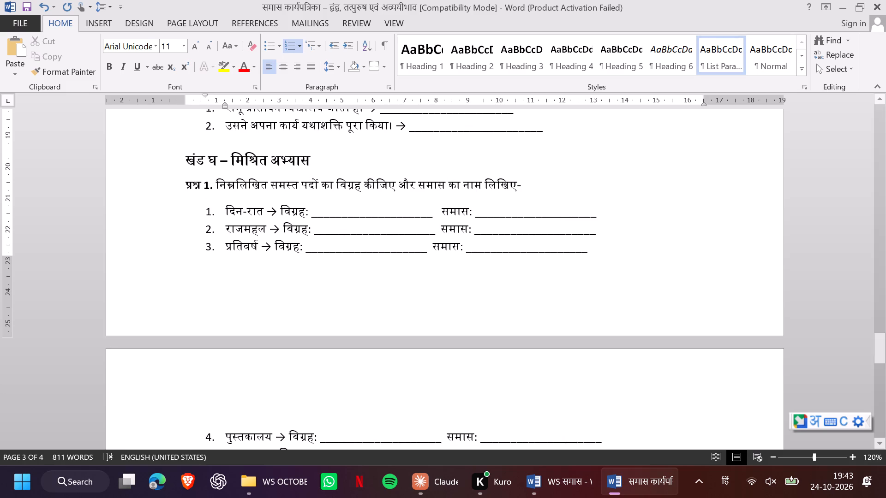
click(432, 247)
key(space)
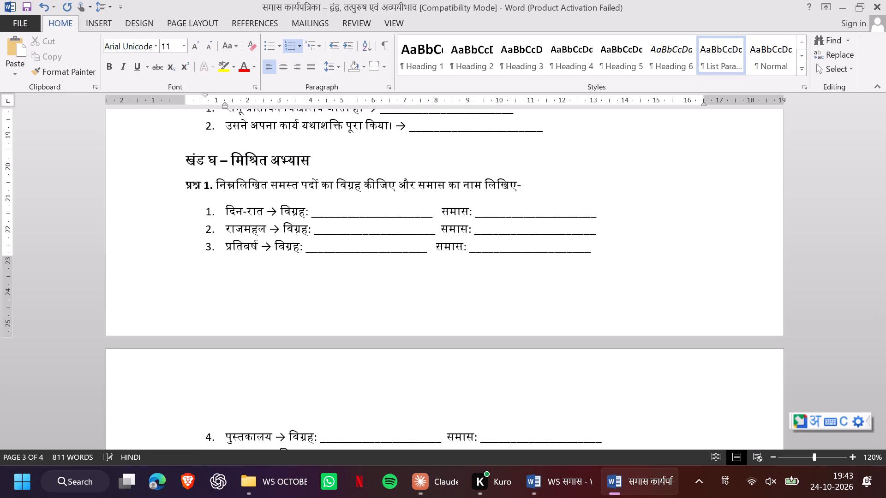
key(space)
scroll(432, 247, down, 1)
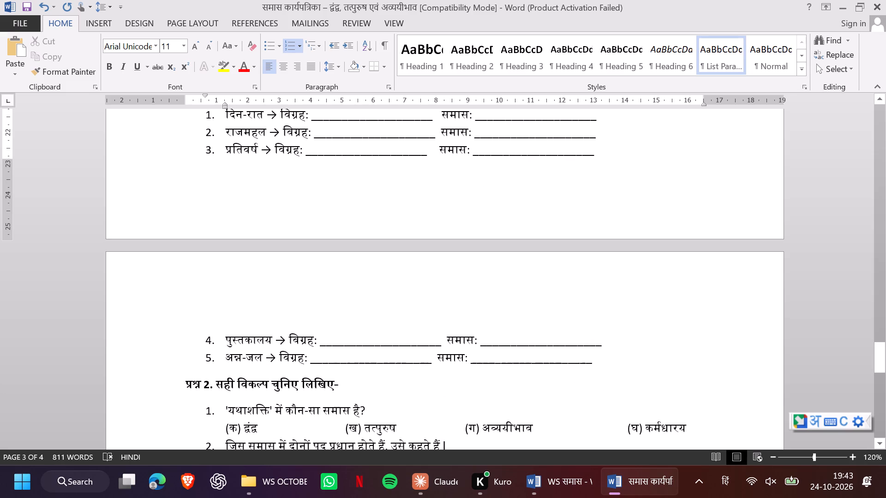
click(439, 354)
key(space)
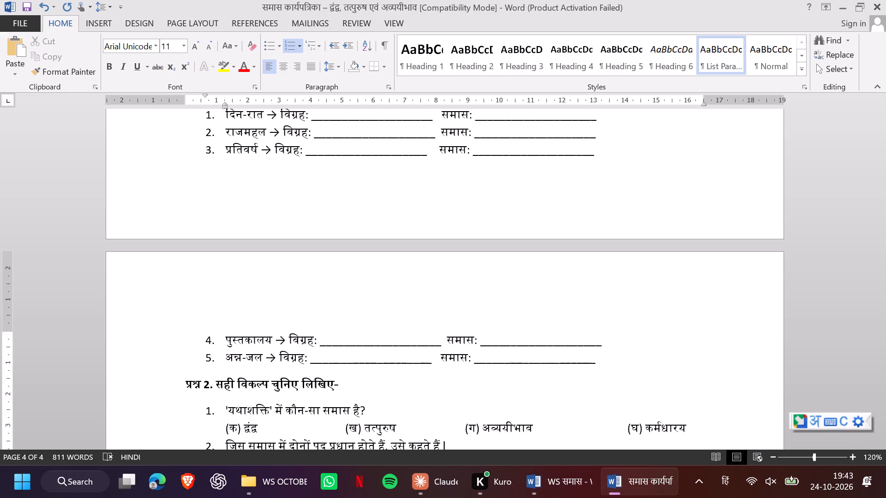
key(space)
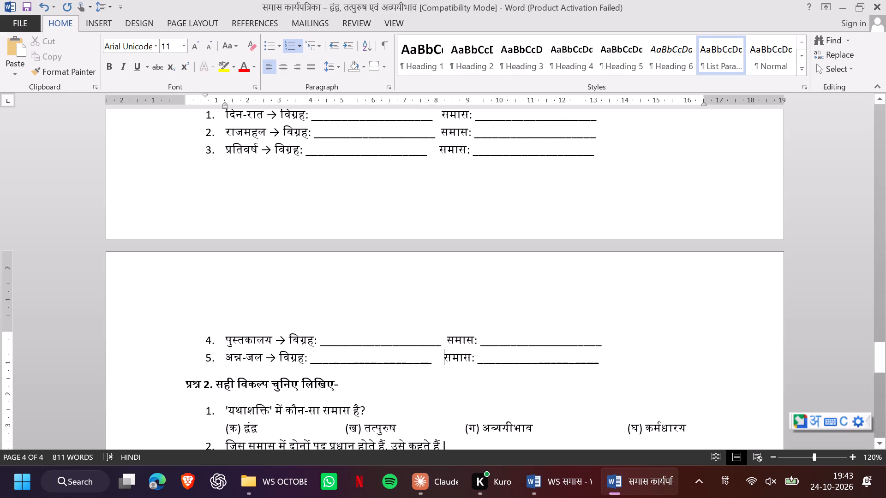
Insert a tab before 'समास:' in items 1, 2 and 3 of खंड घ प्रश्न 1 to align the second blanks.
scroll(372, 307, up, 1)
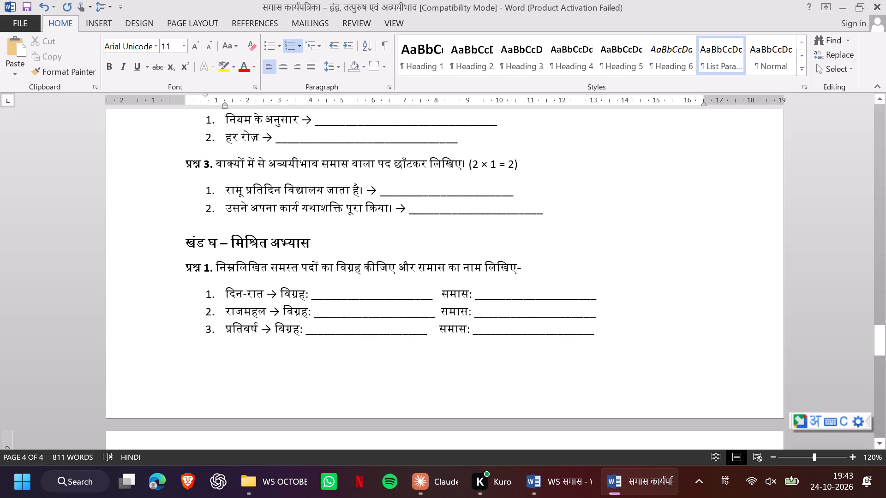
scroll(372, 307, up, 1)
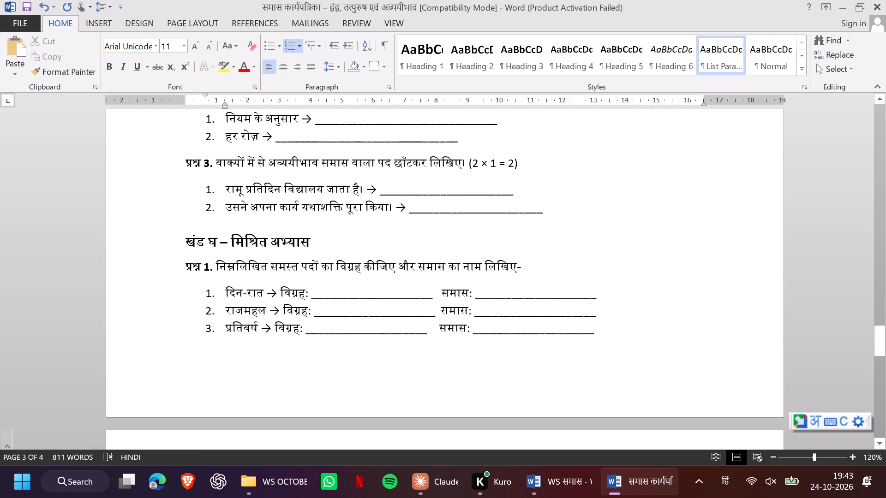
click(442, 296)
key(Tab)
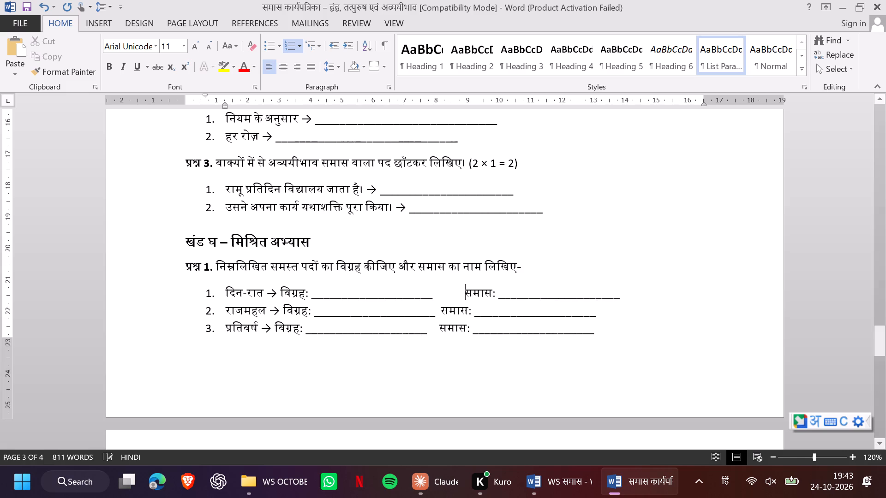
click(442, 308)
key(Tab)
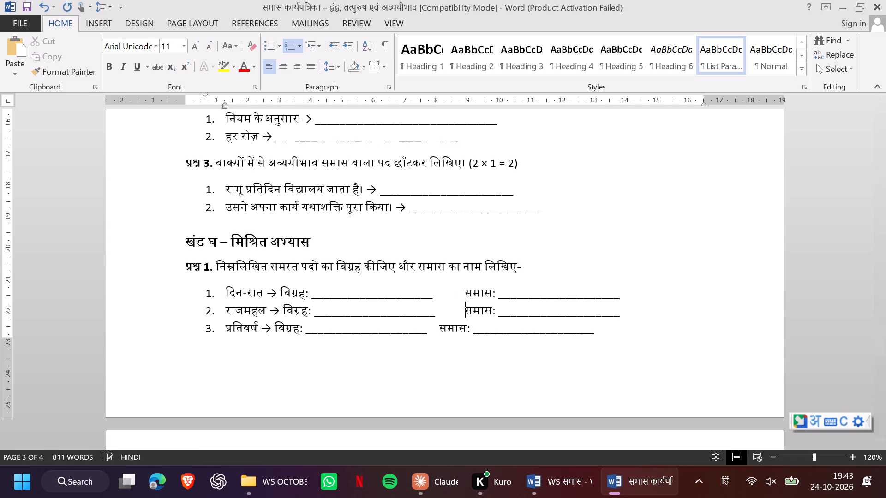
click(443, 327)
key(Tab)
Insert a tab before 'समास:' in items 4 and 5 of खंड घ प्रश्न 1 to align the second blanks.
scroll(443, 327, down, 1)
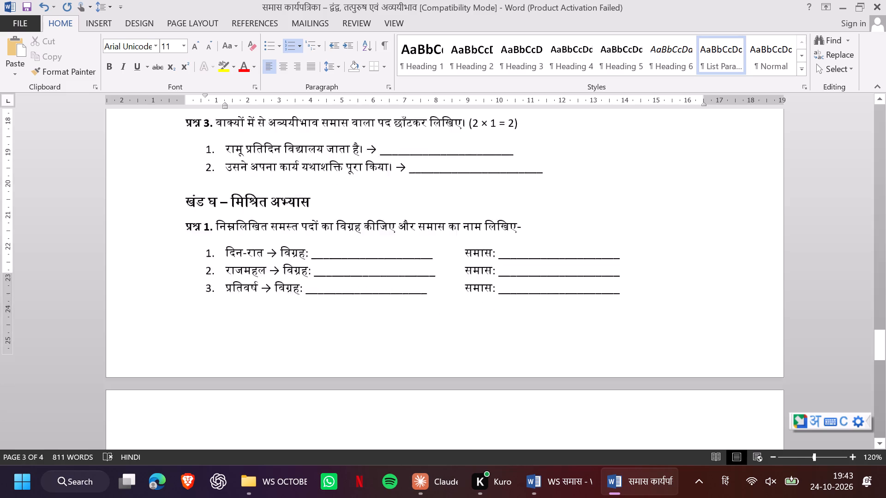
scroll(443, 327, down, 1)
drag(448, 428, 514, 428)
key(Tab)
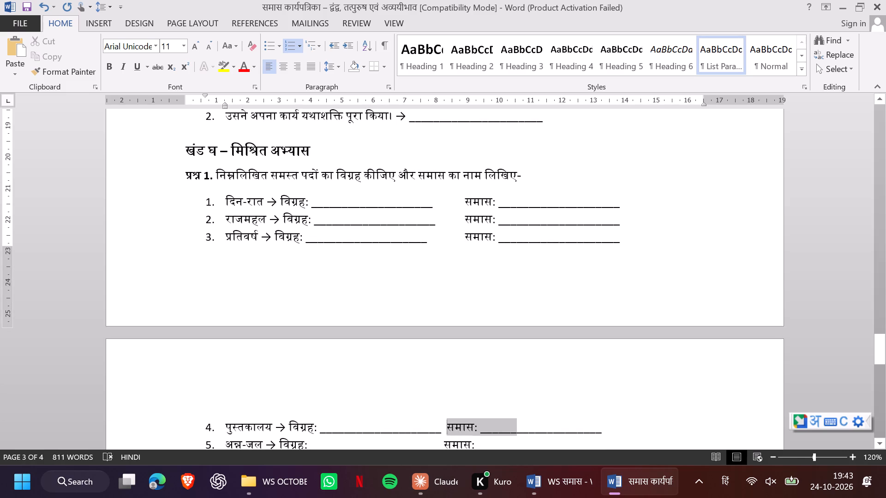
click(449, 427)
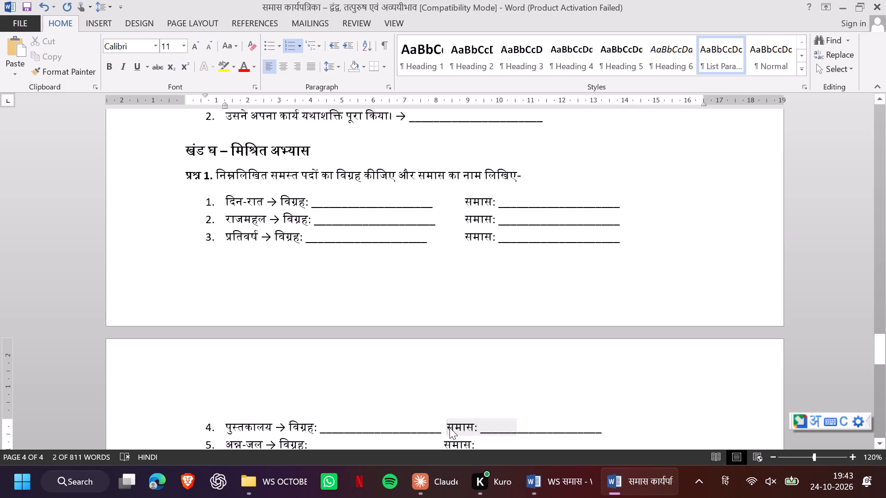
key(Tab)
click(444, 442)
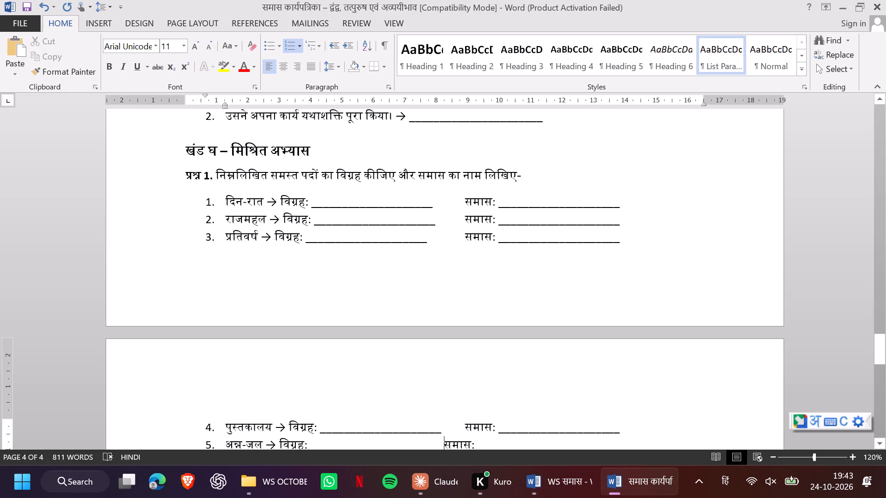
key(Tab)
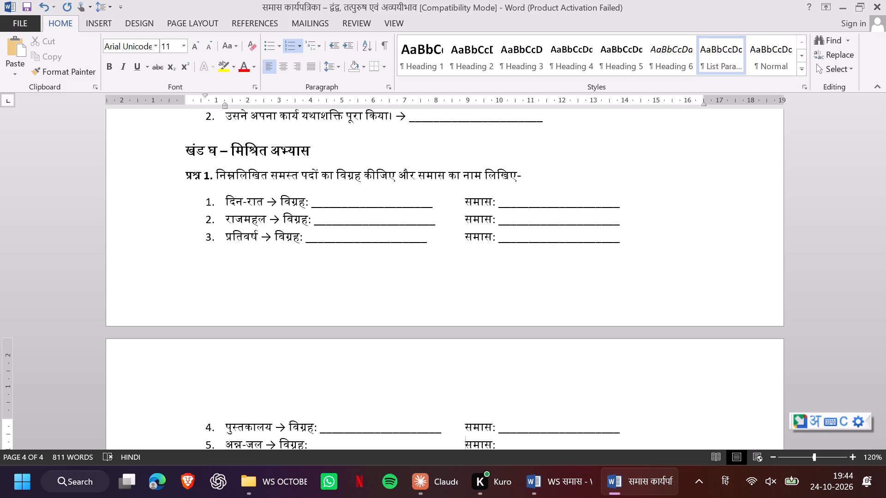
Delete the section heading 'खंड घ – मिश्रित अभ्यास' above its प्रश्न 1.
scroll(444, 442, down, 1)
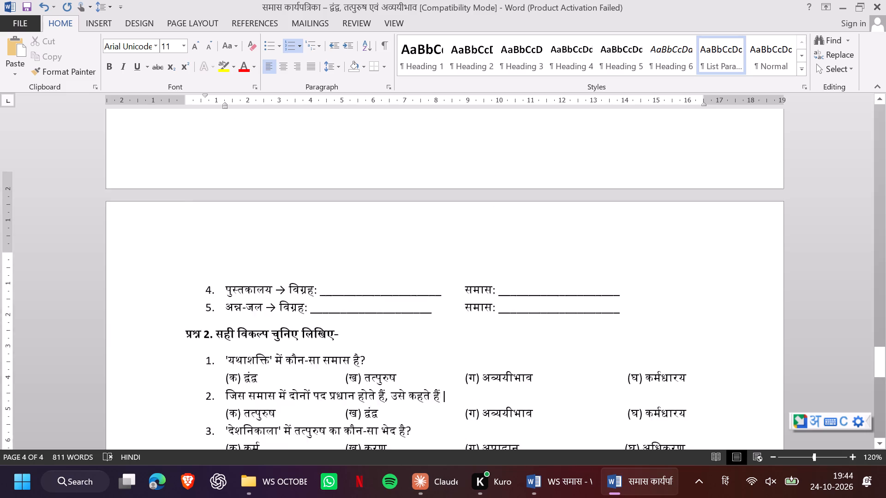
scroll(444, 442, down, 1)
scroll(379, 325, up, 1)
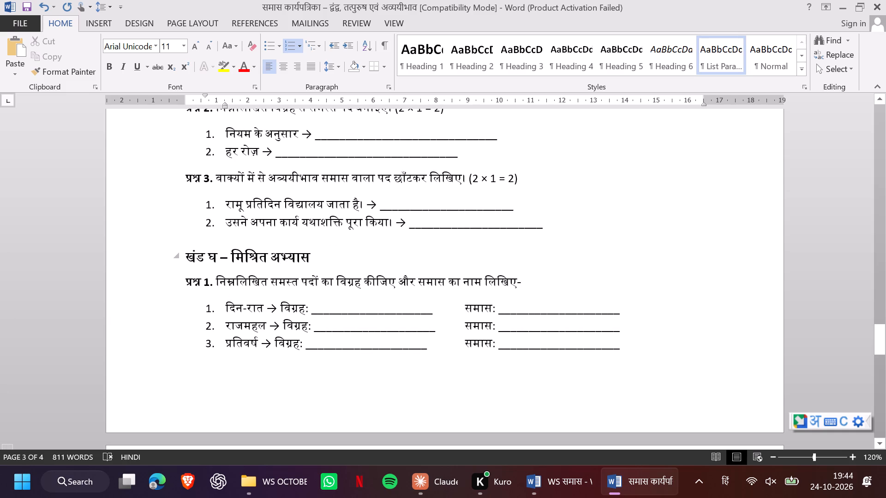
drag(315, 254, 169, 246)
key(BackSpace)
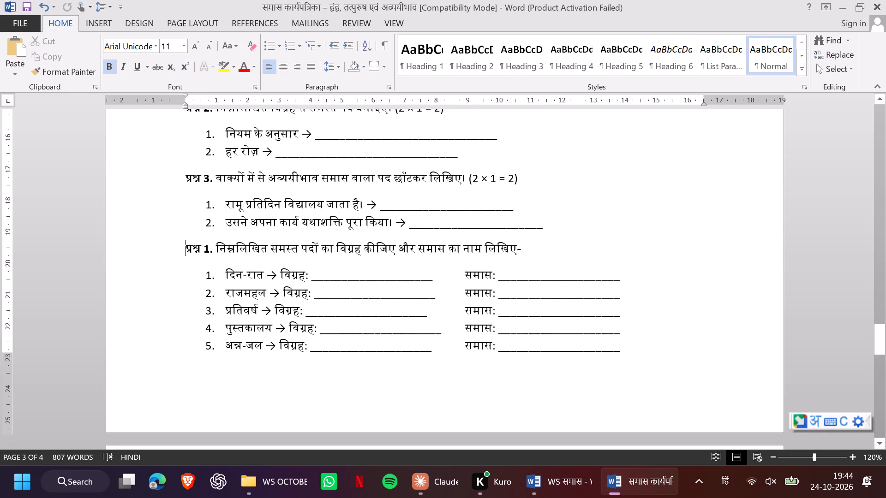
Replace the danda and marks '(2 × 1 = 2)' ending the अव्ययीभाव प्रश्न 3 heading with a hyphen.
drag(527, 181, 469, 177)
key(BackSpace)
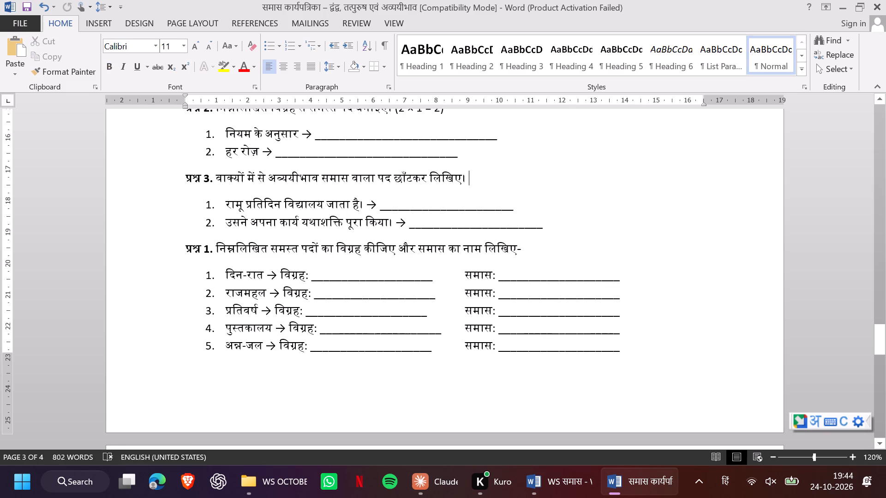
click(469, 177)
key(BackSpace)
key(BackSpace)
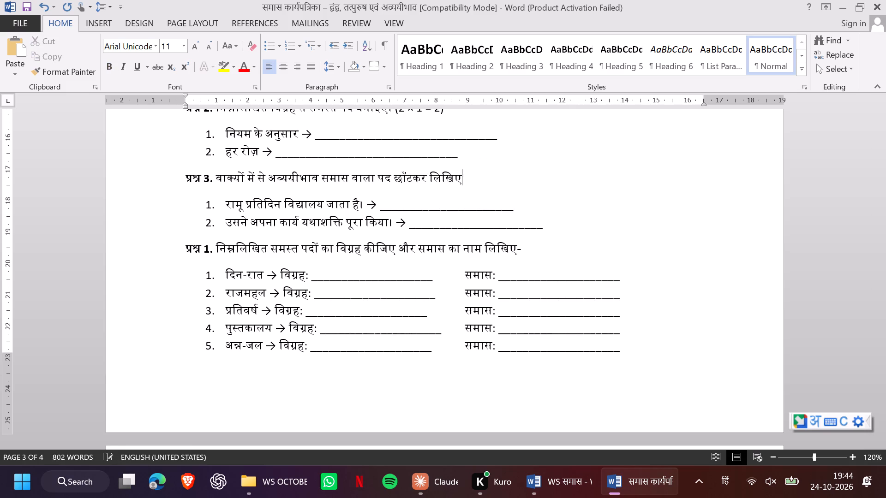
key(minus)
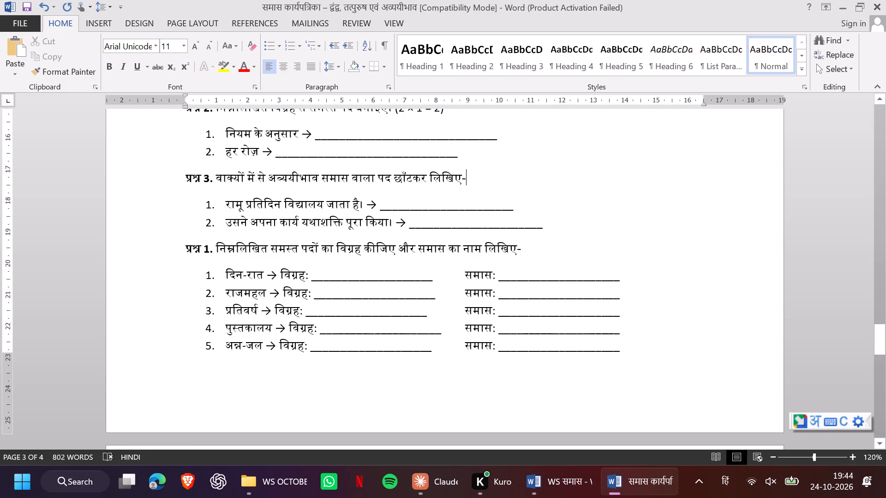
Align the answer blanks of अव्ययीभाव प्रश्न 3 by inserting three tabs before item 1's blank and two before item 2's.
click(379, 209)
key(Tab)
key(Tab)
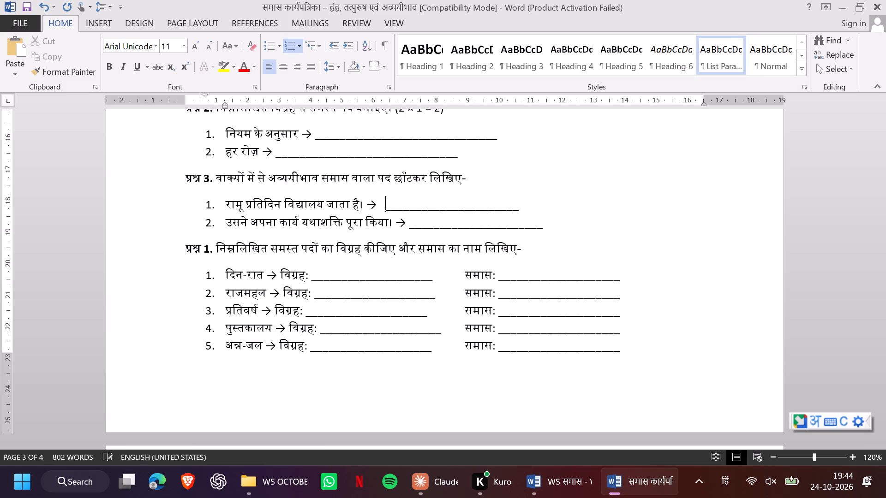
key(Tab)
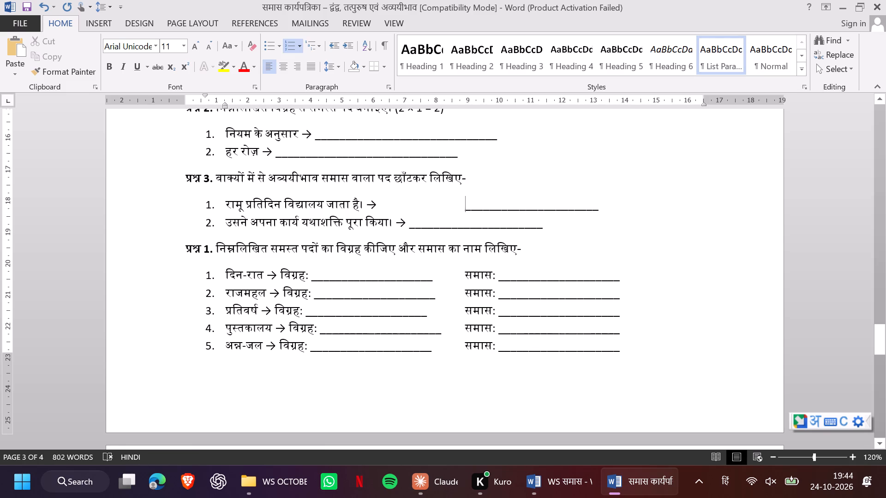
click(403, 231)
key(Tab)
key(Tab)
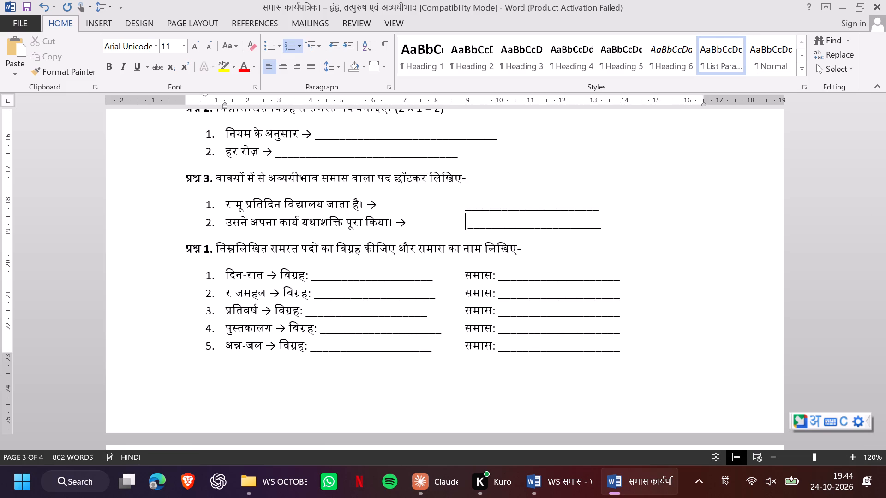
Align the blanks of अव्ययीभाव प्रश्न 2 with two tabs after 'हर रोज़ →' and one after 'नियम के अनुसार →'.
click(273, 152)
key(Tab)
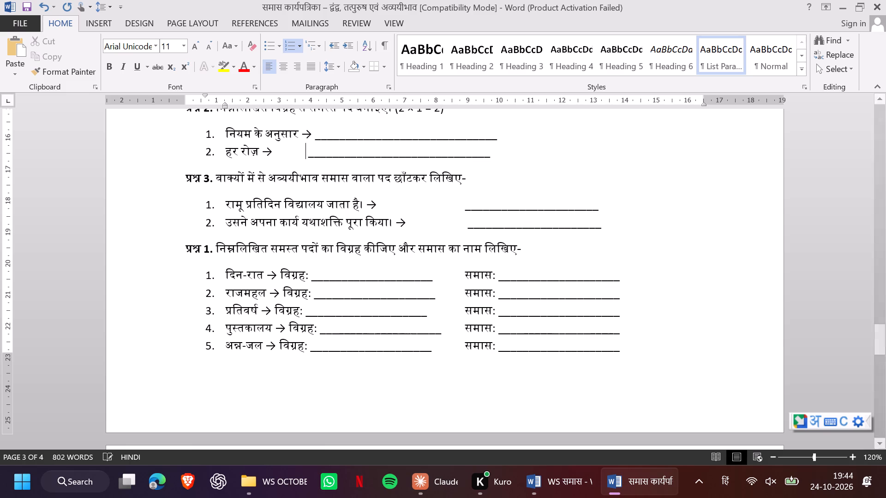
key(Tab)
key(Tab)
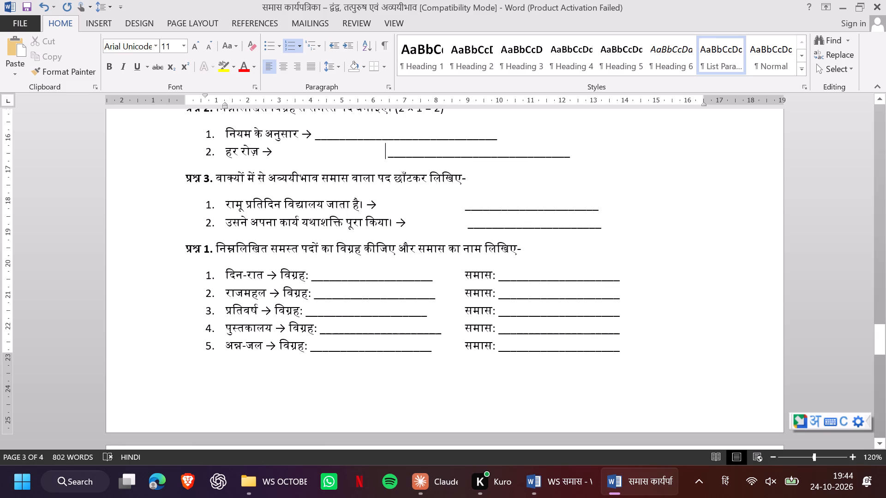
key(BackSpace)
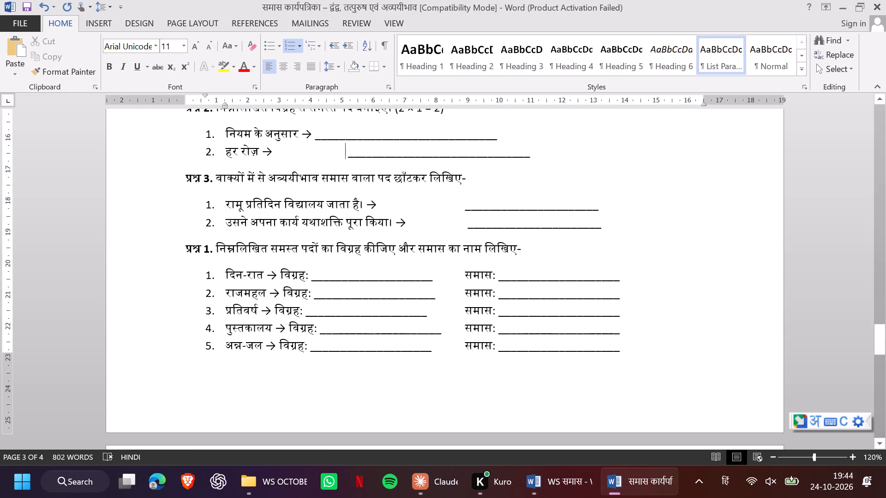
click(311, 140)
key(Tab)
Replace the danda and marks '(2 × 1 = 2)' ending the अव्ययीभाव प्रश्न 2 heading with a hyphen, keeping 'बनाइए' intact.
scroll(311, 140, up, 1)
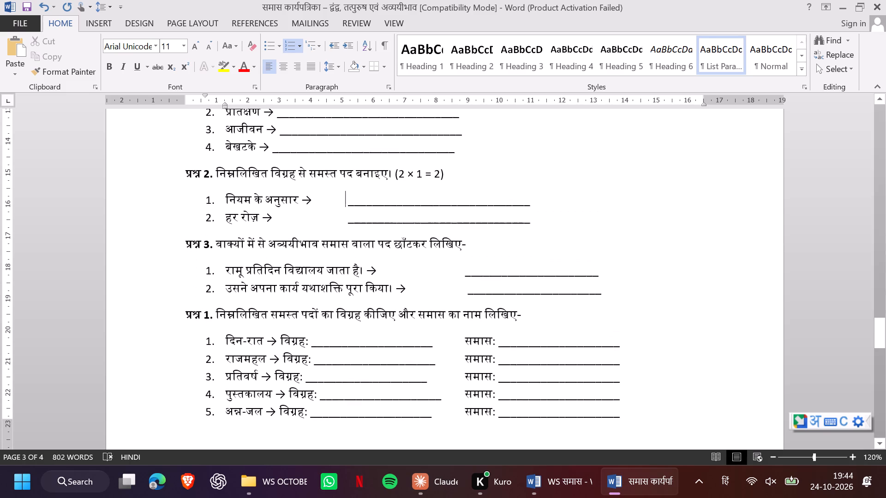
scroll(311, 140, up, 1)
drag(445, 176, 397, 174)
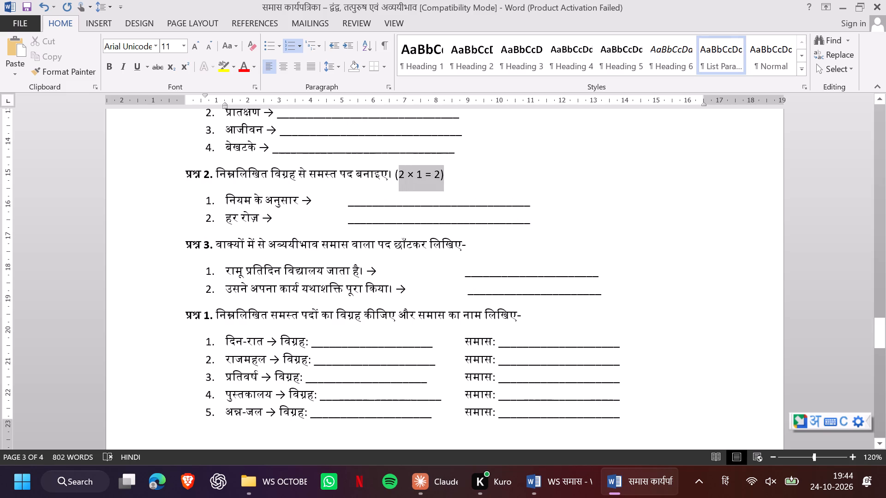
drag(397, 174, 397, 171)
key(BackSpace)
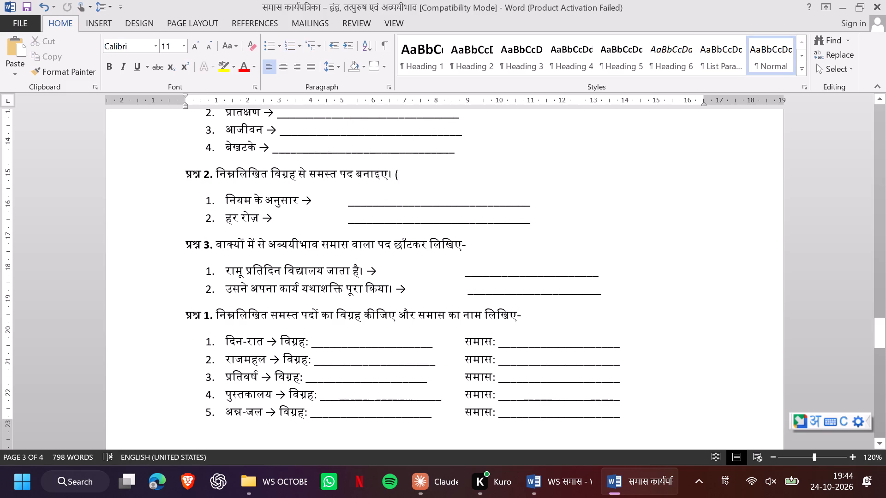
key(BackSpace)
key(BackSpace)
key(BackSpace)
key(BackSpace)
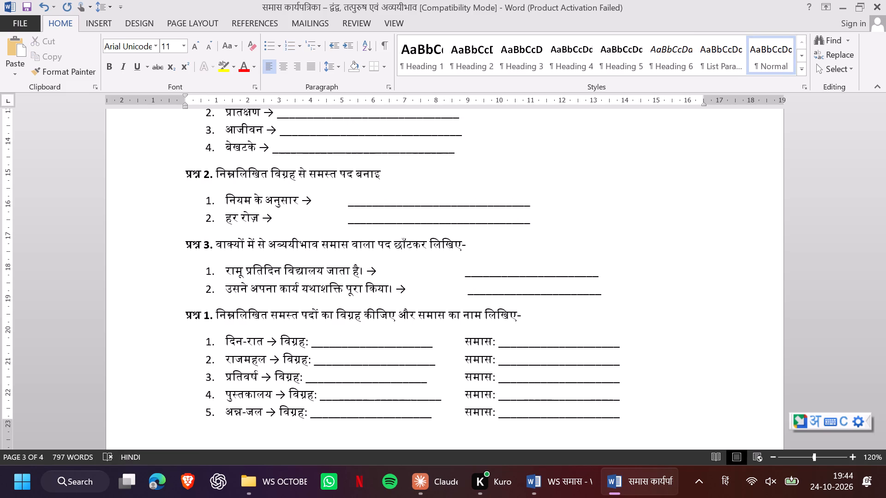
key(ctrl+z)
key(minus)
Replace the danda and marks '(4 × 1 = 4)' ending the प्रश्न 1 heading below the पूर्वपद table with a hyphen.
scroll(397, 171, up, 1)
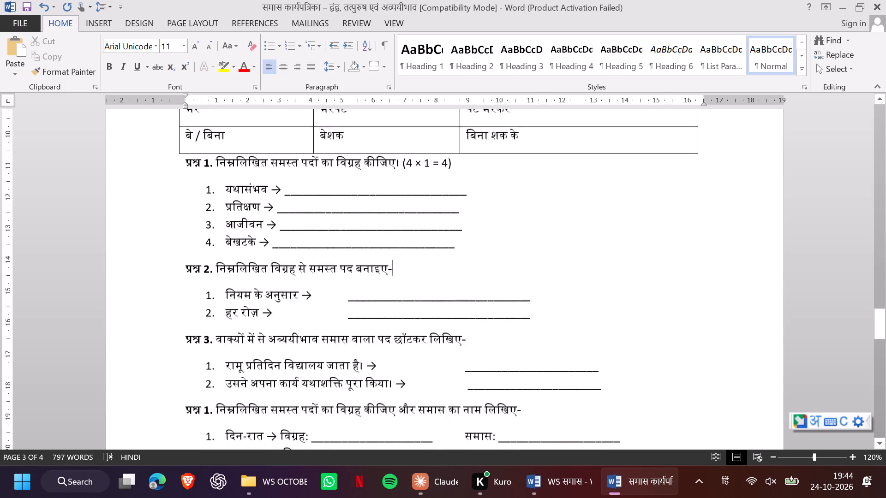
scroll(397, 171, up, 1)
drag(454, 215, 416, 212)
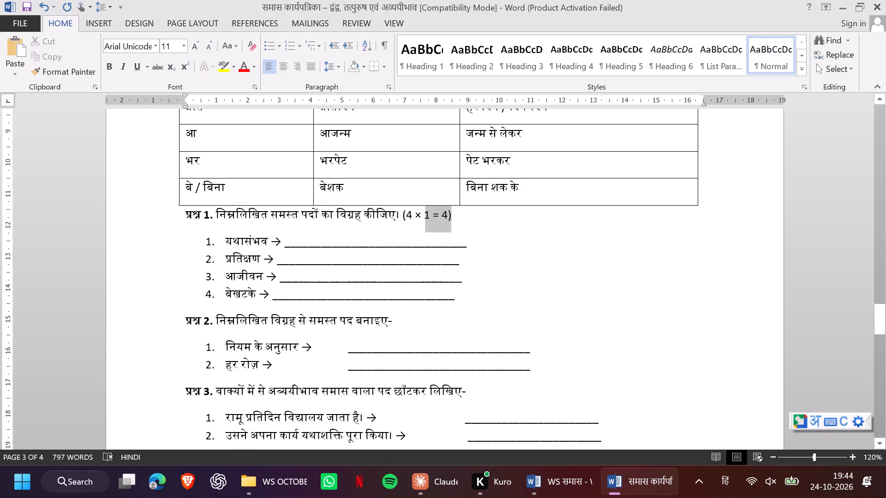
drag(416, 212, 400, 219)
click(400, 219)
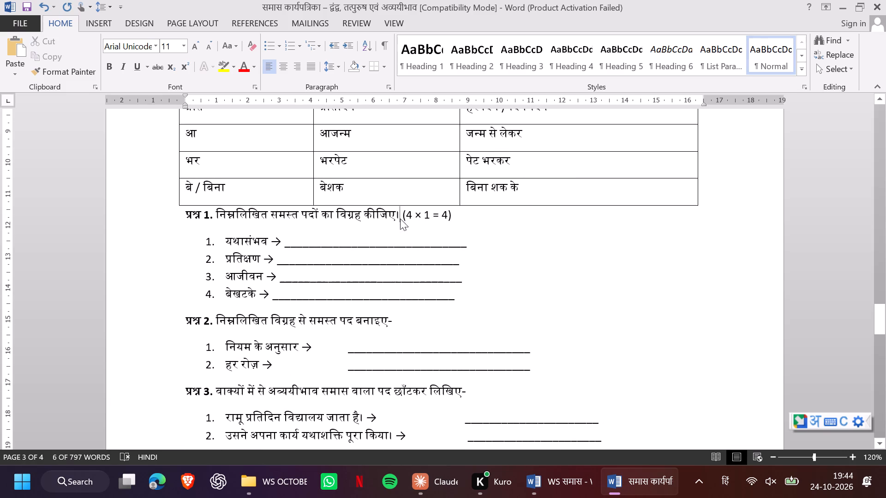
drag(453, 216, 401, 217)
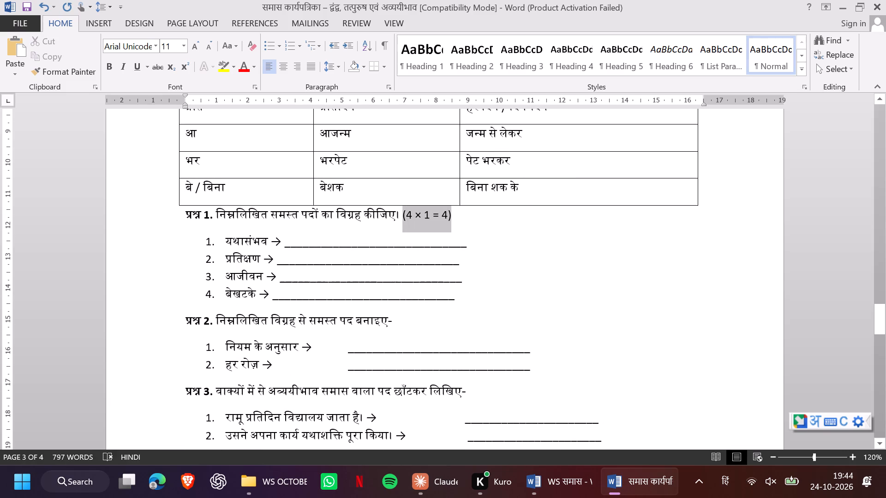
drag(401, 217, 401, 217)
key(BackSpace)
key(BackSpace)
key(BackSpace)
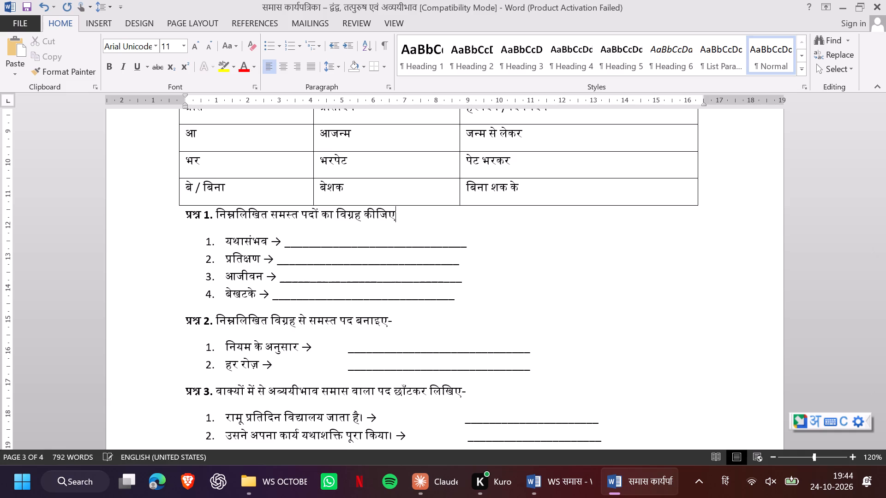
key(minus)
Delete the section heading 'खंड ग – अव्ययीभाव समास (8 अंक)' above the अव्ययीभाव definition.
scroll(401, 217, up, 1)
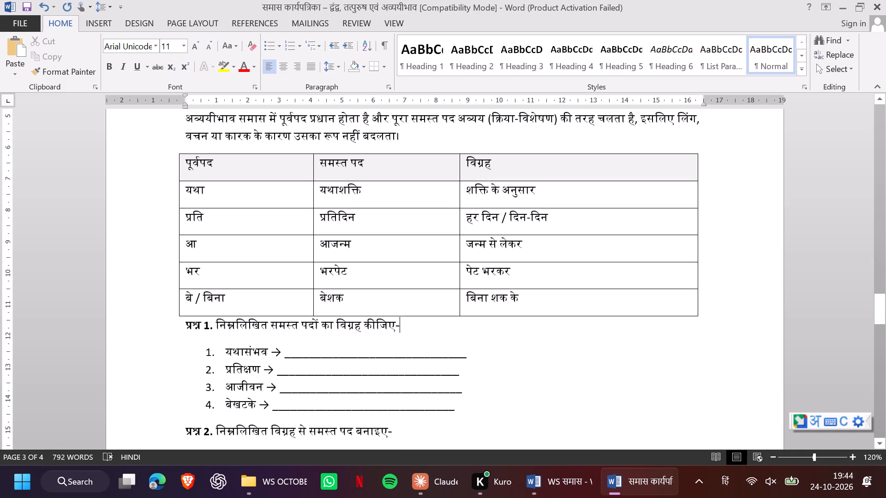
scroll(401, 217, up, 2)
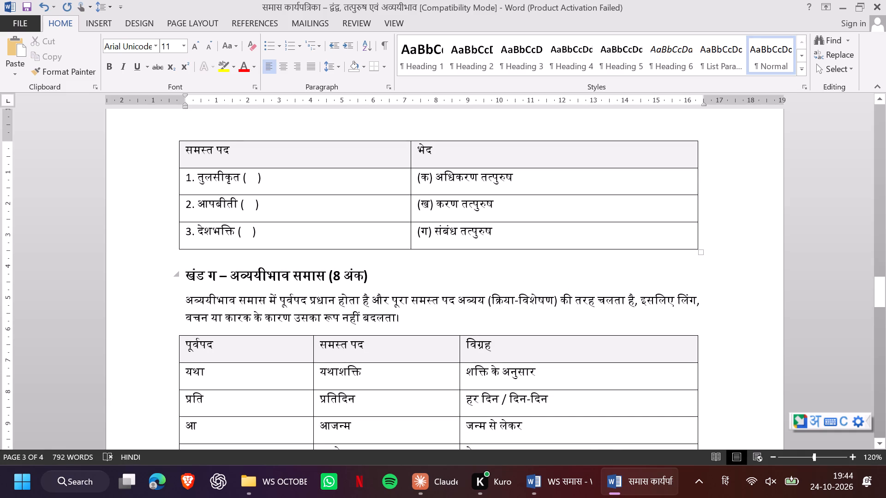
drag(373, 273, 173, 278)
key(BackSpace)
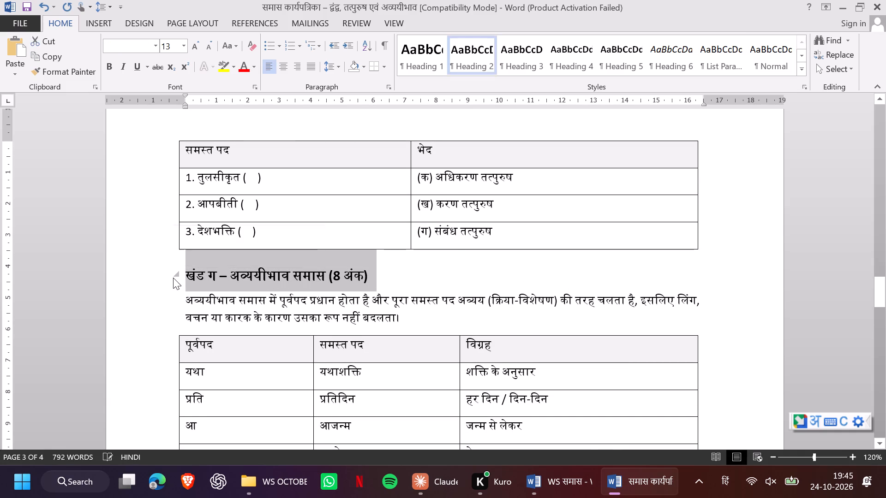
key(BackSpace)
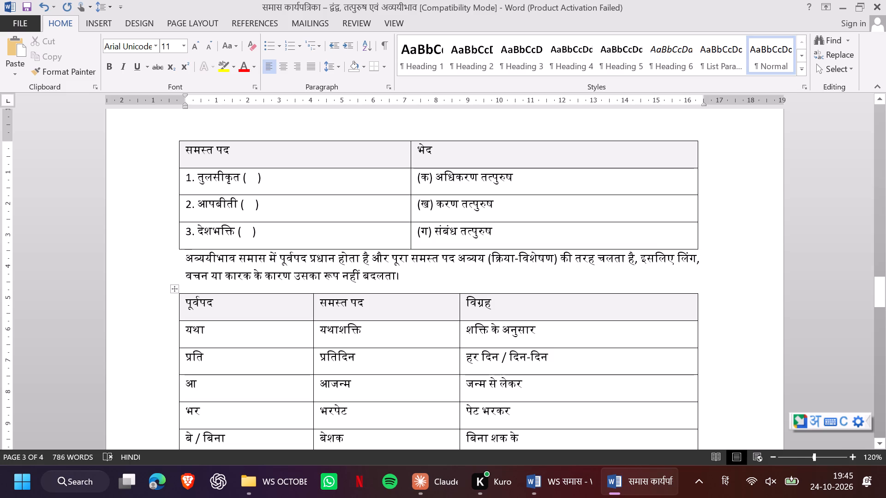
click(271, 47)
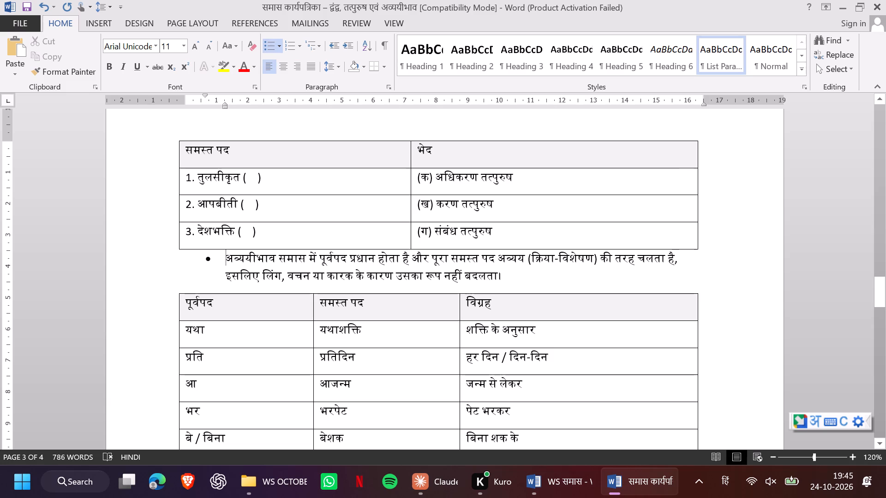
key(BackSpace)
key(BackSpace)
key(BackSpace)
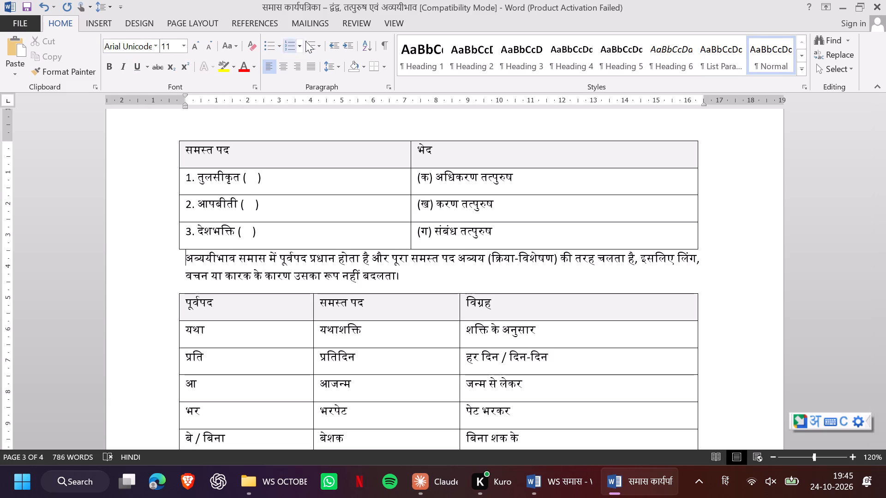
Format the definition paragraph starting 'अव्ययीभाव समास में पूर्वपद प्रधान होता है' as a bulleted item.
click(269, 47)
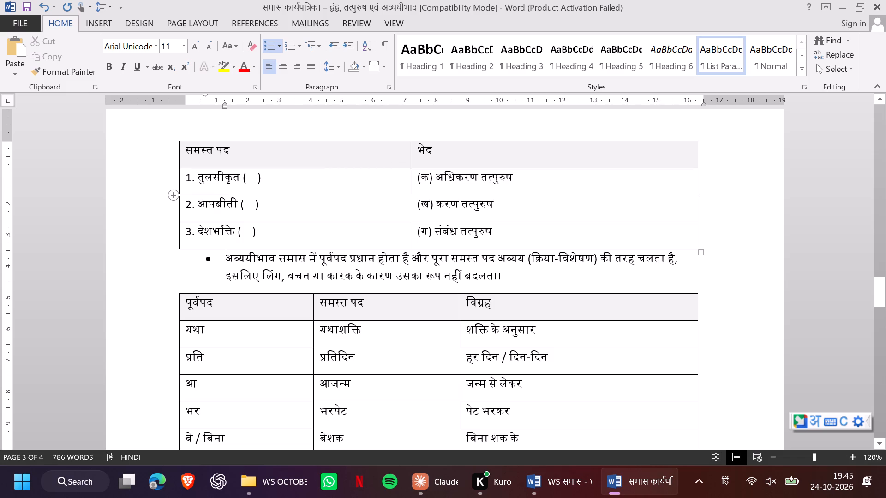
Move the left border of the समस्त पद / भेद matching table inward by about 1.7 cm, narrowing its first column.
drag(179, 180, 227, 188)
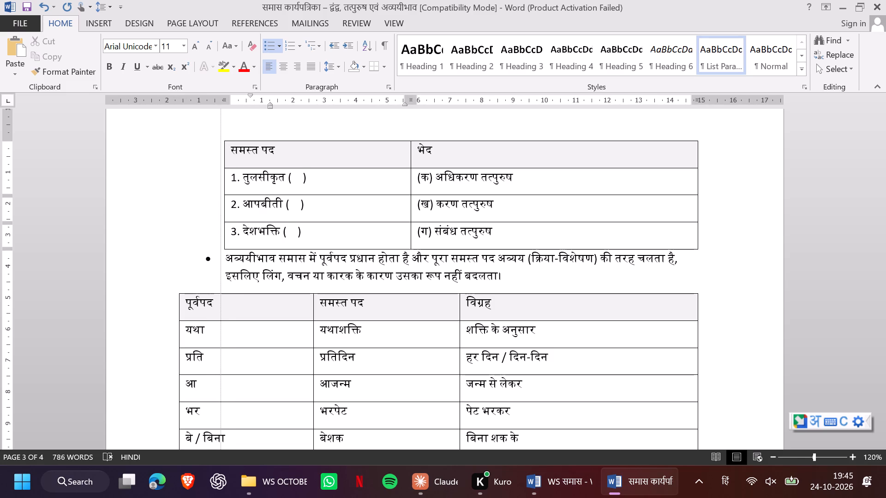
drag(227, 188, 229, 190)
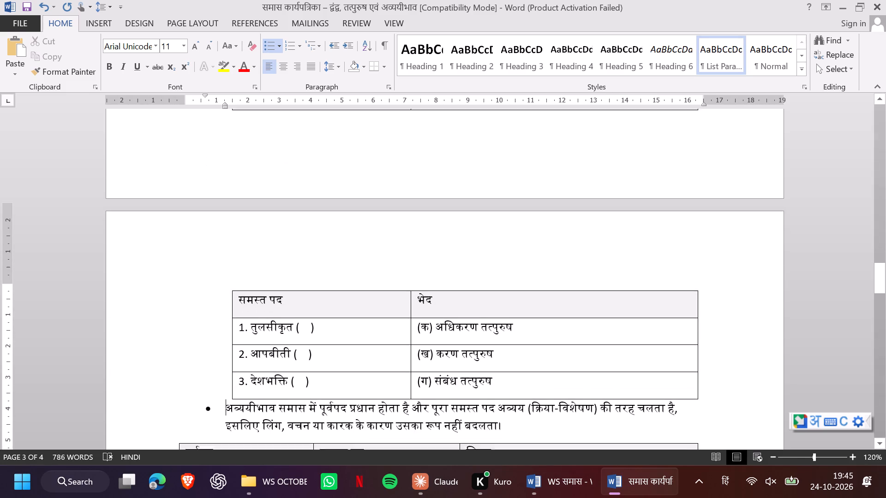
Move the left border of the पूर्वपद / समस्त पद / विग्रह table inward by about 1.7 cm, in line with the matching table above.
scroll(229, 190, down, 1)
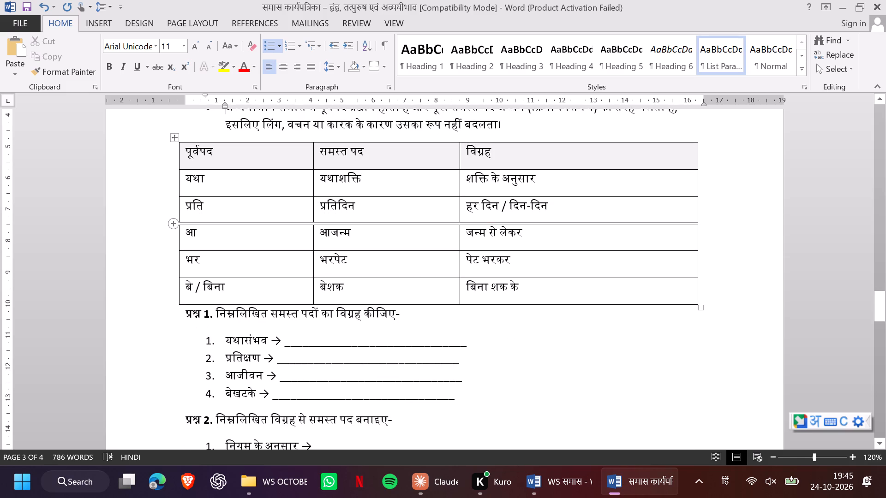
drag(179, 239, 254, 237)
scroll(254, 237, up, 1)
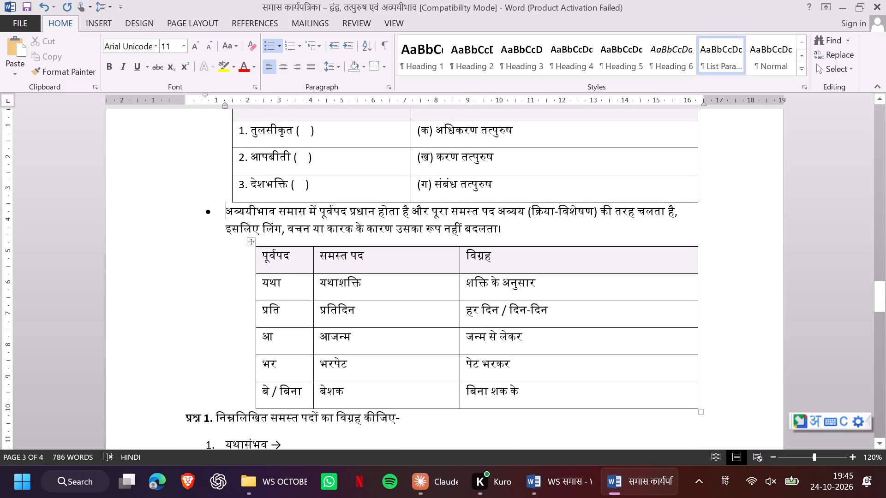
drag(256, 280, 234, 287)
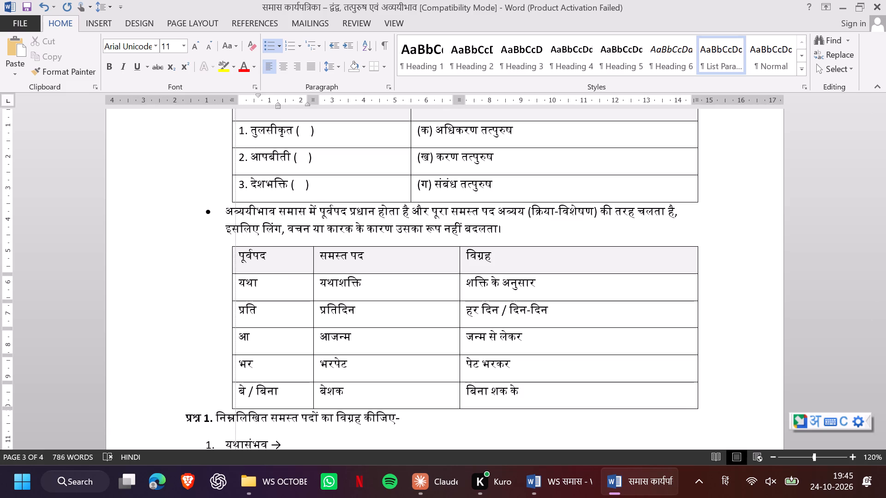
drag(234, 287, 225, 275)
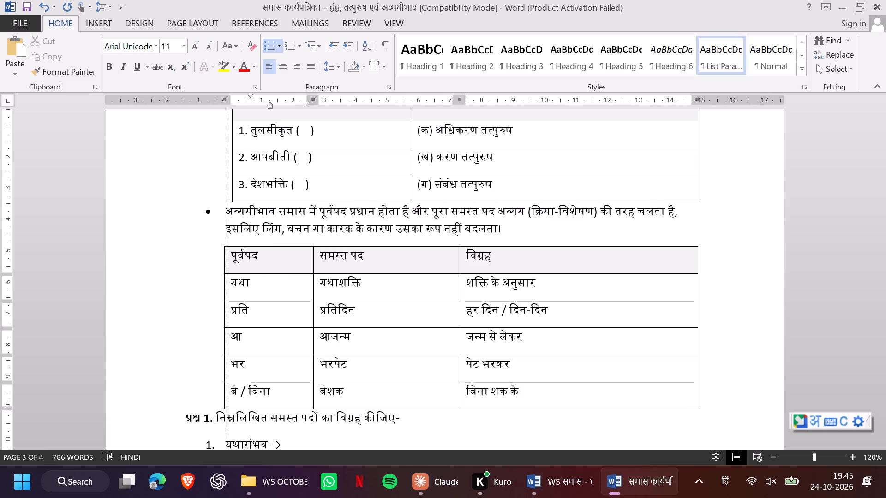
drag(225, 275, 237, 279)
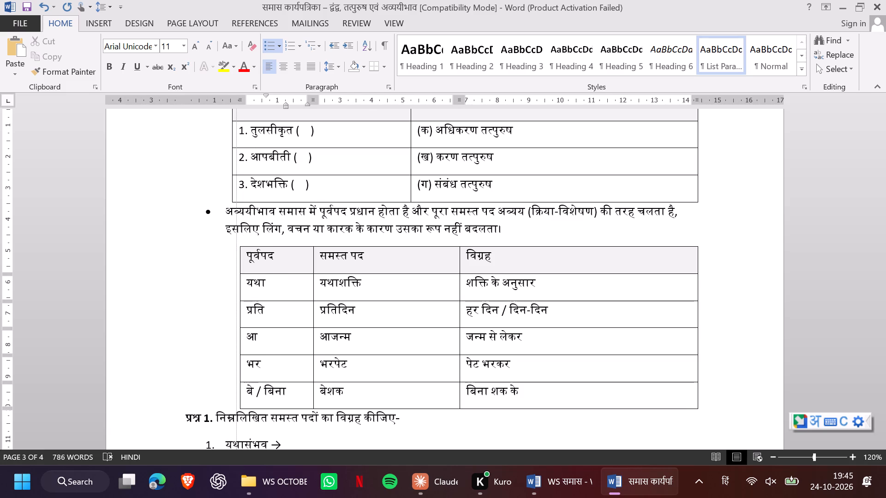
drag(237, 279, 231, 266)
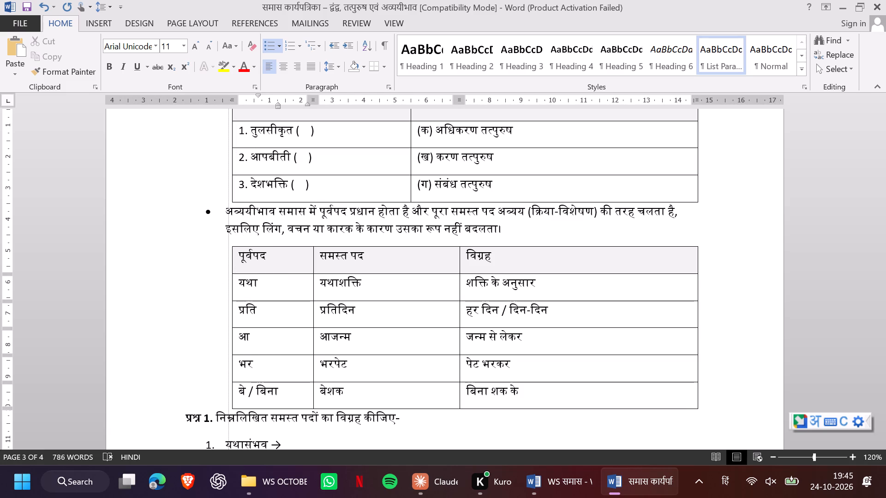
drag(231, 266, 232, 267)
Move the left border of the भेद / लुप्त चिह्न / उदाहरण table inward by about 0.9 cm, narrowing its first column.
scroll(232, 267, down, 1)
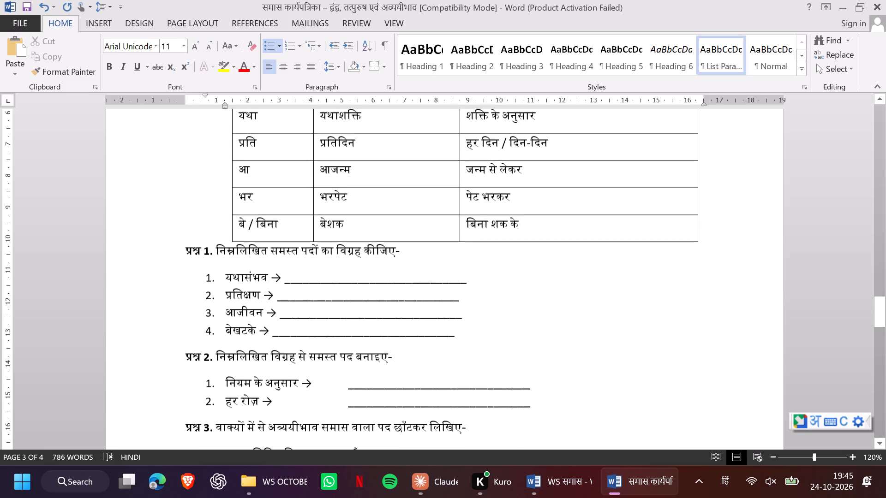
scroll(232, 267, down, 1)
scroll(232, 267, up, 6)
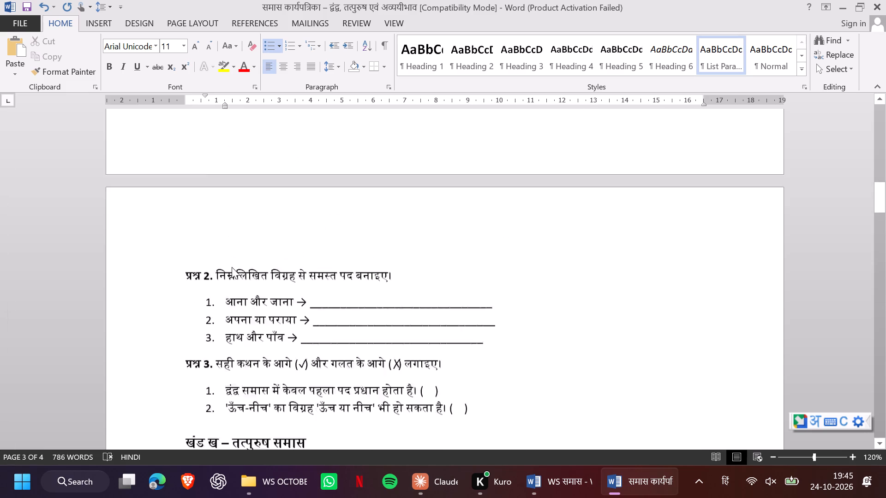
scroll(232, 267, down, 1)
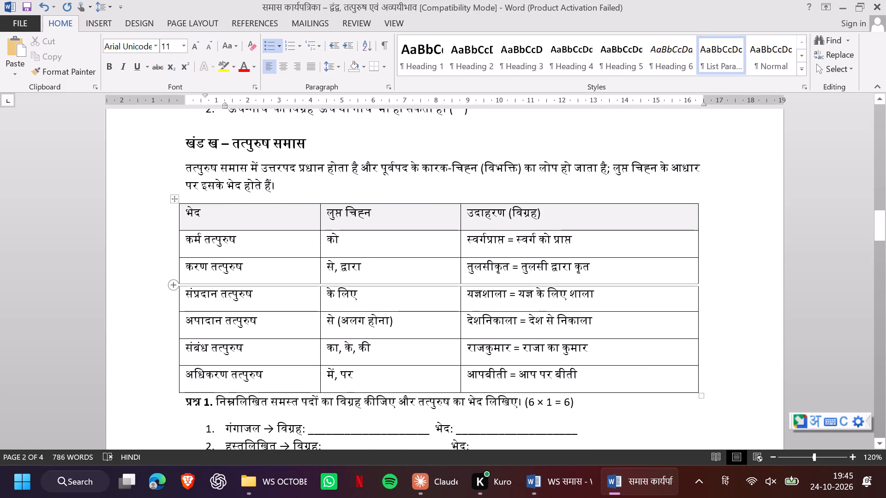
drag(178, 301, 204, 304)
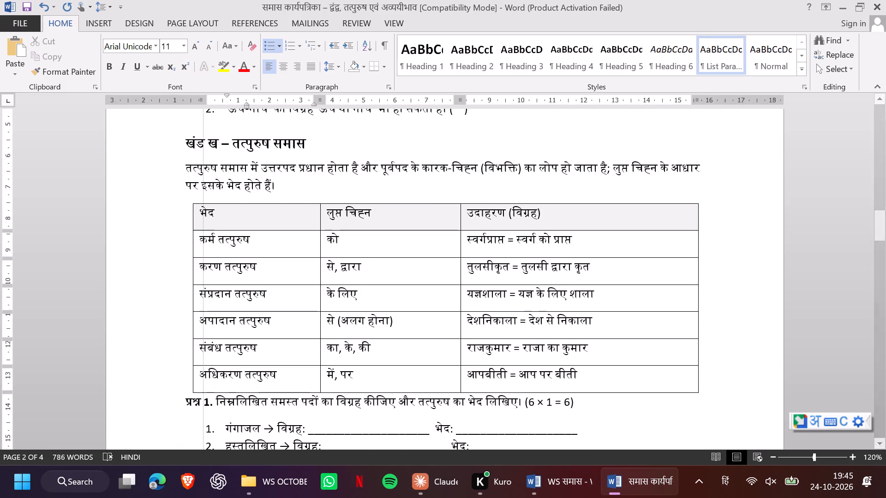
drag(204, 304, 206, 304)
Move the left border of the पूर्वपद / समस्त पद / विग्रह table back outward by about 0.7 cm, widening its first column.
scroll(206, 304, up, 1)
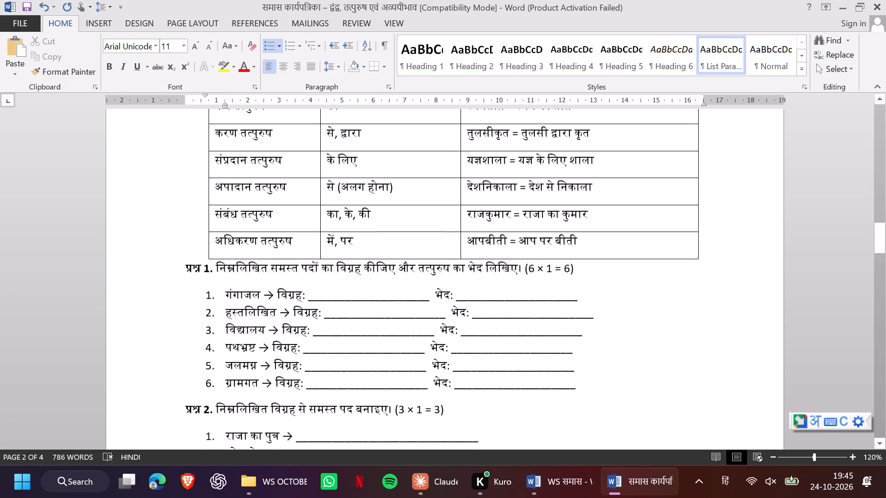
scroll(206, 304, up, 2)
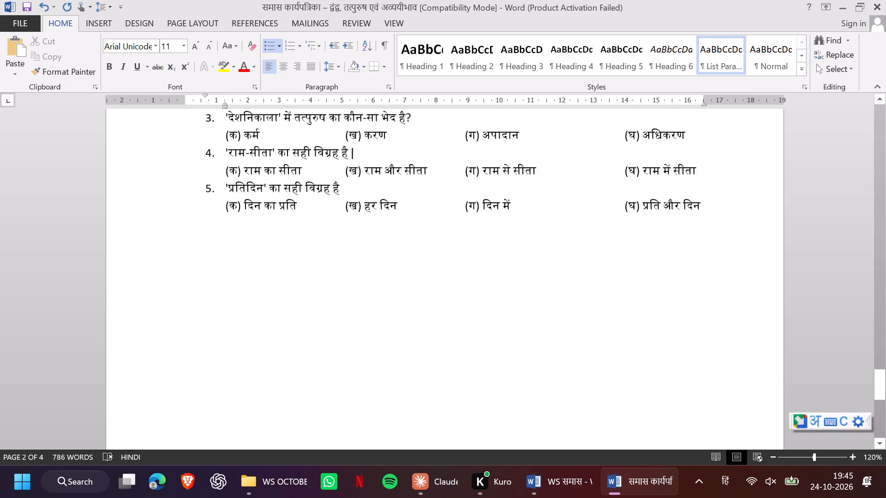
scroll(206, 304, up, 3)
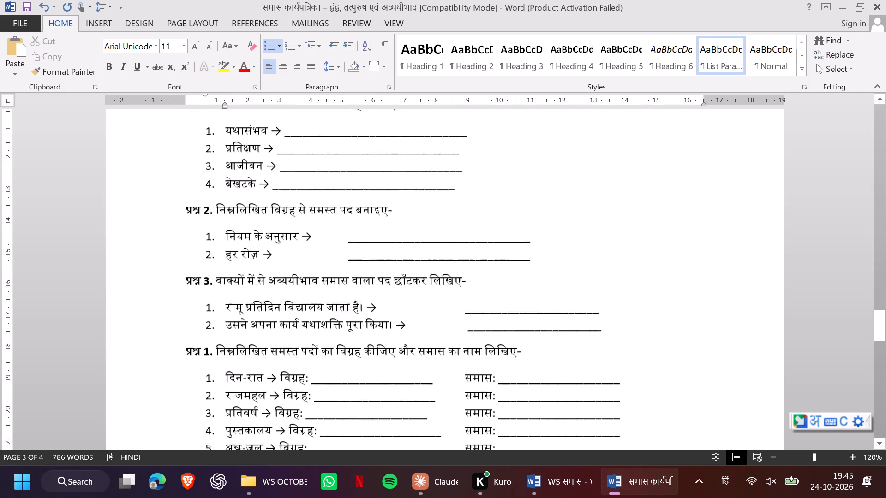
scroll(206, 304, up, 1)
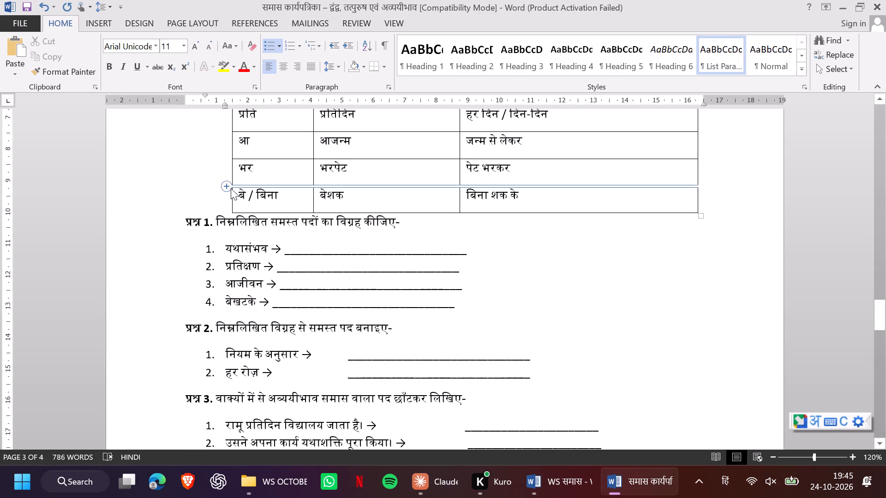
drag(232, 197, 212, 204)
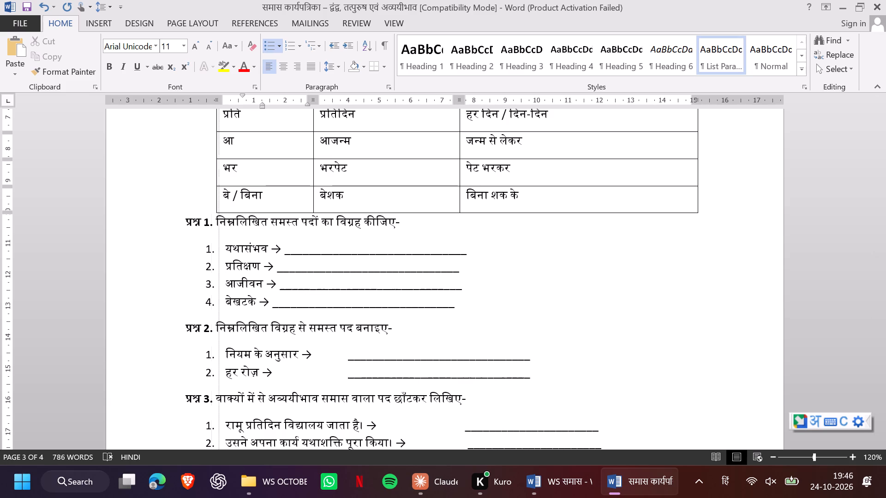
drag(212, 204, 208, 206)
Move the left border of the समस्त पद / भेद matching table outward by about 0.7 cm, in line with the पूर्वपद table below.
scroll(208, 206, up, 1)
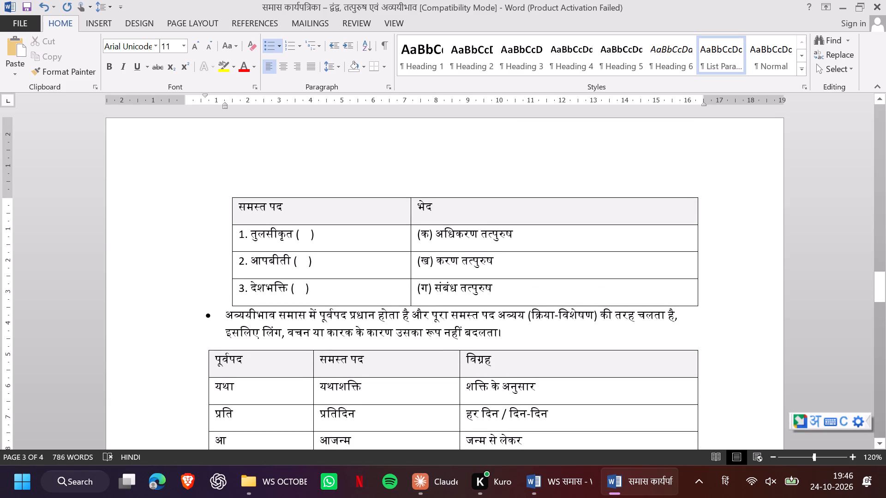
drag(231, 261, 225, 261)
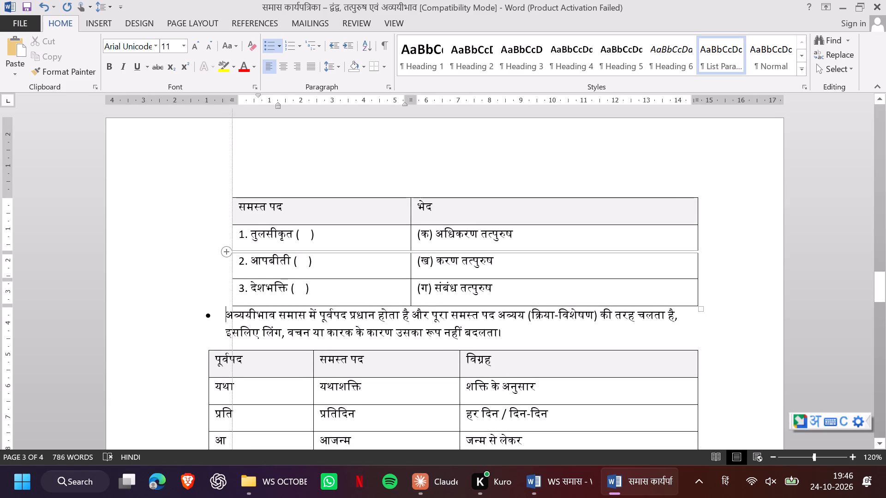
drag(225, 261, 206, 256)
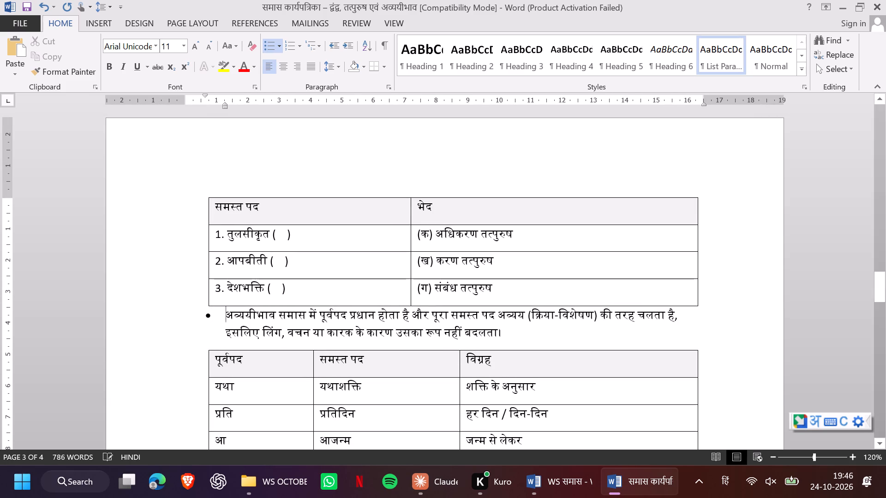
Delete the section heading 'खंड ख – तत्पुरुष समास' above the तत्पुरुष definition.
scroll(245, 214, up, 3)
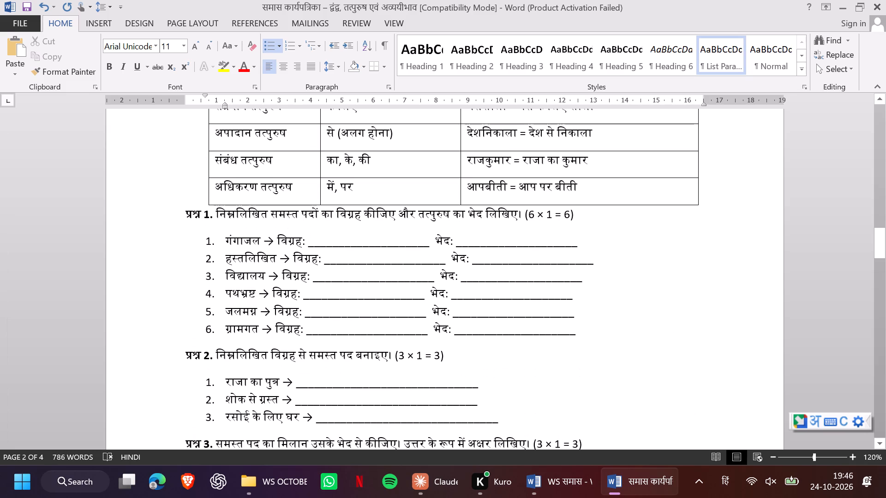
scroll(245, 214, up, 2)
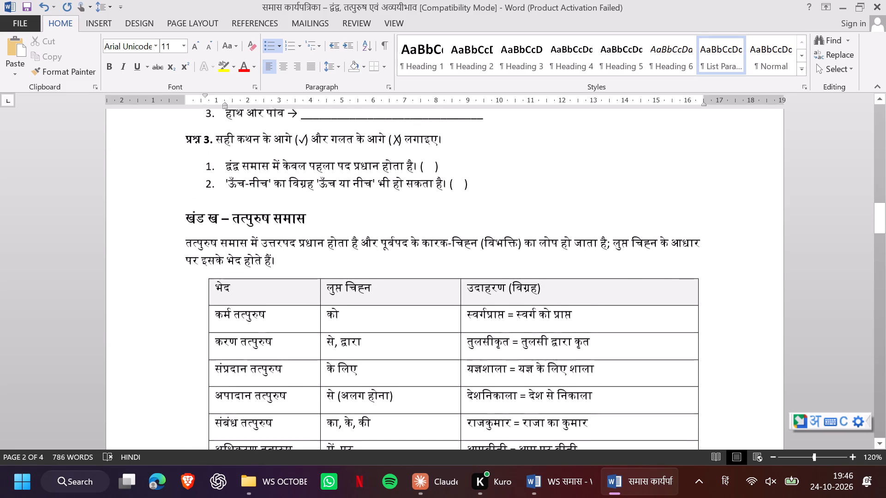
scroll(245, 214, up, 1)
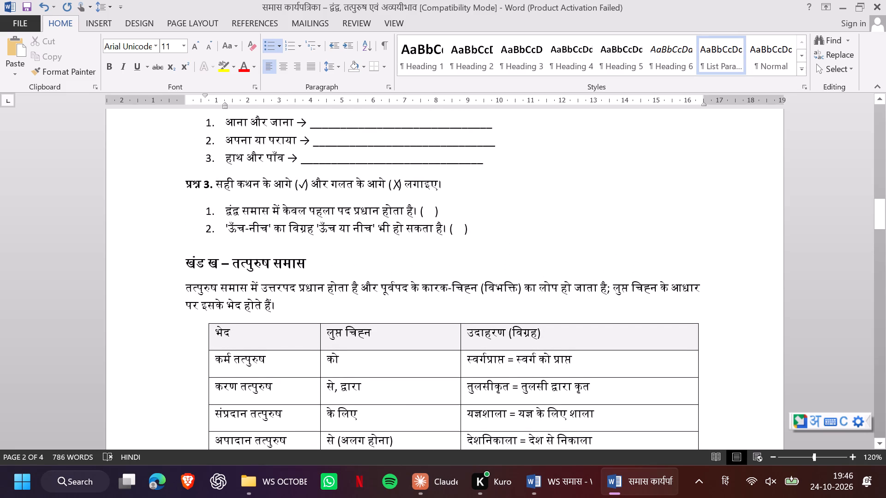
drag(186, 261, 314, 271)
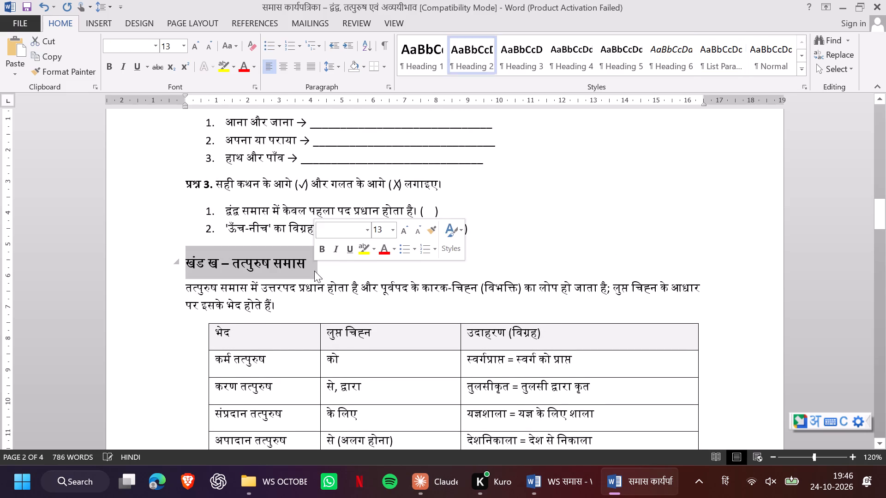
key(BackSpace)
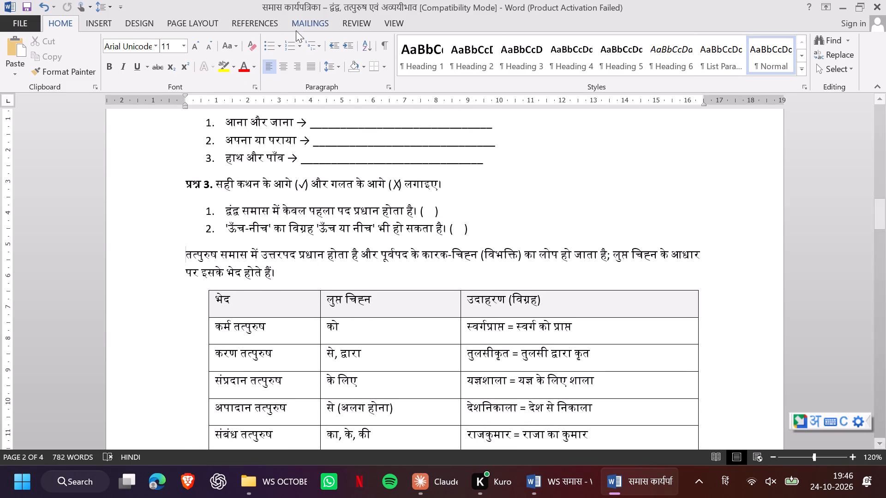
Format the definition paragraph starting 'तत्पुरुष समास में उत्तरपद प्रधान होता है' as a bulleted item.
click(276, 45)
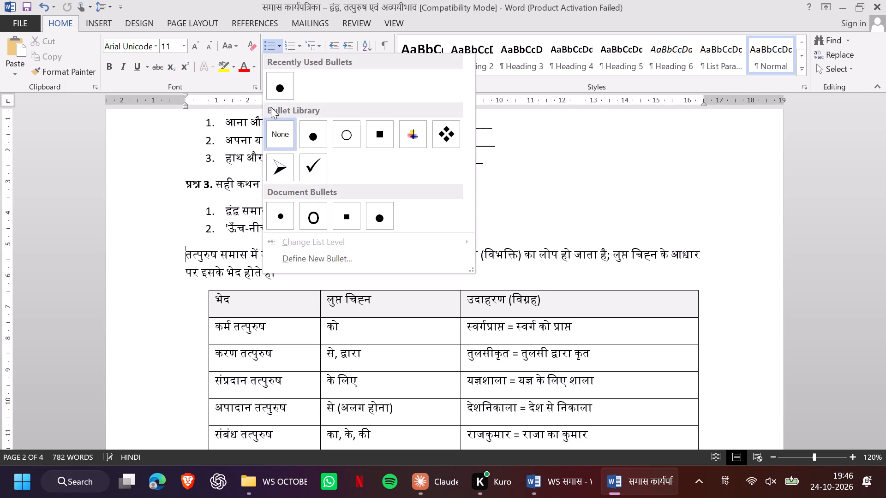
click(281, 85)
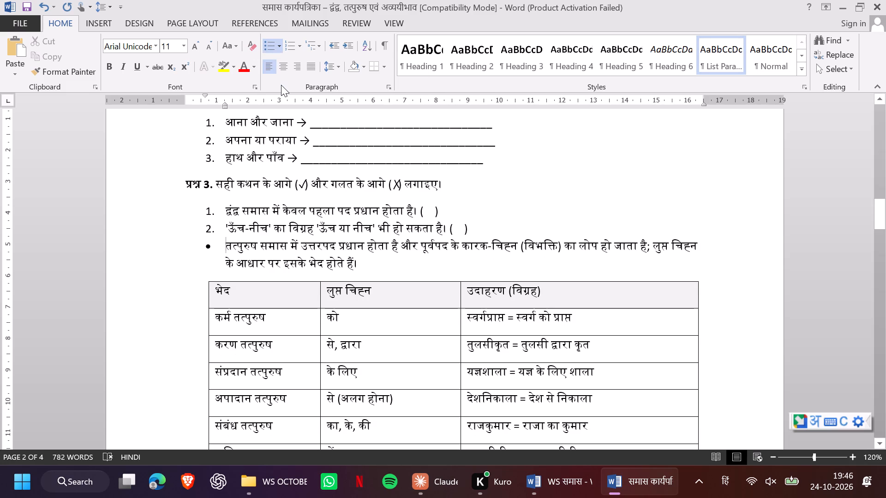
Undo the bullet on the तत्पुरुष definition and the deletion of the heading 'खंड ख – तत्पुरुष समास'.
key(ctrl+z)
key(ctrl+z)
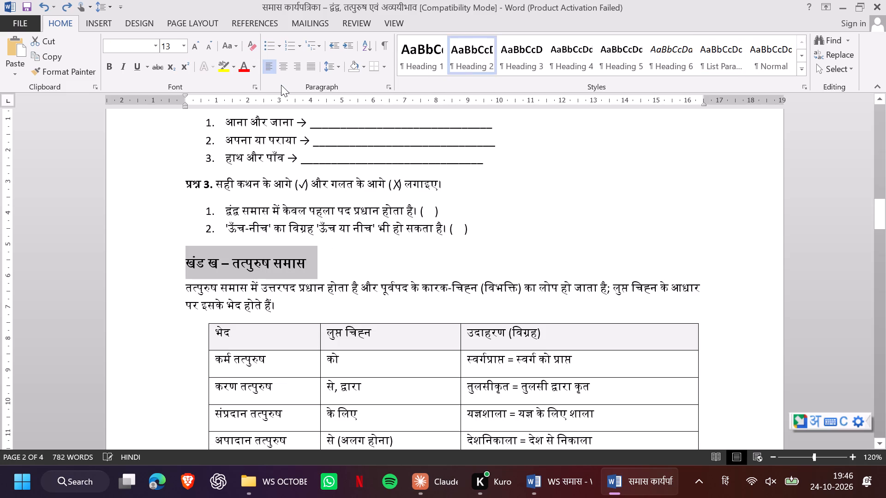
Undo the left-border moves on the तत्पुरुष भेद table, the पूर्वपद table and the समस्त पद / भेद matching table.
scroll(281, 85, down, 2)
key(ctrl+z)
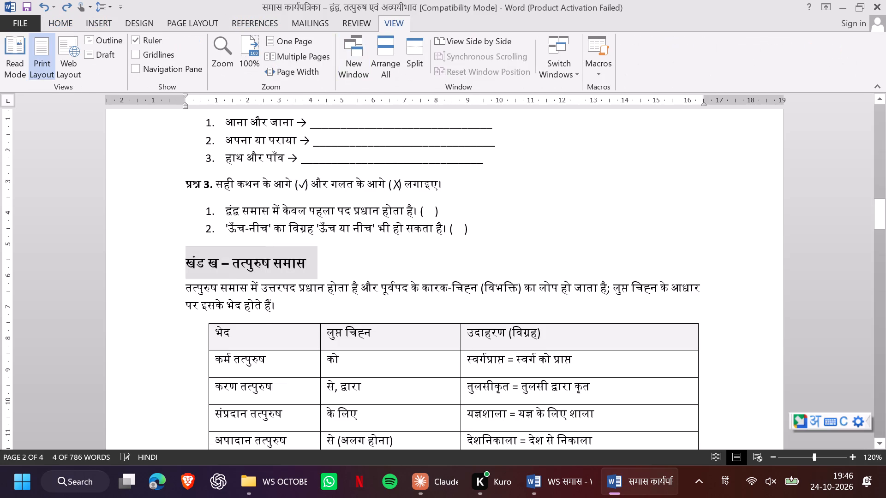
key(ctrl+z)
key(ctrl+z)
key(ctrl+z)
key(ctrl+z)
key(ctrl+z)
key(ctrl+z)
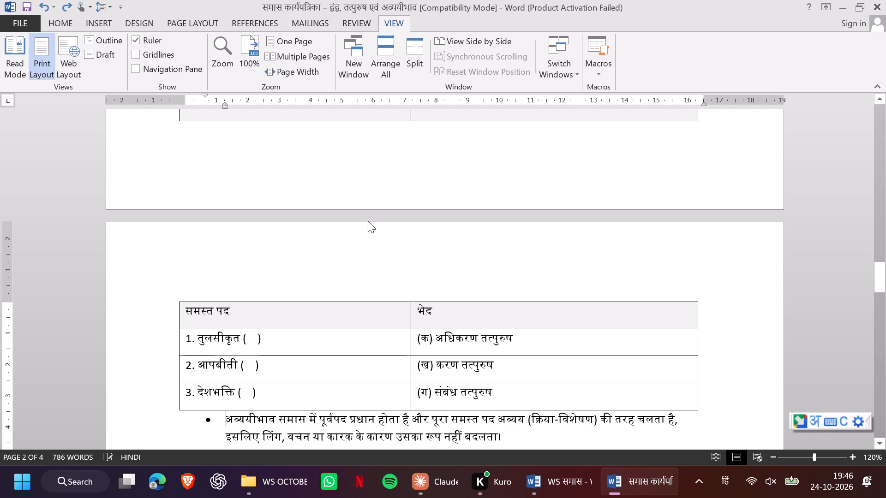
Undo the bullet on the अव्ययीभाव definition and the deletion of the heading 'खंड ग – अव्ययीभाव समास (8 अंक)'.
key(ctrl+z)
key(ctrl+z)
key(ctrl+z)
key(ctrl+z)
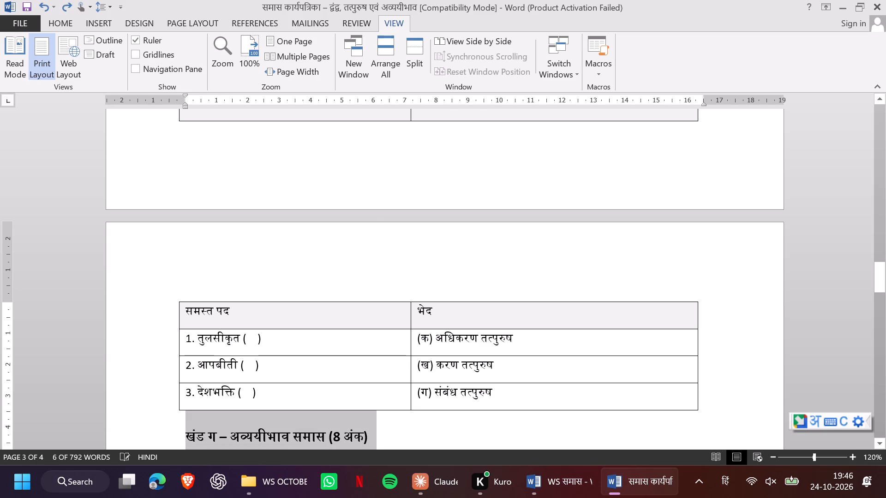
click(368, 221)
scroll(368, 221, up, 1)
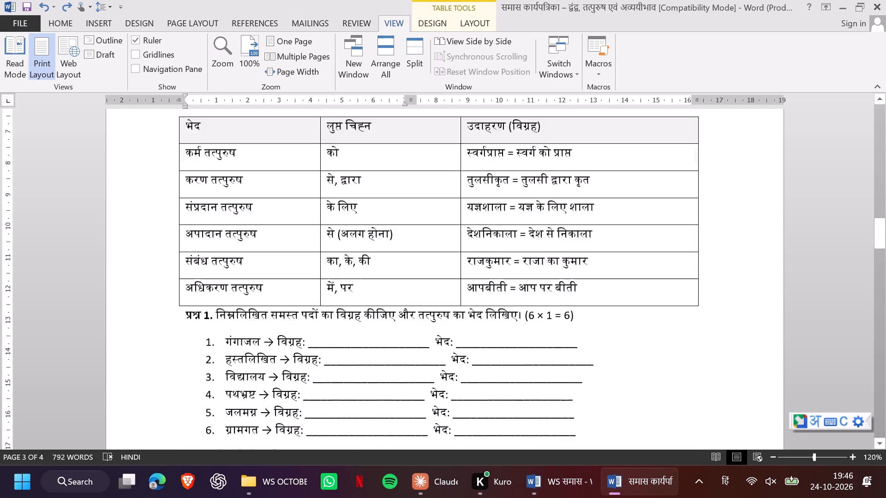
scroll(368, 221, up, 1)
scroll(368, 221, right, 1)
scroll(368, 221, down, 3)
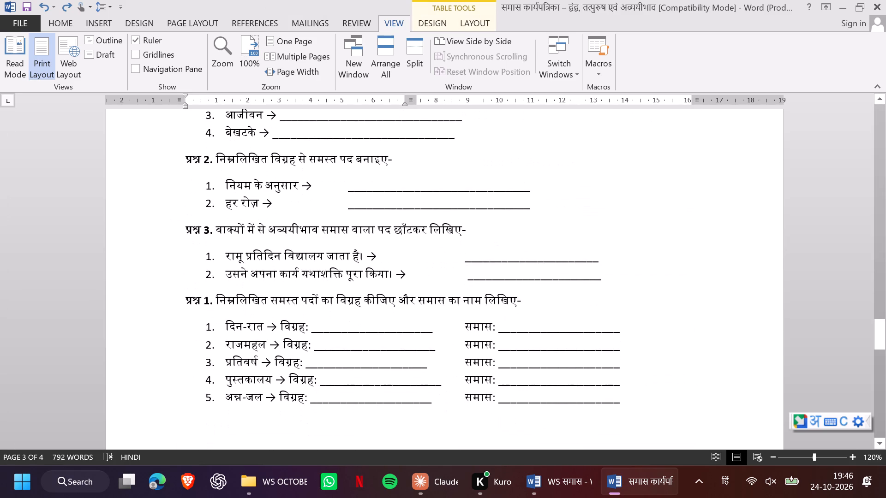
scroll(368, 221, down, 1)
key(ctrl+z)
Delete the marks '(8 अंक)' from the end of the section heading 'खंड ग – अव्ययीभाव समास'.
scroll(368, 221, up, 1)
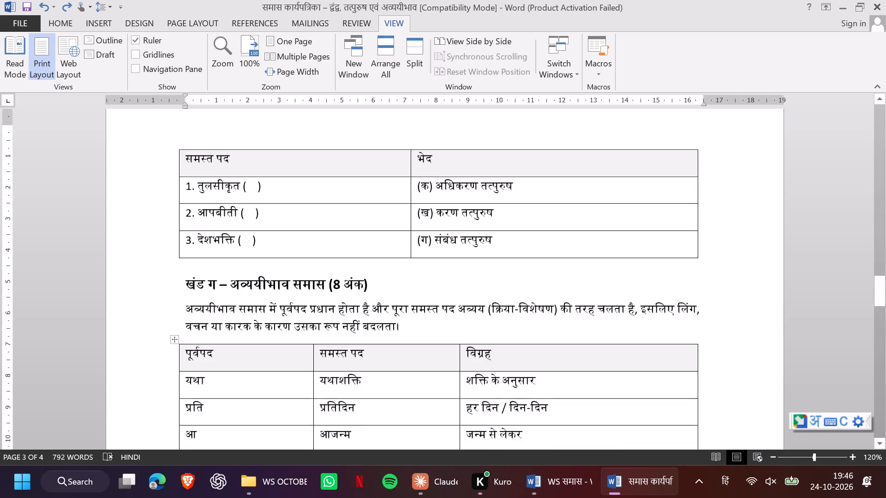
scroll(368, 221, up, 2)
drag(372, 255, 345, 255)
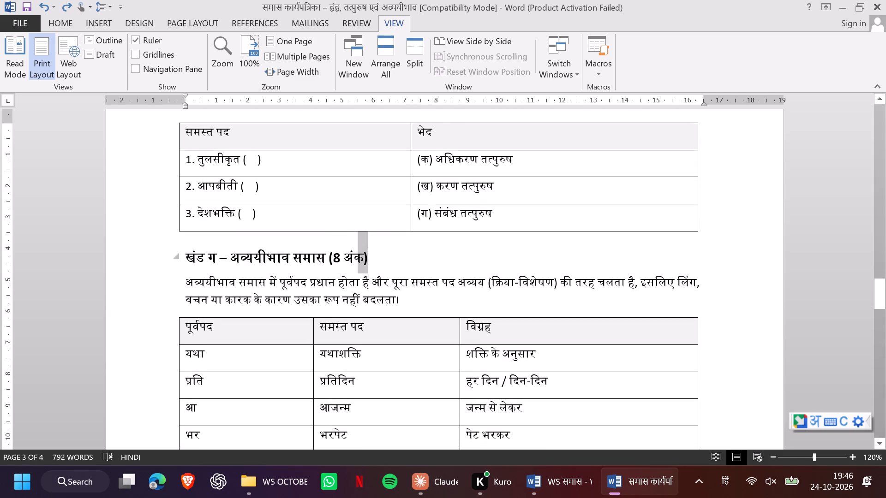
drag(345, 255, 329, 264)
key(BackSpace)
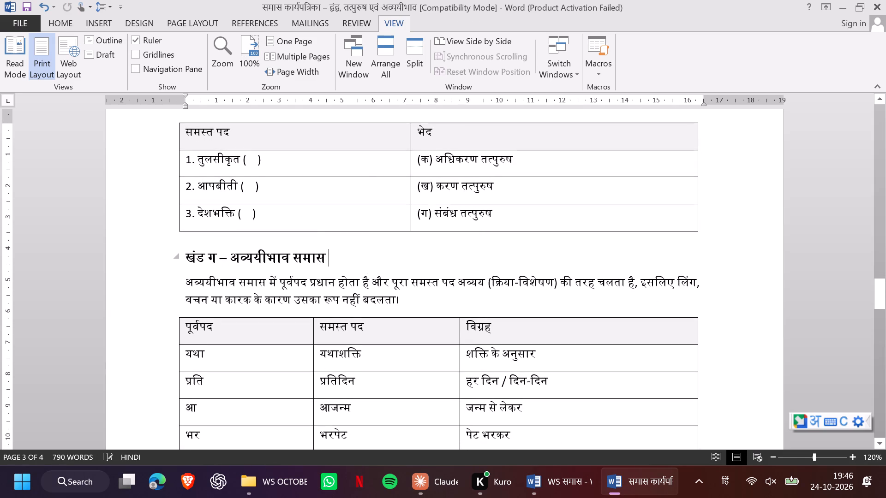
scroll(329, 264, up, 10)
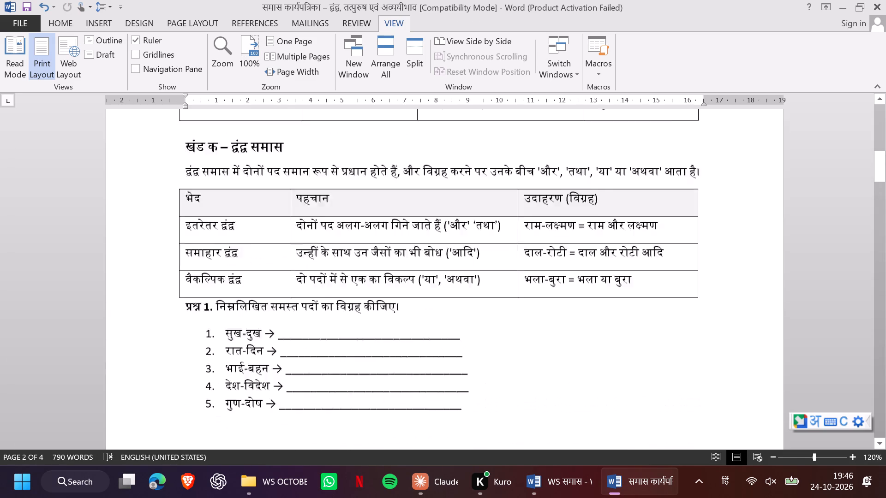
Review the worksheet from the school header through खंड क to the तत्पुरुष भेद table in खंड ख.
scroll(329, 264, up, 7)
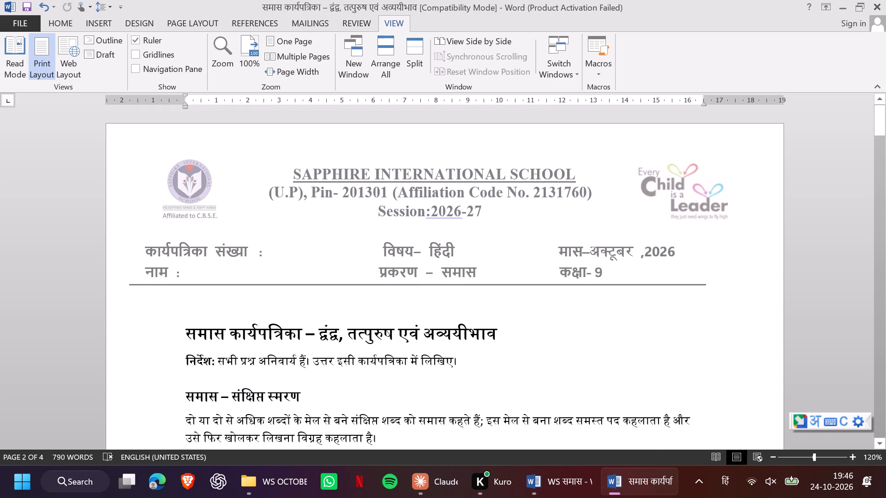
scroll(312, 360, down, 1)
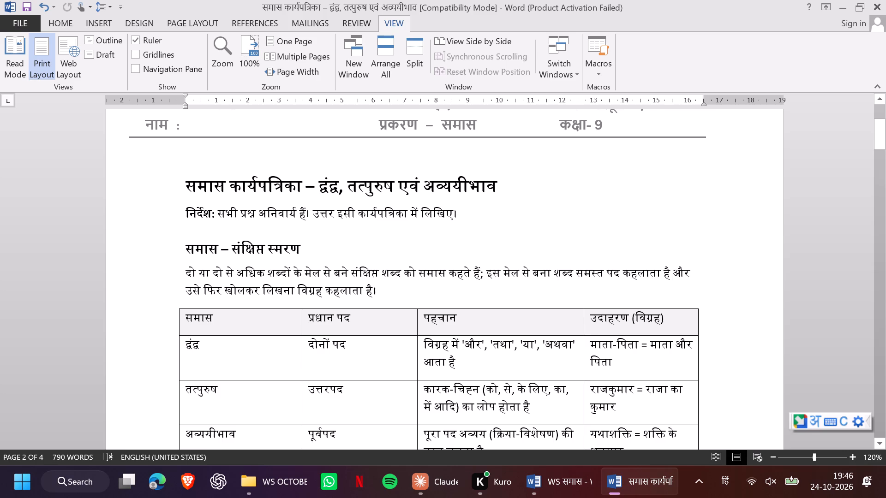
scroll(362, 286, down, 1)
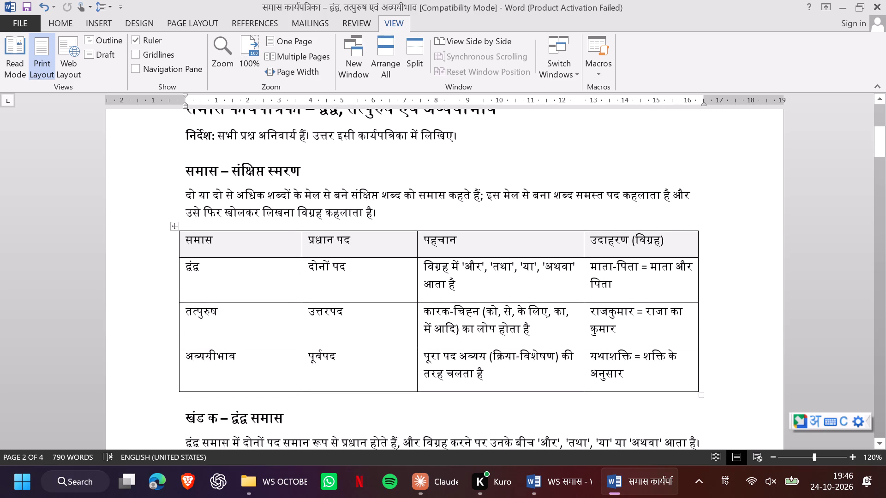
scroll(362, 286, down, 1)
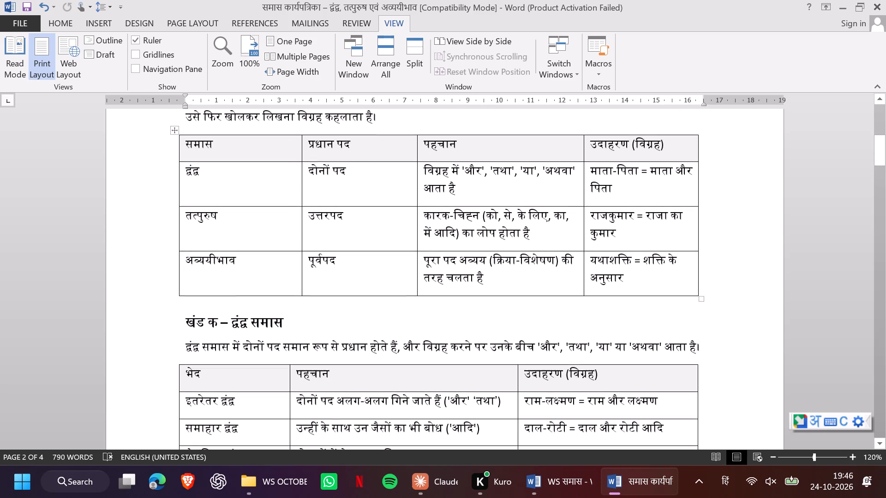
scroll(362, 286, down, 3)
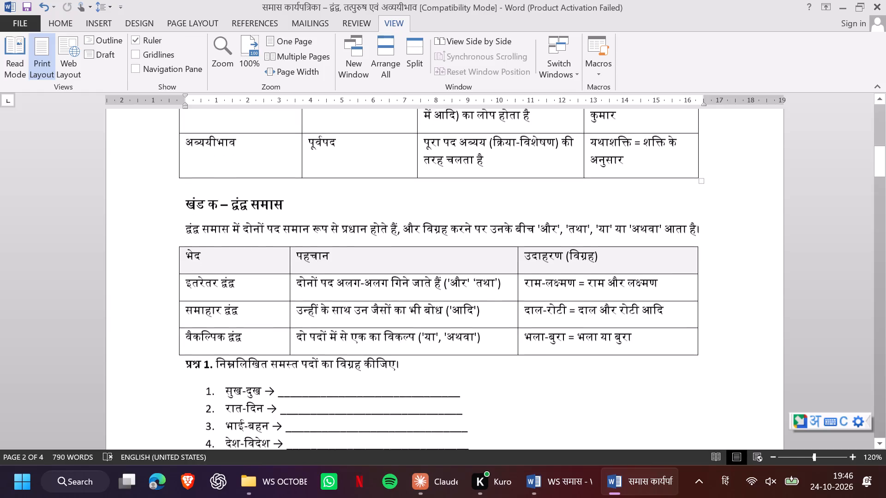
scroll(362, 286, down, 1)
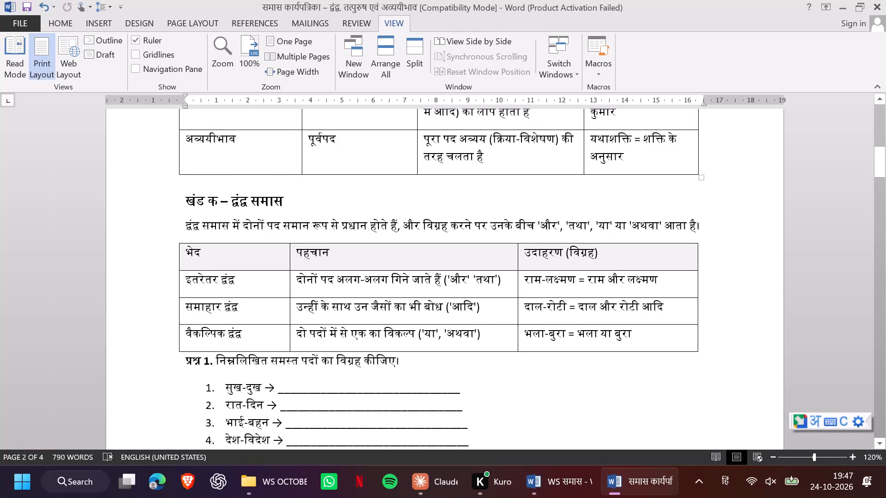
scroll(362, 286, down, 1)
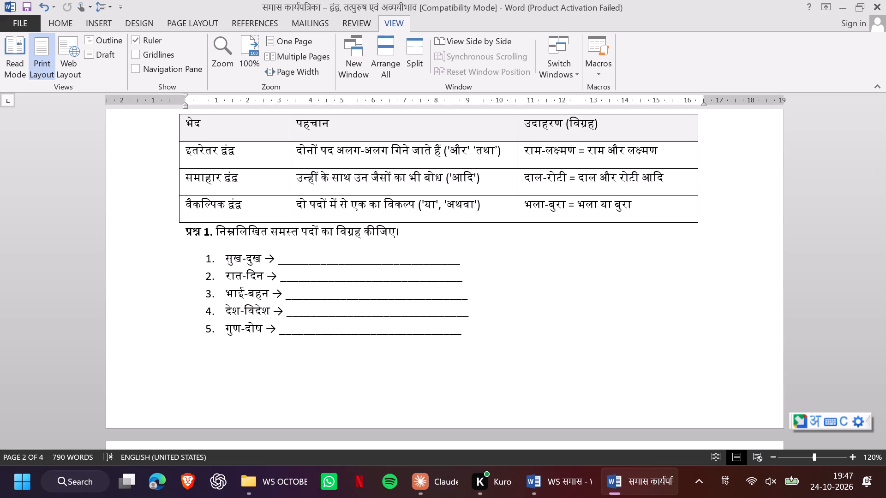
scroll(362, 286, down, 2)
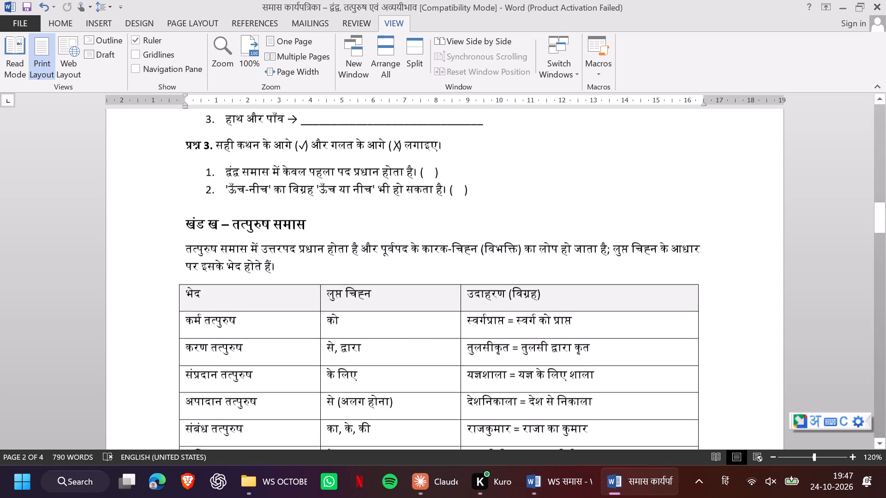
scroll(362, 286, down, 4)
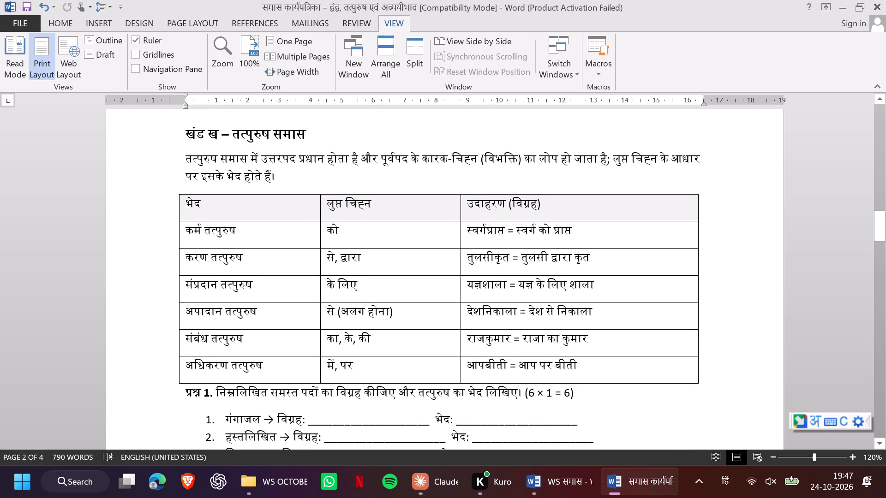
scroll(362, 286, down, 1)
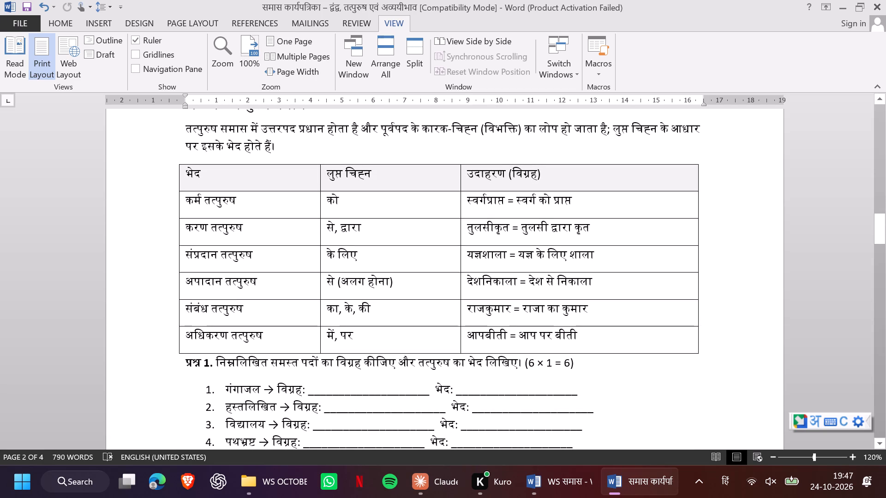
scroll(362, 286, down, 1)
Align the 'भेद:' labels and blanks of all six items in प्रश्न 1 of खंड ख to one tab stop.
scroll(362, 286, down, 1)
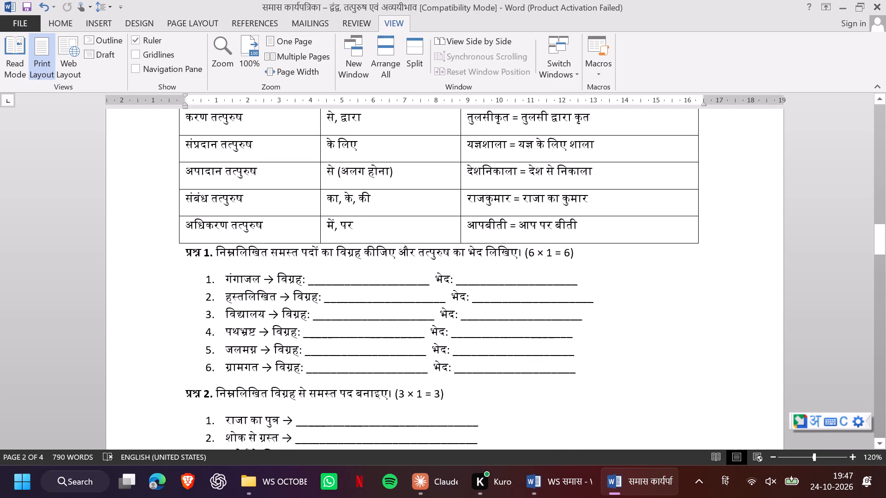
click(434, 279)
key(Tab)
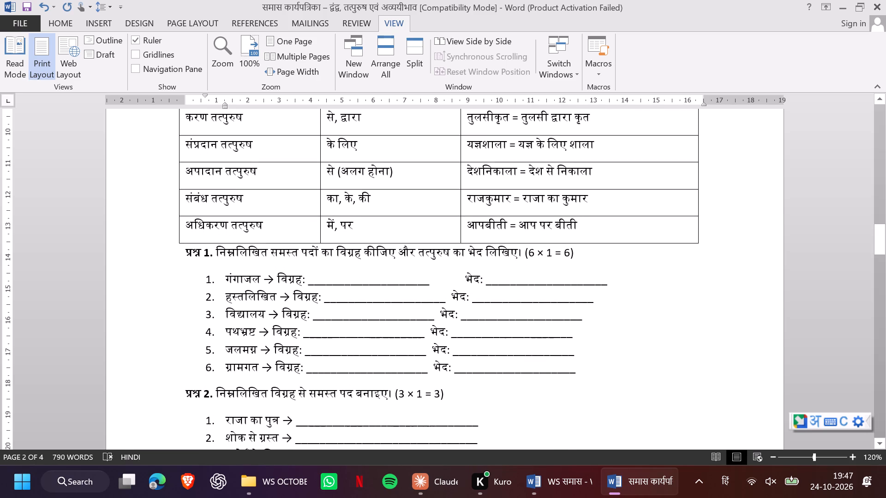
click(449, 300)
key(Tab)
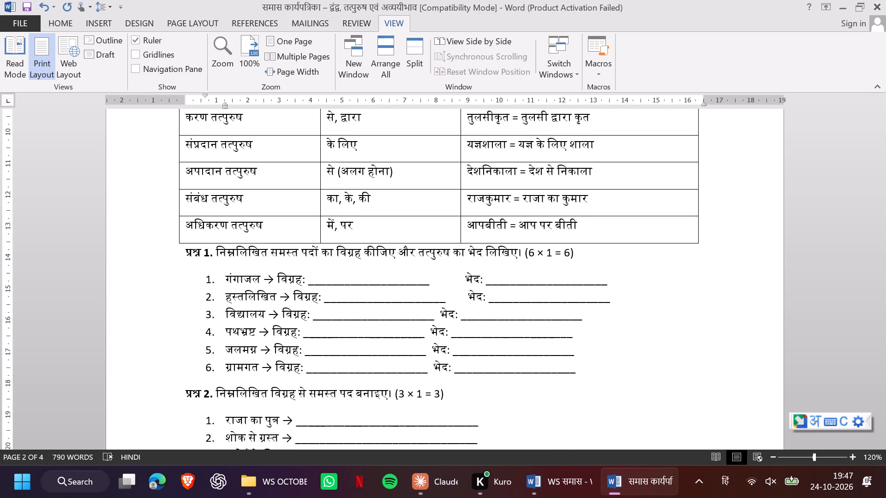
key(Right)
key(BackSpace)
click(443, 312)
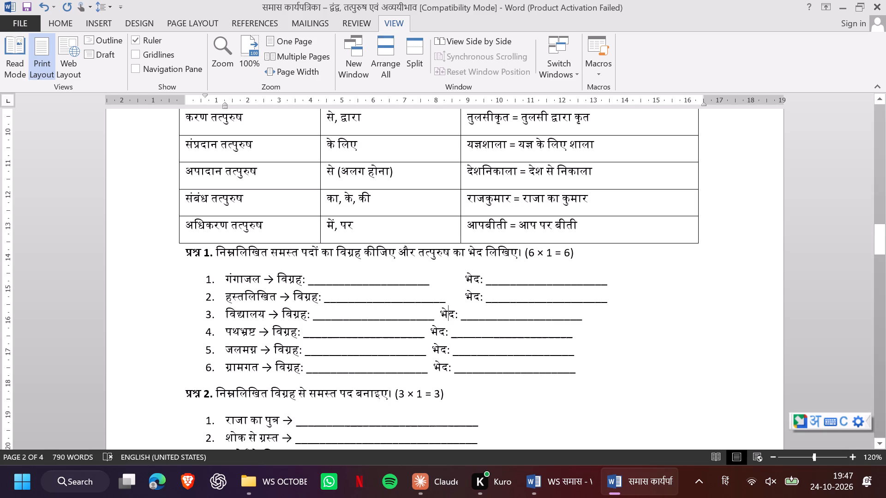
key(Left)
key(Tab)
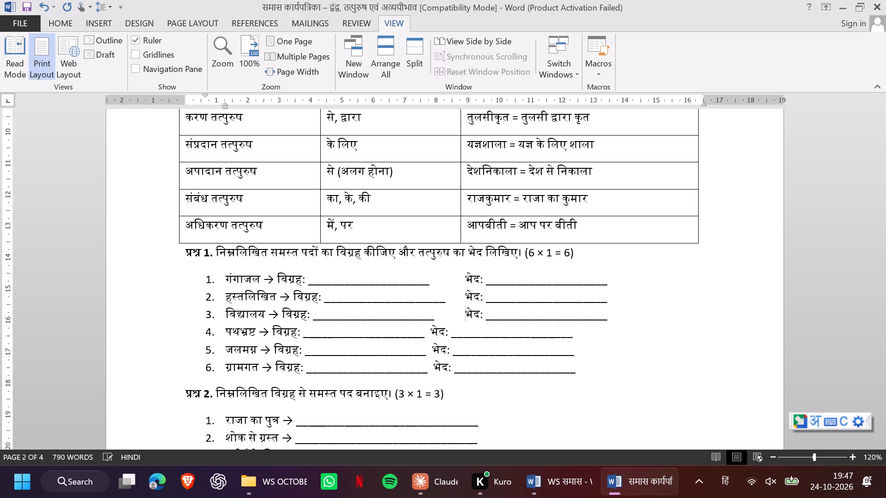
click(431, 329)
key(Tab)
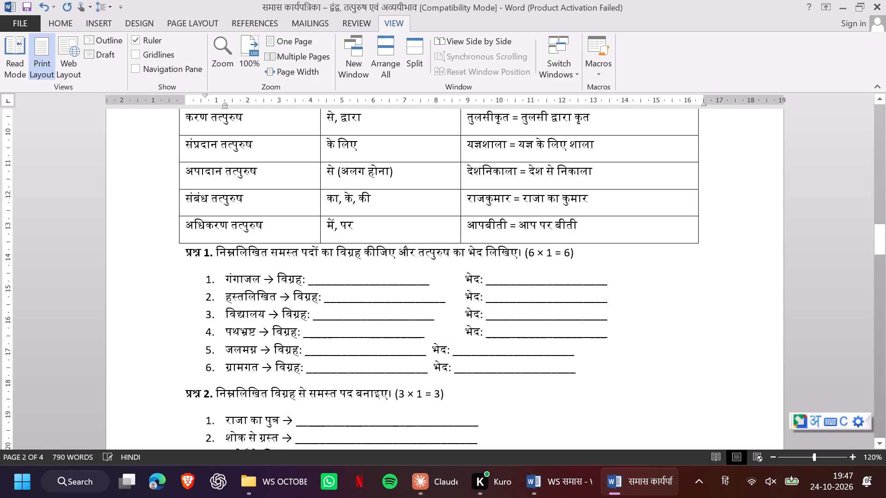
drag(433, 350, 500, 350)
key(Tab)
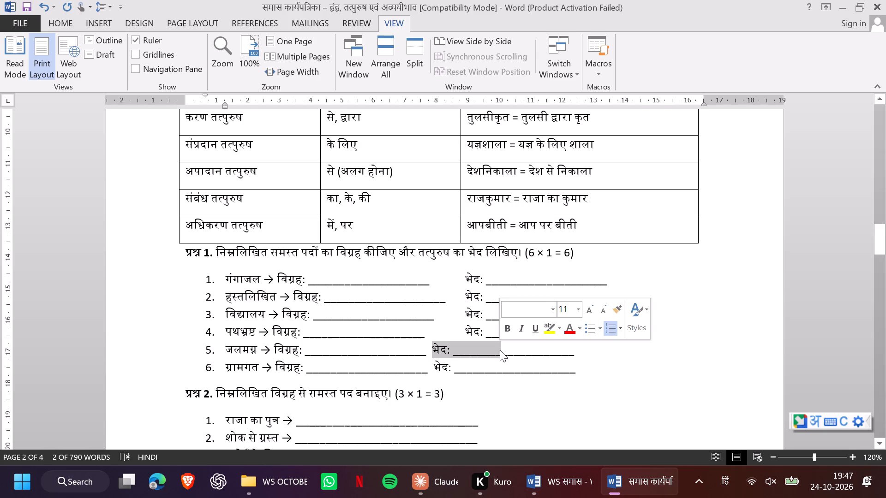
click(431, 350)
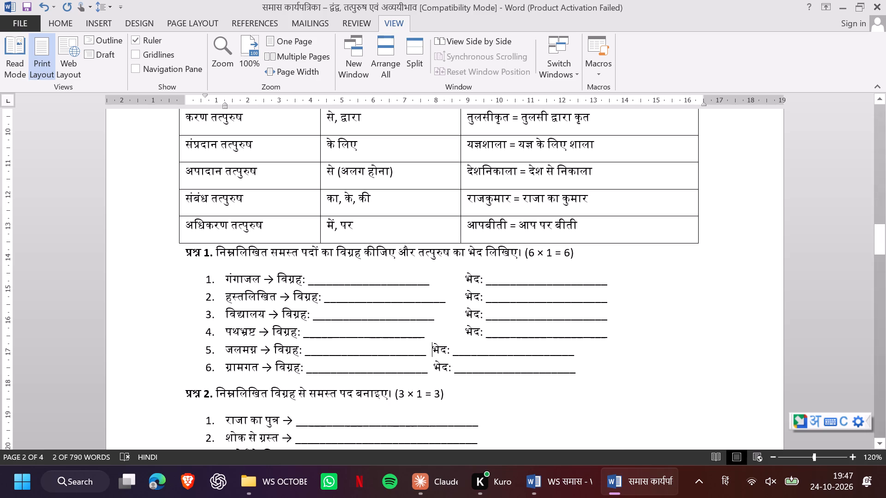
key(Tab)
click(434, 366)
key(Tab)
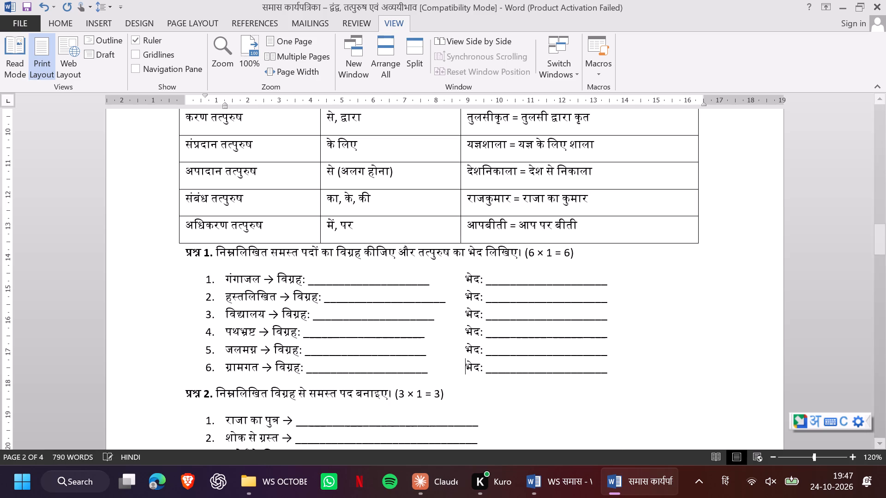
Delete the marks '(6 × 1 = 6)' from प्रश्न 1 and '(3 × 1 = 3)' from प्रश्न 2 and प्रश्न 3 of खंड ख.
drag(575, 258, 567, 257)
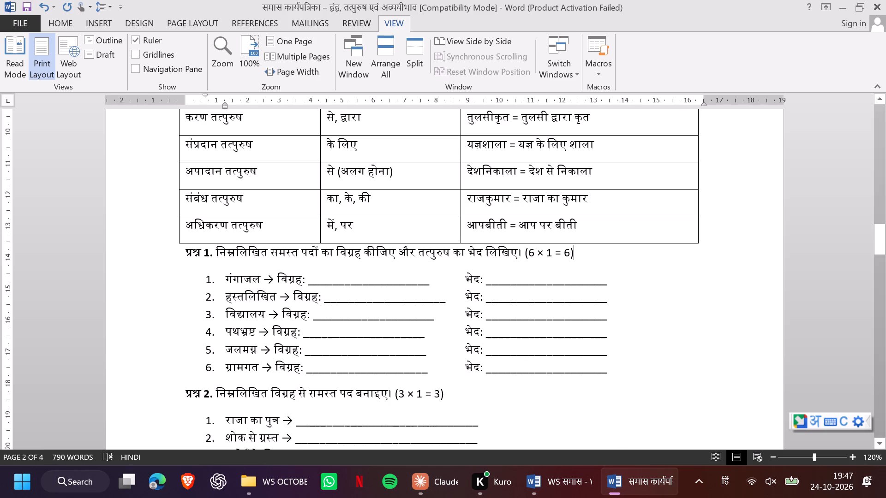
drag(567, 257, 525, 254)
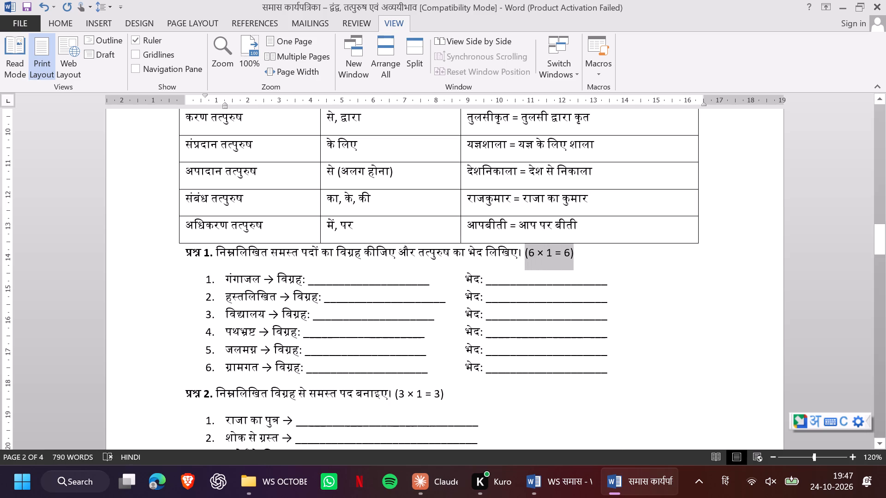
key(BackSpace)
drag(447, 395, 396, 392)
key(BackSpace)
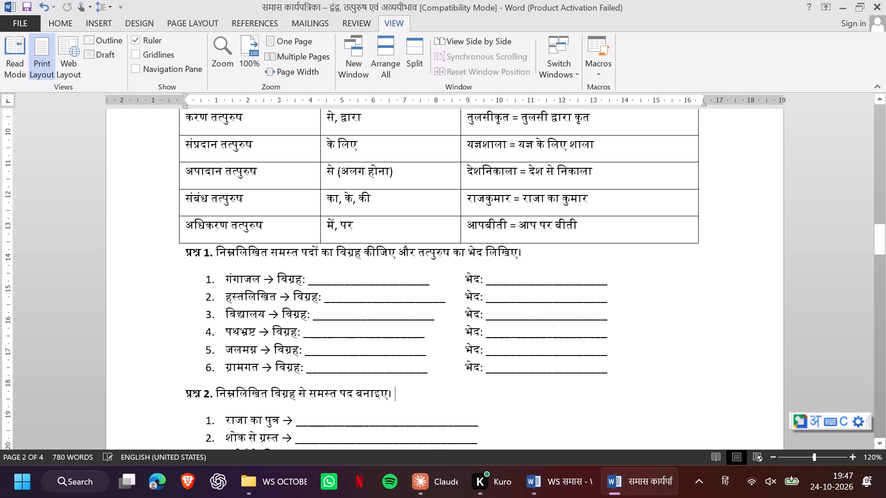
scroll(396, 392, down, 3)
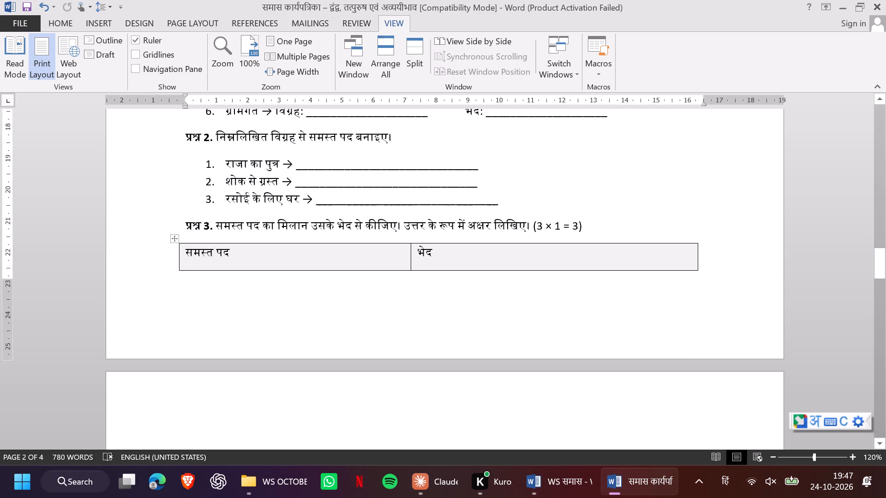
drag(582, 223, 533, 225)
key(BackSpace)
Align the answer blanks of the three items in प्रश्न 2 of खंड क to the same tab stop after the arrows.
scroll(533, 225, down, 1)
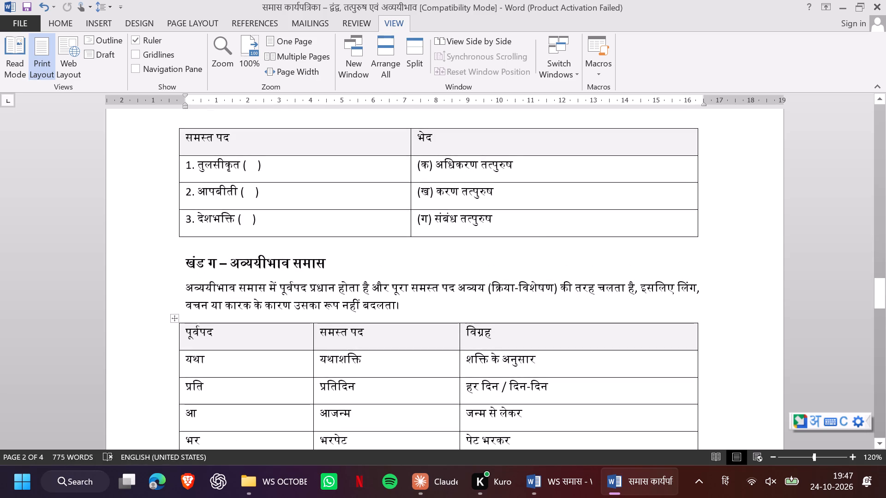
scroll(533, 225, up, 5)
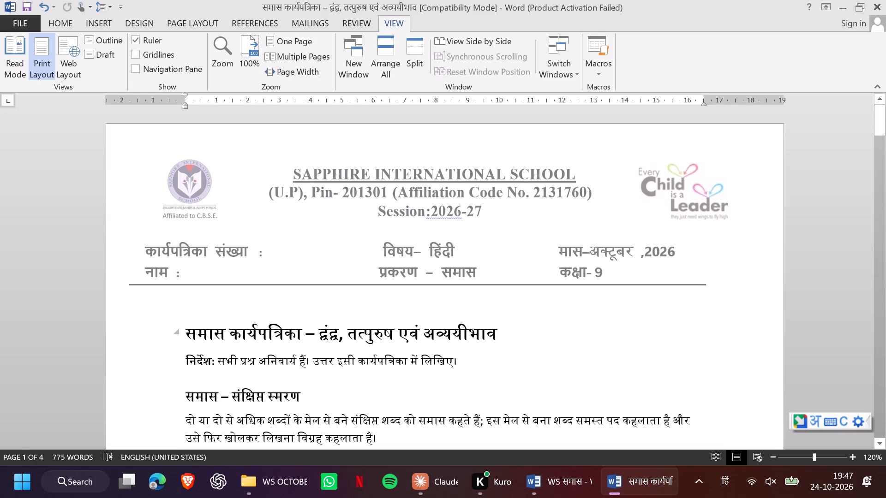
scroll(277, 332, down, 2)
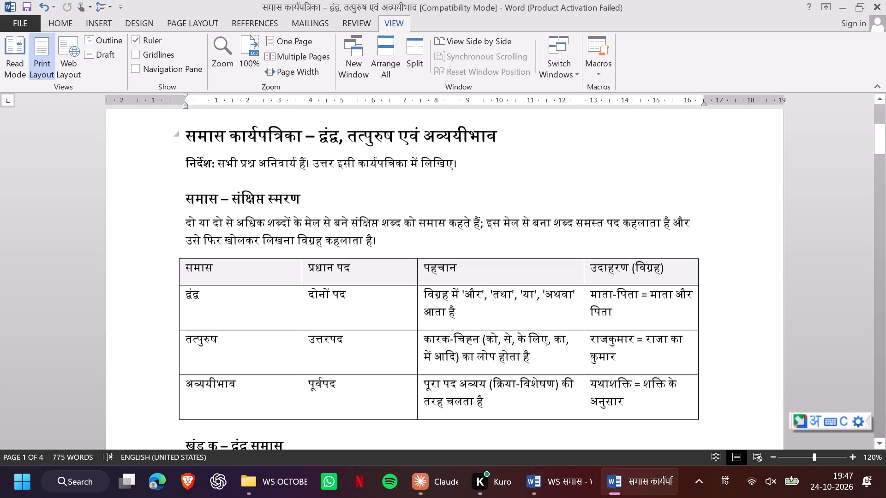
scroll(277, 332, down, 3)
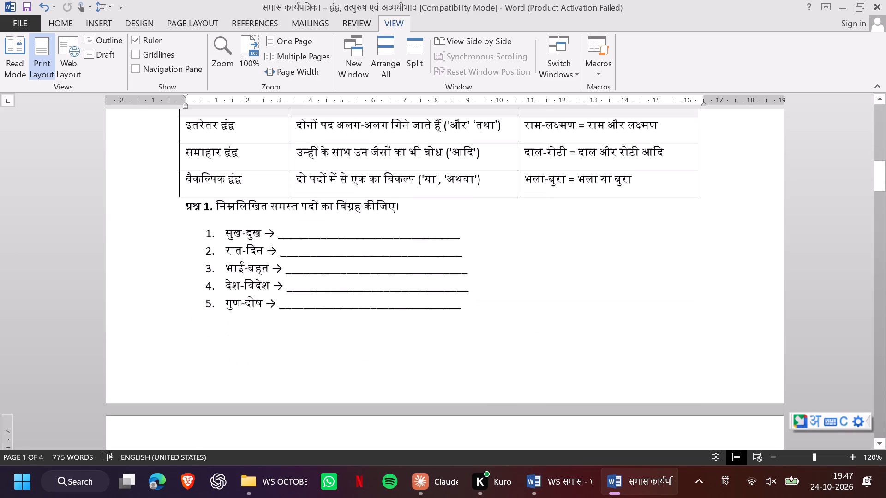
scroll(277, 332, down, 2)
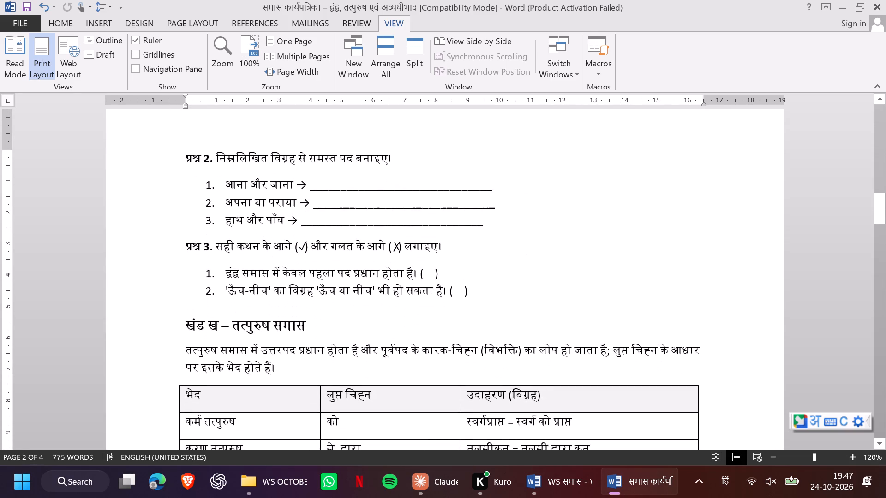
click(300, 222)
key(Tab)
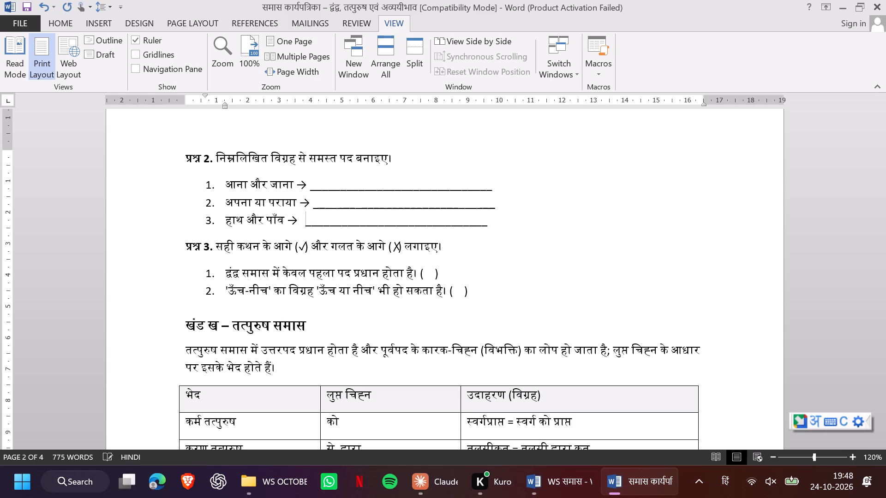
key(Tab)
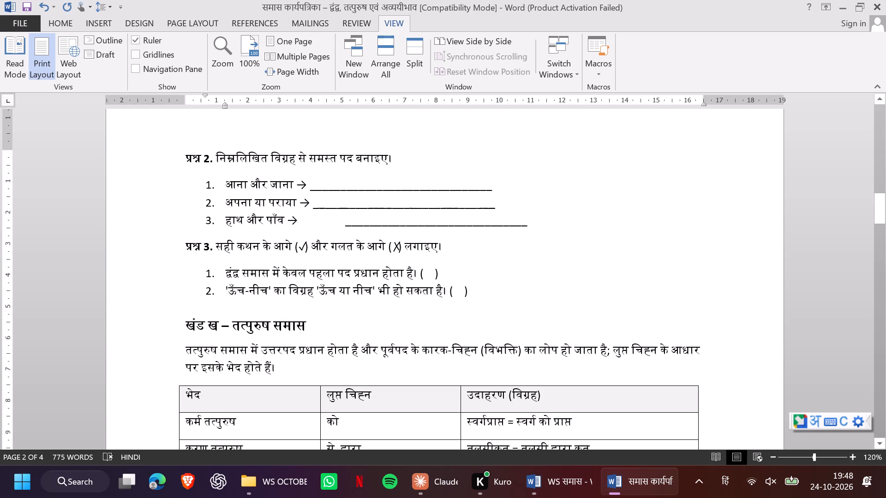
click(312, 209)
key(Tab)
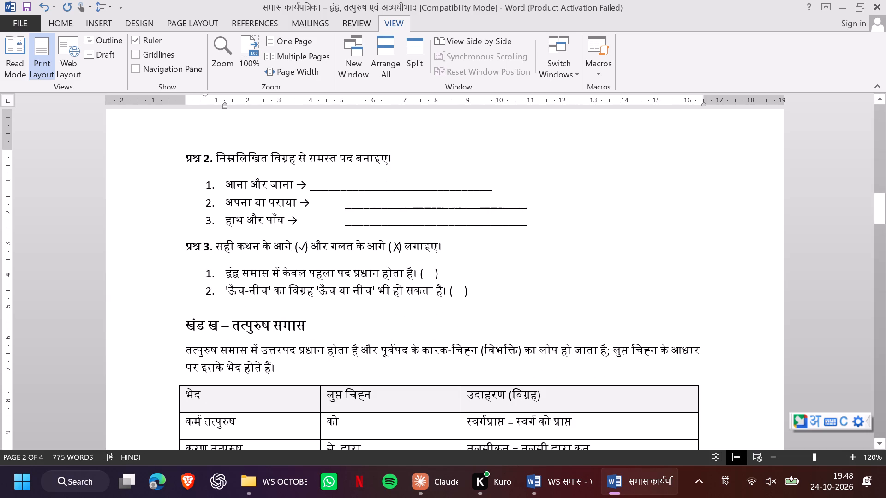
click(308, 192)
key(Tab)
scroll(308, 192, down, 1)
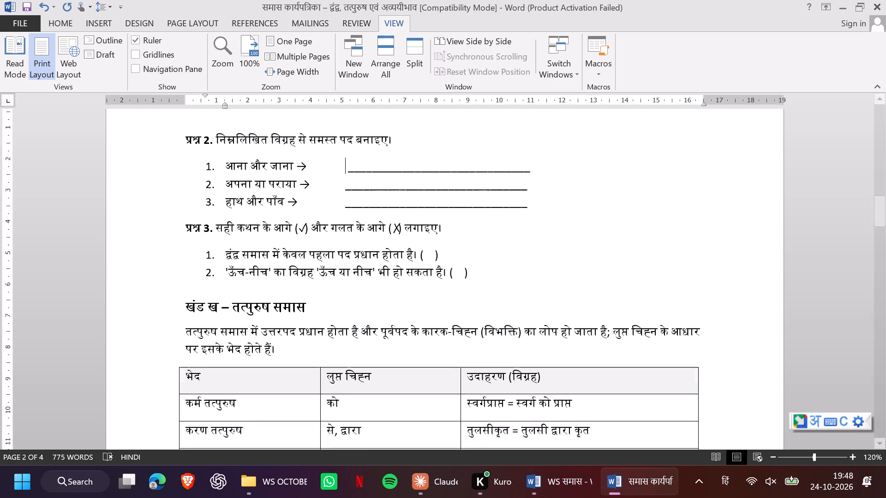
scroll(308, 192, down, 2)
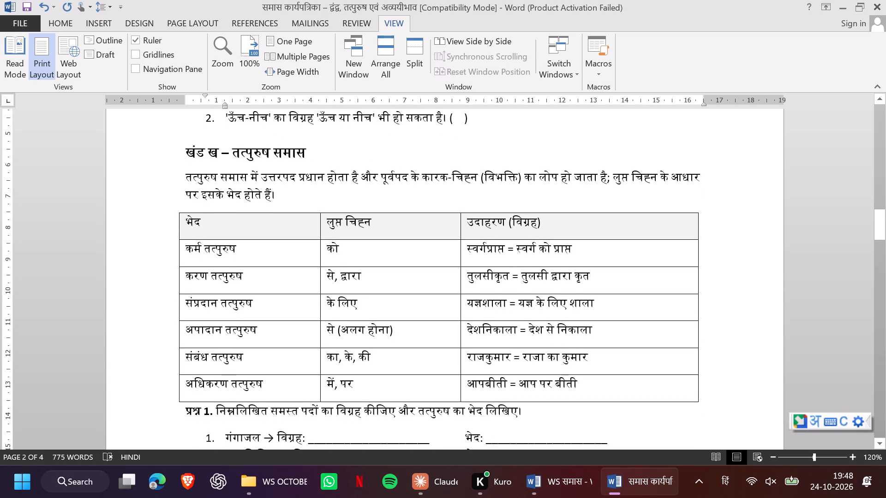
Reduce the bottom page margin almost to the page edge so the प्रश्न 3 matching table fits on page 2.
scroll(308, 192, down, 3)
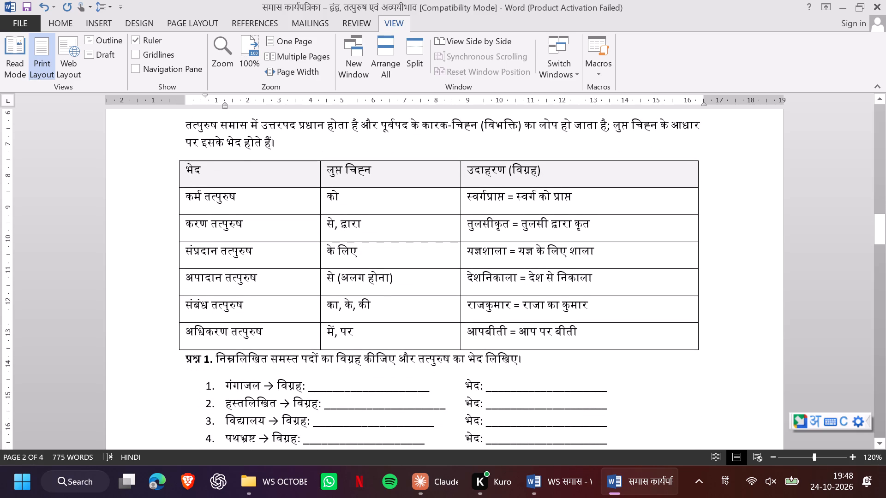
scroll(308, 192, down, 3)
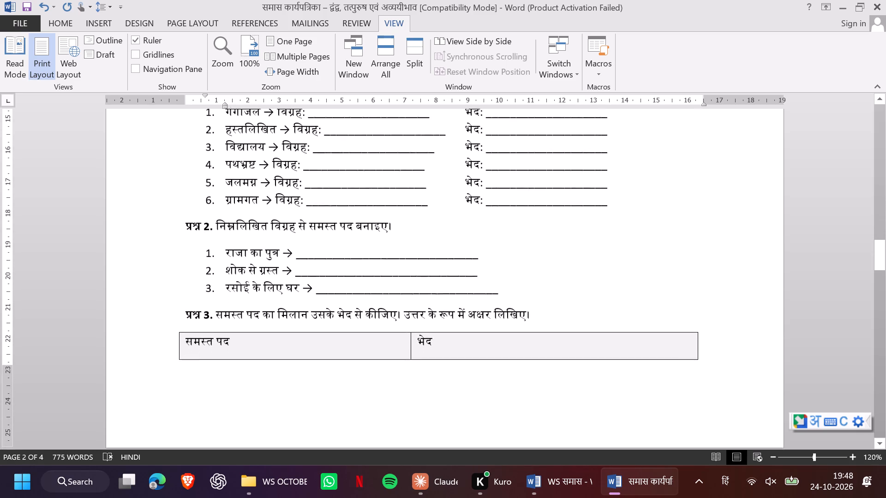
scroll(308, 192, down, 1)
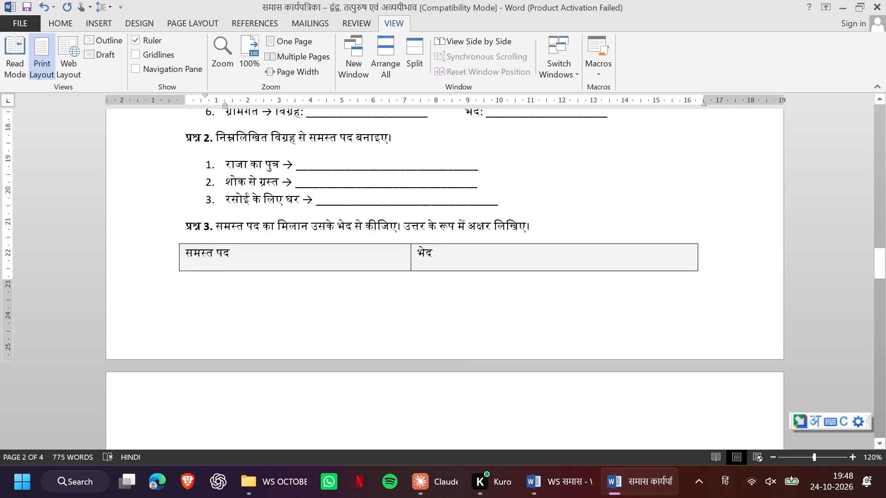
click(168, 308)
drag(5, 281, 6, 354)
scroll(266, 281, down, 1)
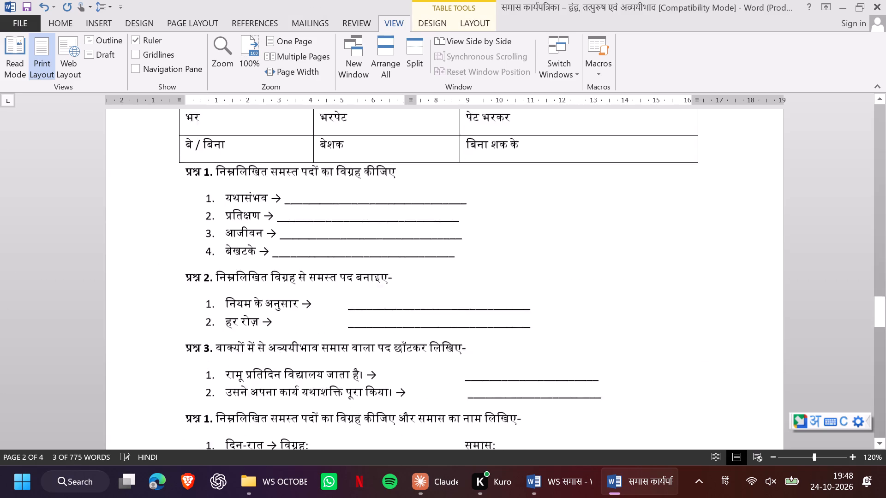
Reduce the top page margin to about 1 cm, working from the first page's title.
scroll(266, 281, down, 1)
scroll(266, 281, up, 8)
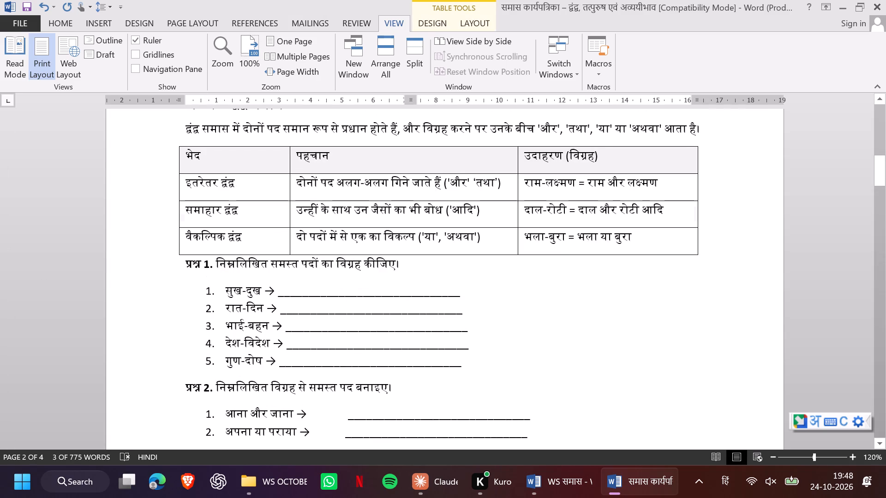
scroll(266, 281, up, 1)
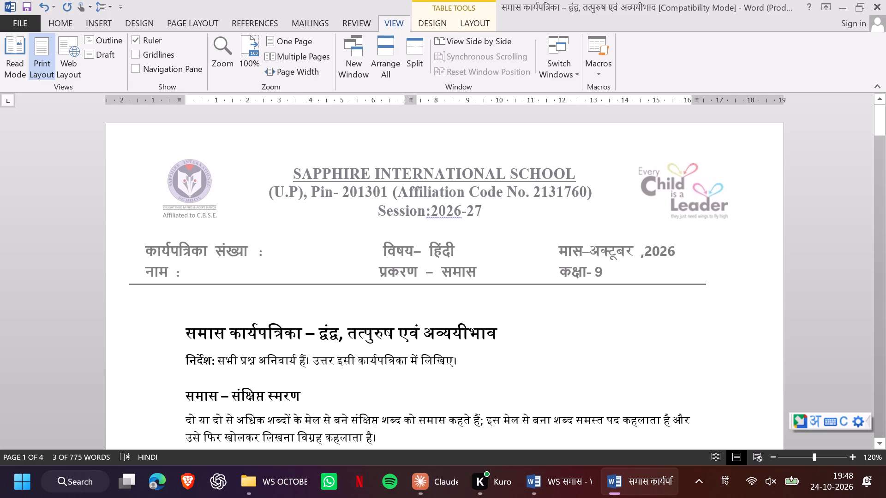
click(184, 327)
key(BackSpace)
key(BackSpace)
key(BackSpace)
key(BackSpace)
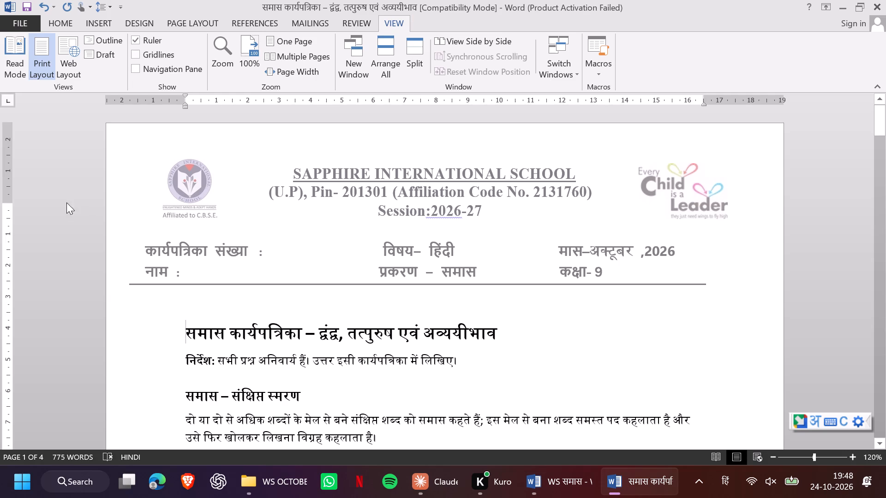
drag(5, 206, 6, 156)
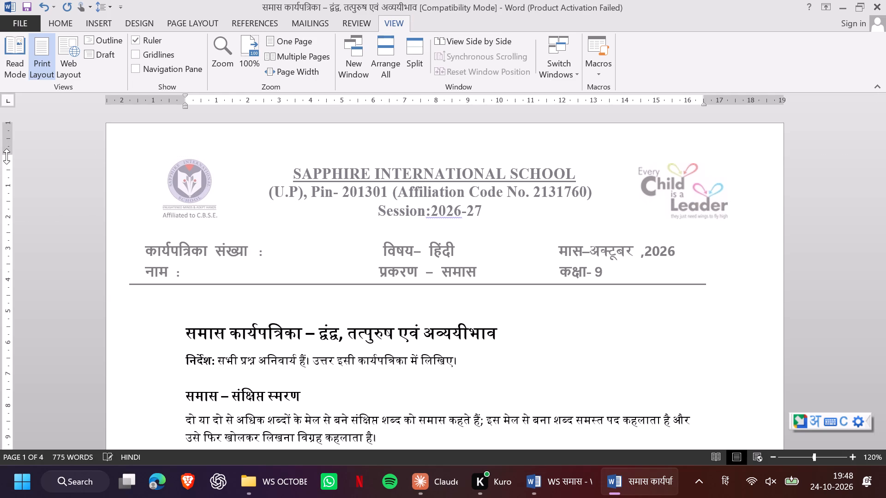
Remove the paragraph spacing before and after the title 'समास कार्यपत्रिका – द्वंद्व, तत्पुरुष एवं अव्ययीभाव'.
key(BackSpace)
key(BackSpace)
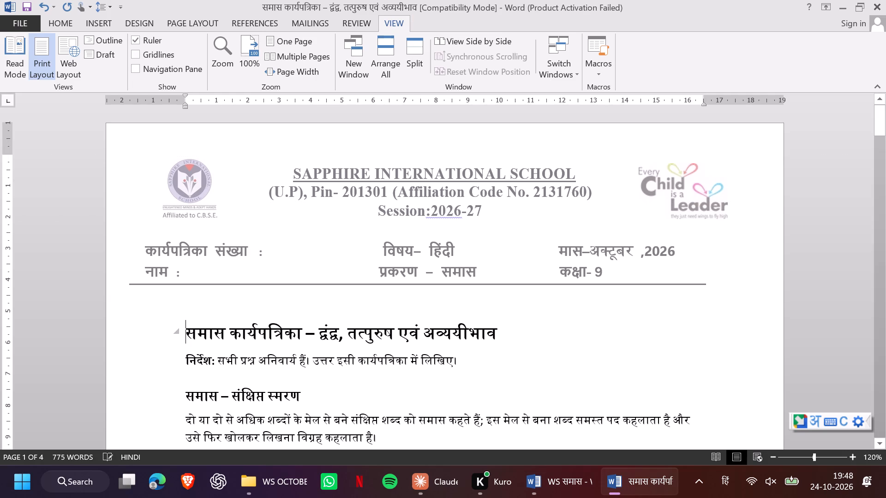
key(BackSpace)
key(BackSpace)
key(BackSpace)
drag(186, 285, 196, 334)
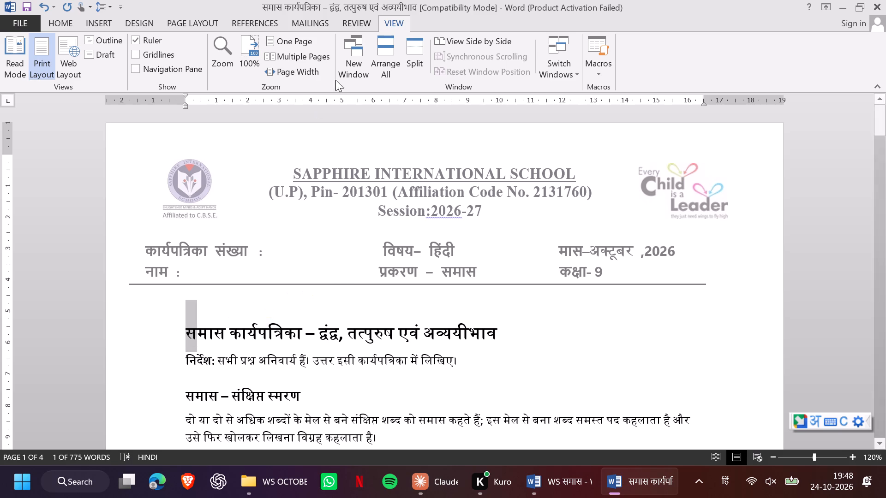
click(56, 28)
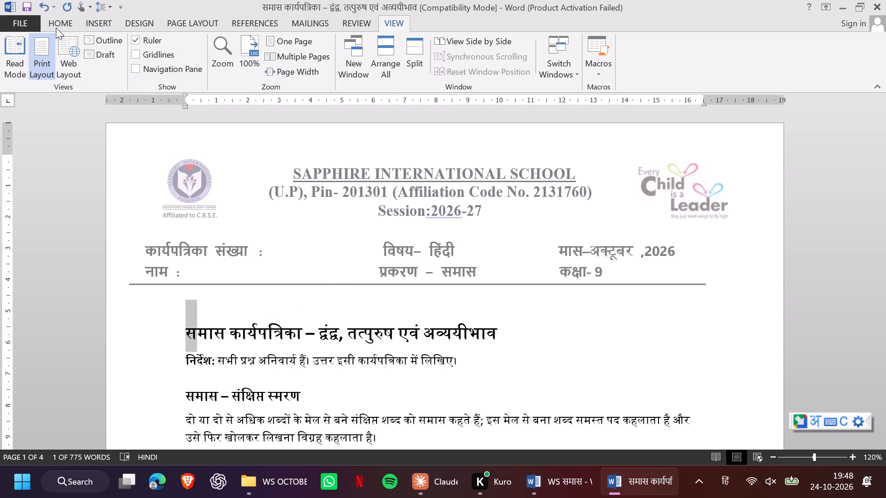
click(338, 67)
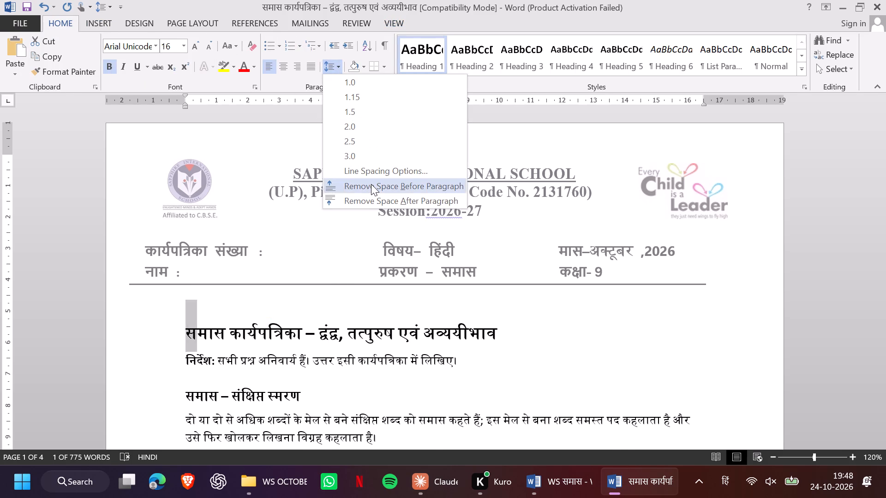
click(371, 184)
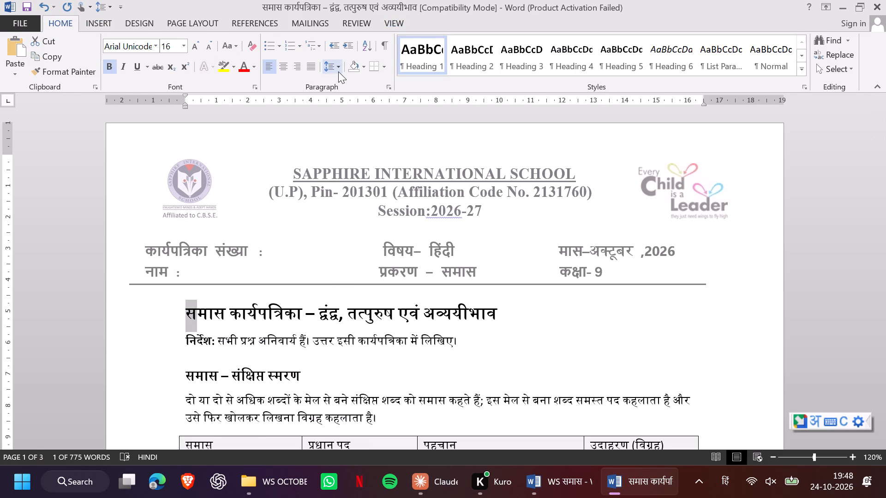
click(338, 69)
click(360, 204)
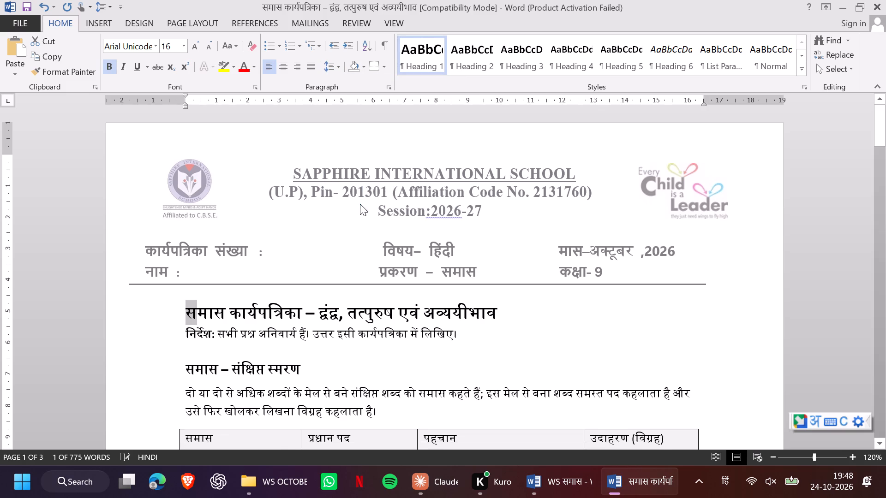
click(267, 346)
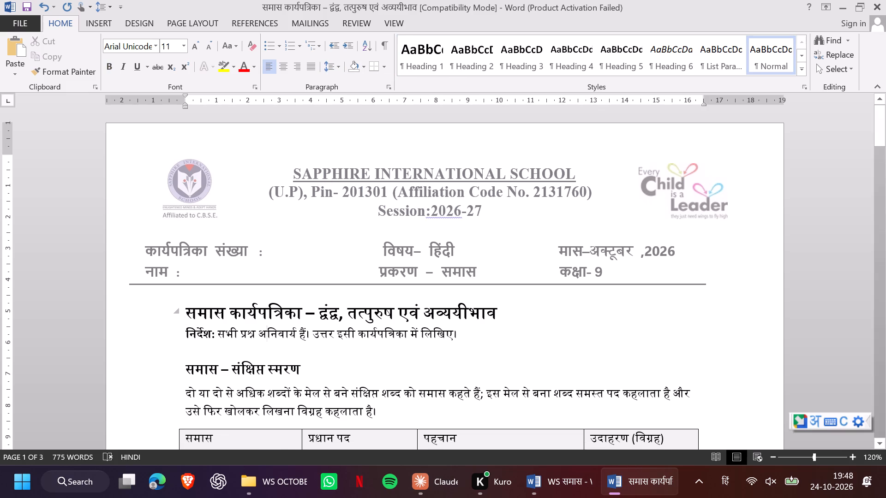
Make the whole प्रश्न 1 line asking for विग्रह and समास का नाम, on the last page, bold.
scroll(333, 329, down, 2)
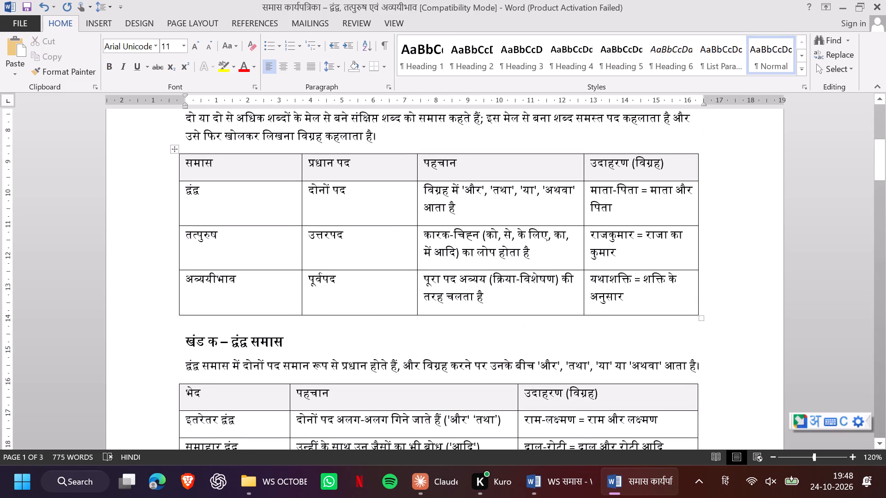
scroll(333, 329, down, 5)
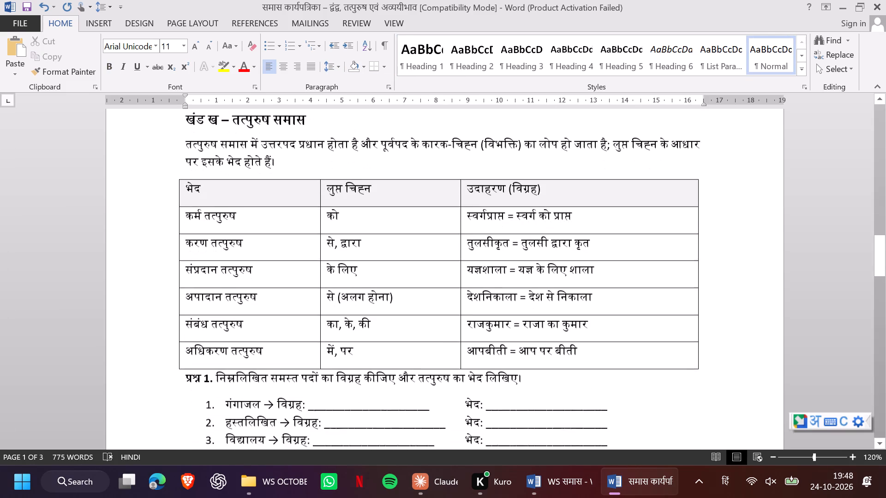
scroll(333, 329, down, 8)
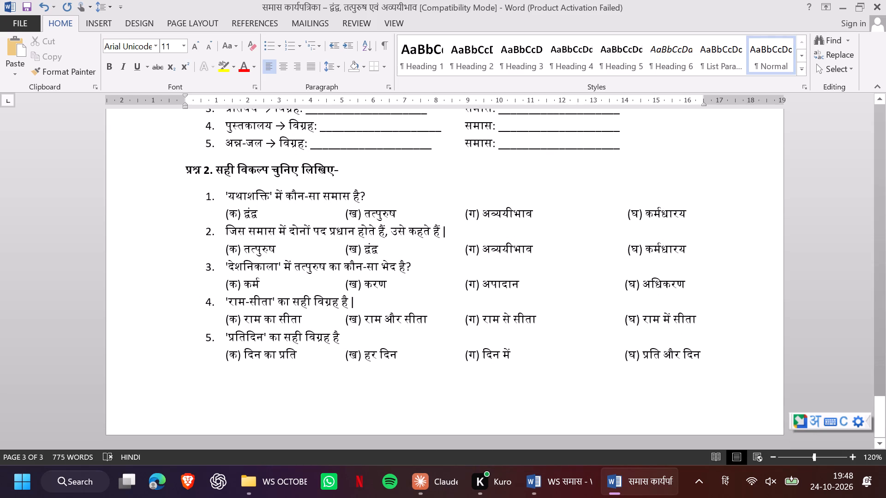
scroll(333, 329, up, 1)
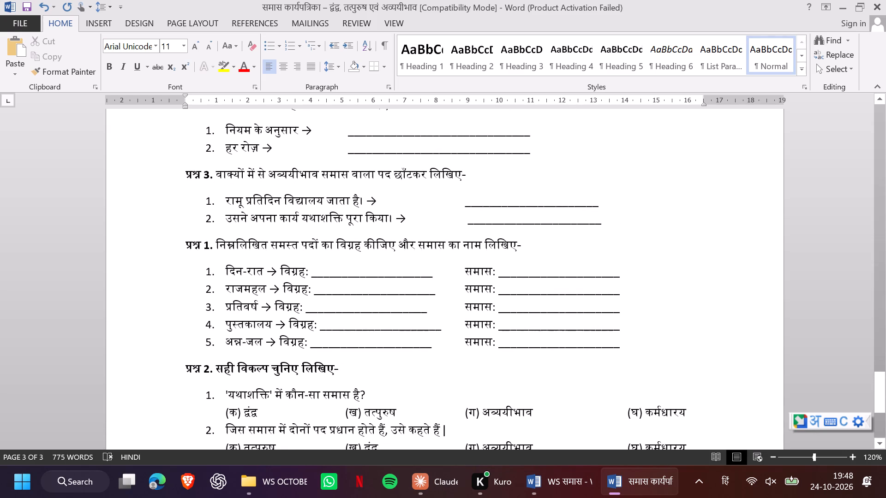
click(142, 249)
key(ctrl+b)
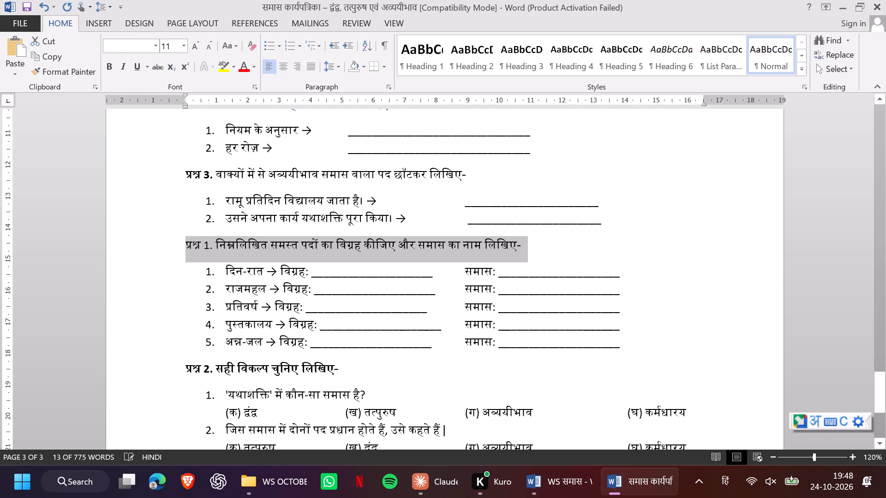
key(ctrl+b)
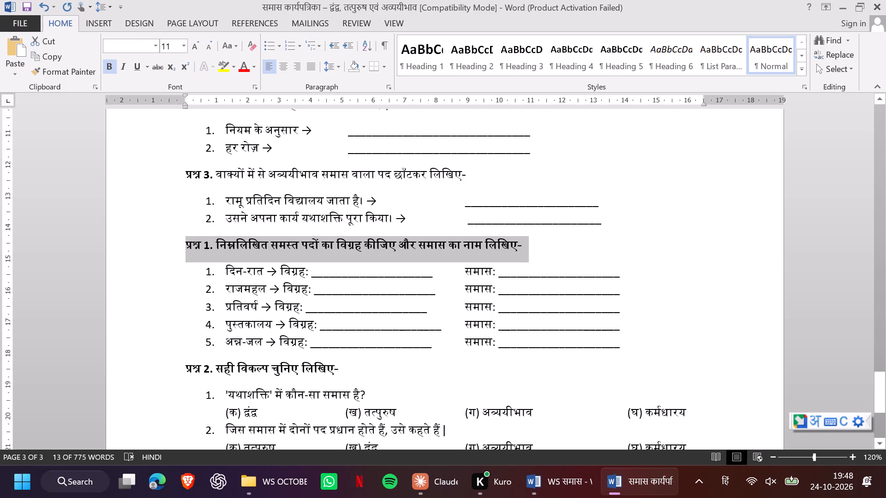
Make the full question lines of प्रश्न 3, प्रश्न 2 and प्रश्न 1 in खंड ग bold.
click(156, 172)
key(ctrl+b)
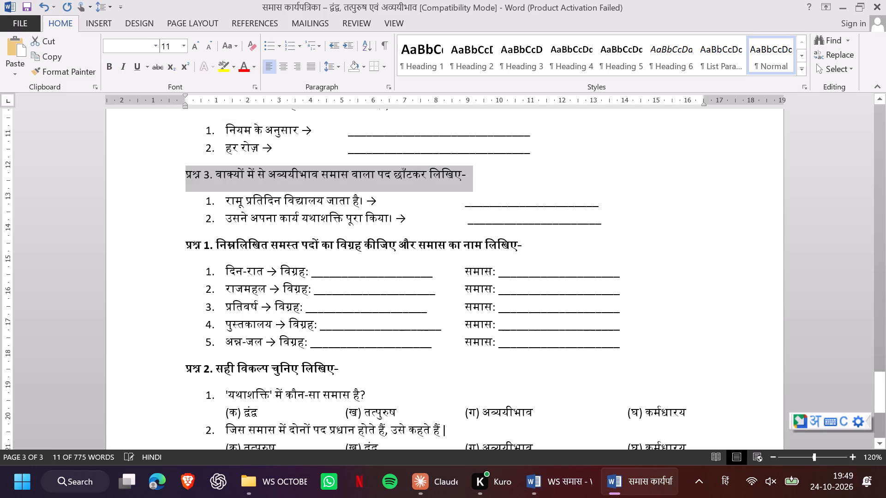
key(b)
key(BackSpace)
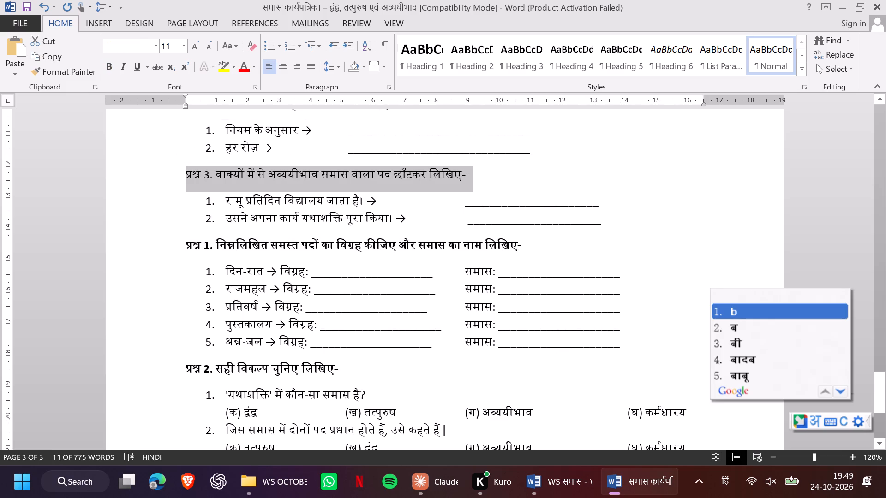
key(ctrl+b)
scroll(156, 172, up, 2)
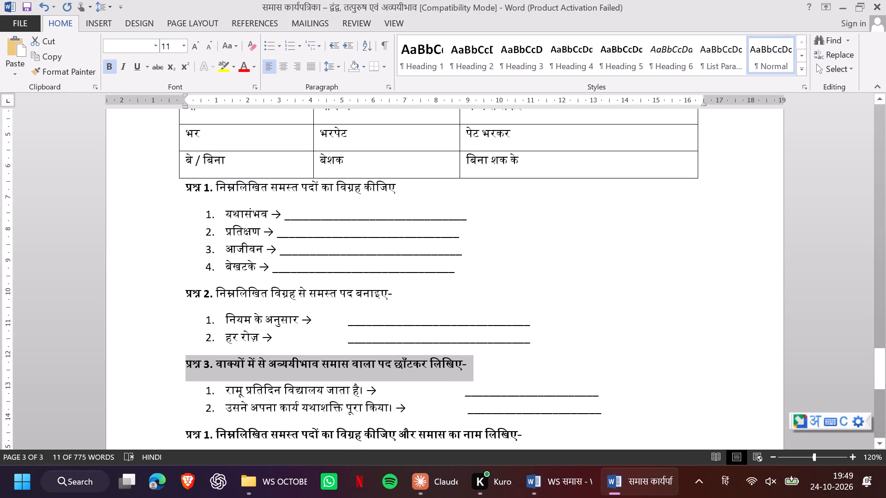
click(157, 295)
key(ctrl+b)
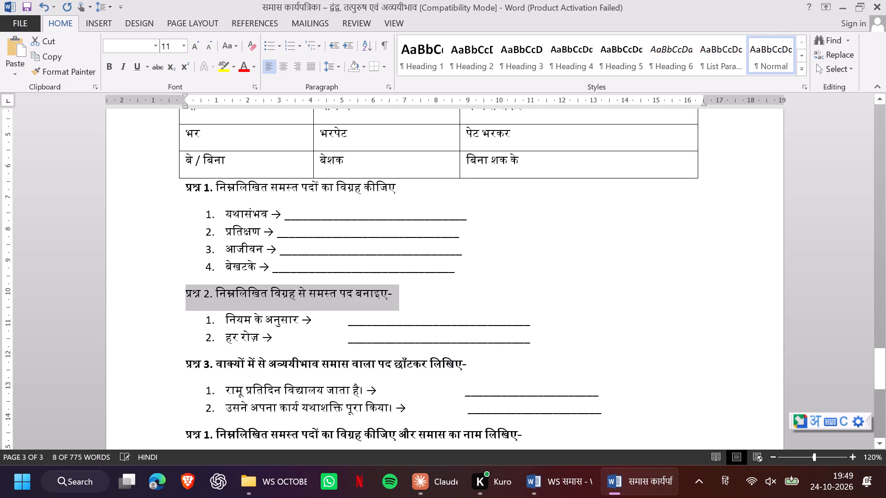
key(ctrl+b)
click(144, 183)
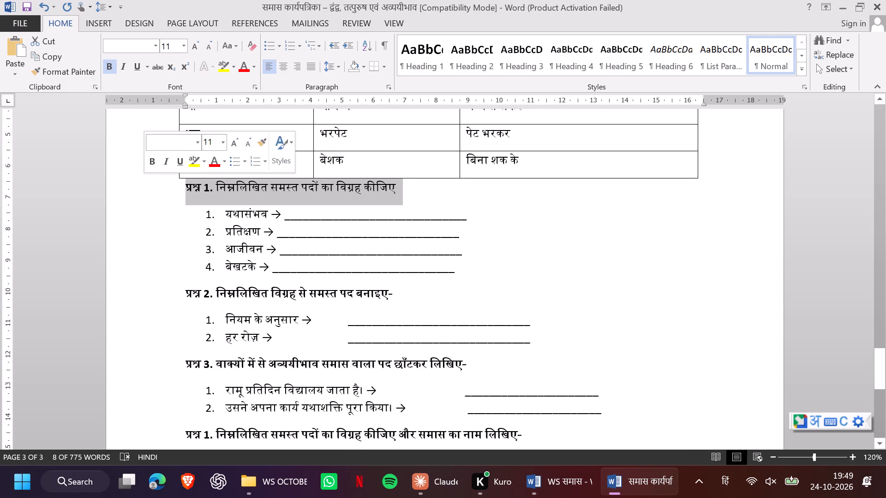
key(ctrl+b)
key(ctrl+b)
Make the full question lines of प्रश्न 2, प्रश्न 3 and प्रश्न 1 in खंड ख bold.
scroll(144, 183, up, 2)
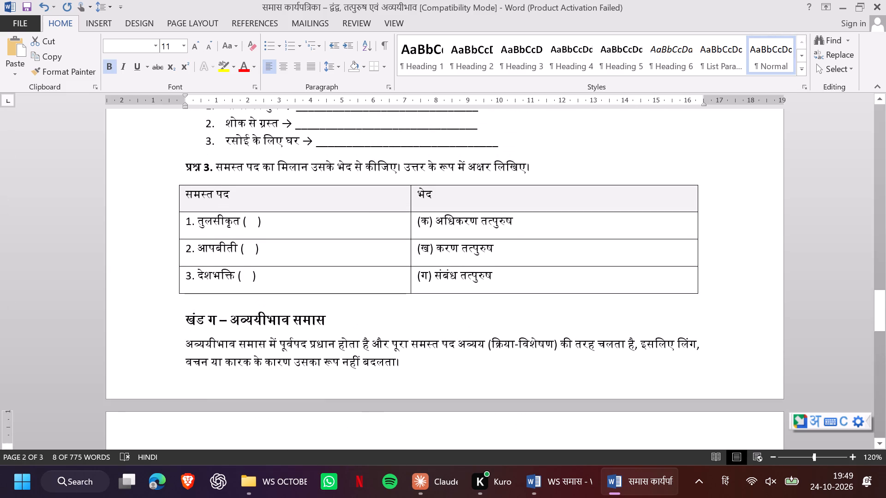
scroll(203, 278, up, 1)
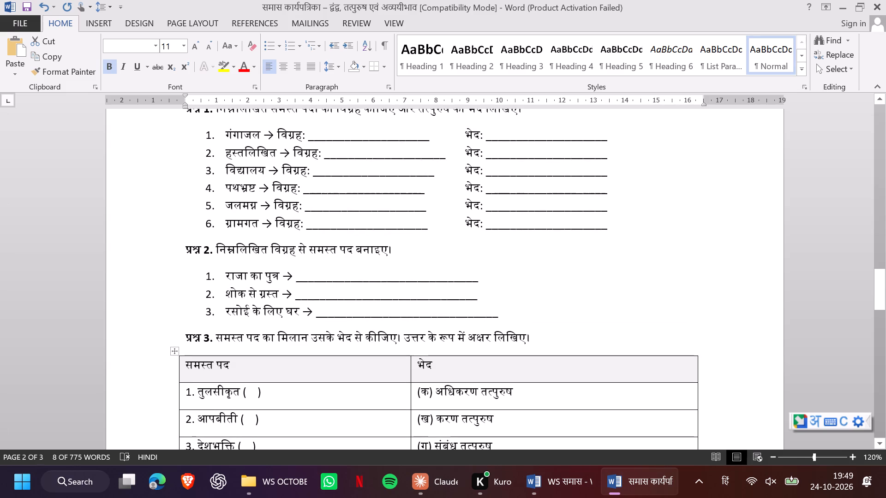
click(156, 265)
key(ctrl+b)
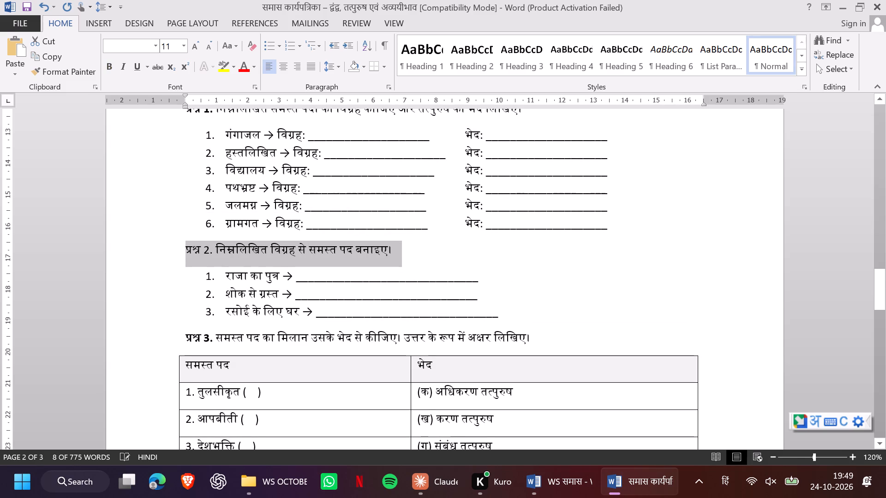
key(ctrl+b)
click(138, 344)
key(ctrl+b)
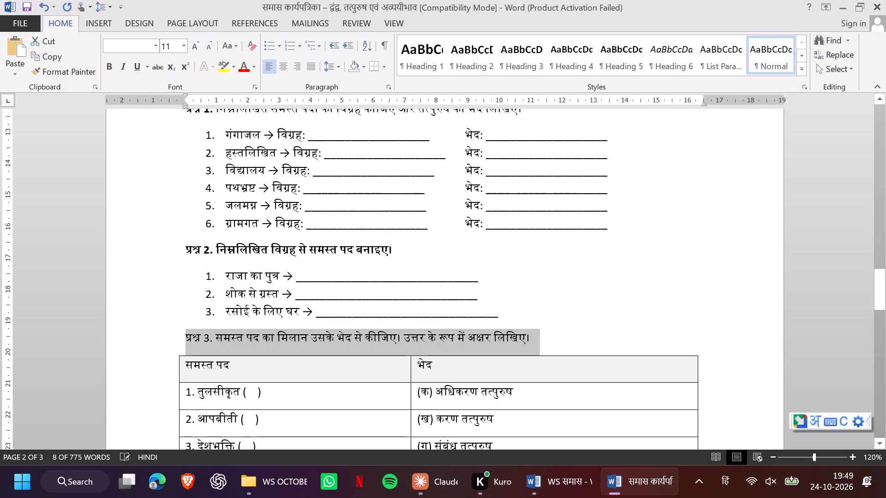
key(ctrl+b)
scroll(138, 344, up, 1)
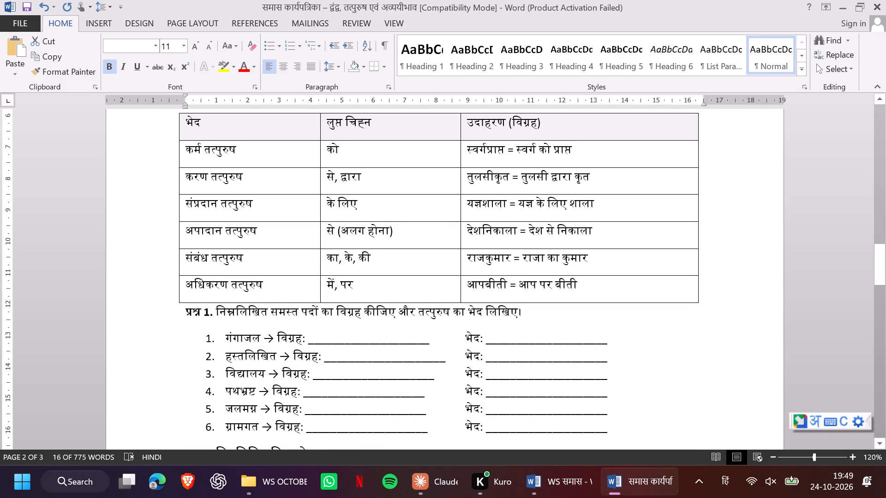
click(140, 314)
key(ctrl+b)
key(ctrl+b)
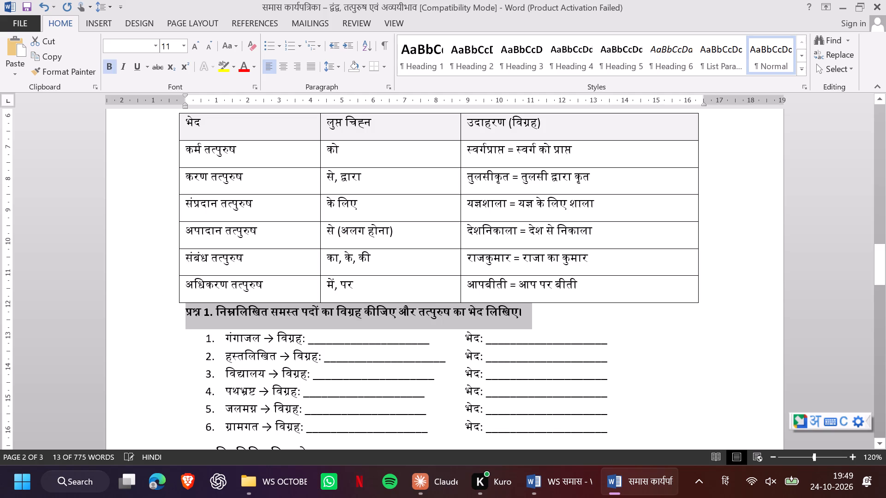
Make the full question lines of प्रश्न 3, प्रश्न 2 and प्रश्न 1 in खंड क bold.
scroll(140, 314, up, 2)
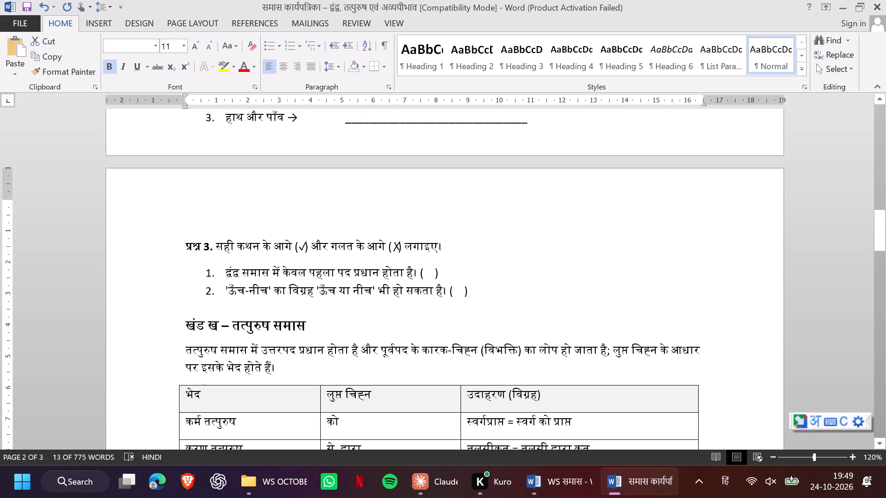
click(132, 242)
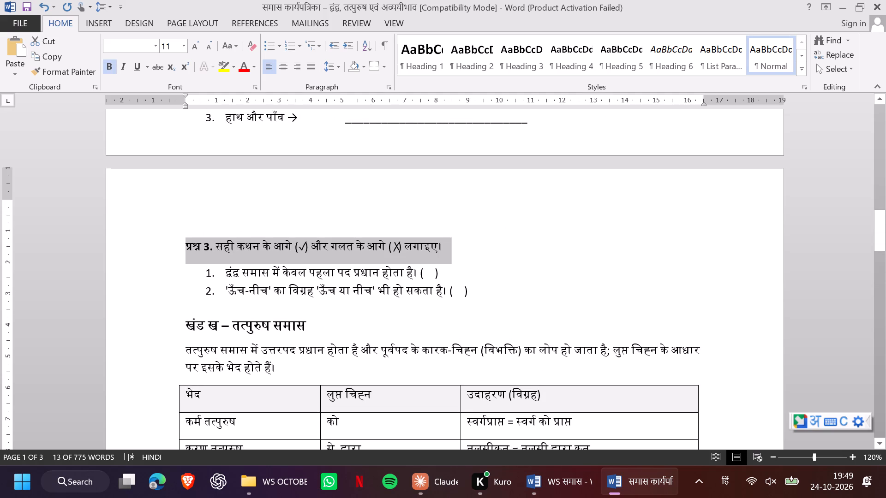
key(ctrl+b)
key(ctrl+b)
scroll(132, 242, up, 1)
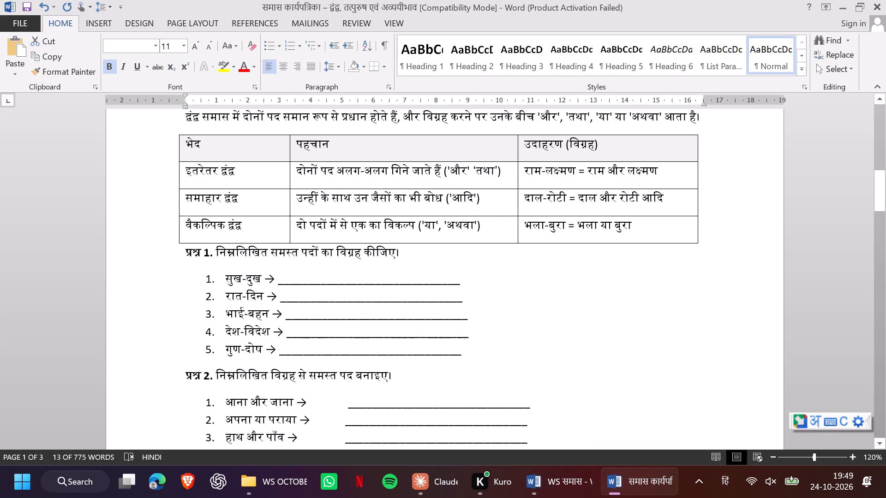
click(149, 377)
key(ctrl+b)
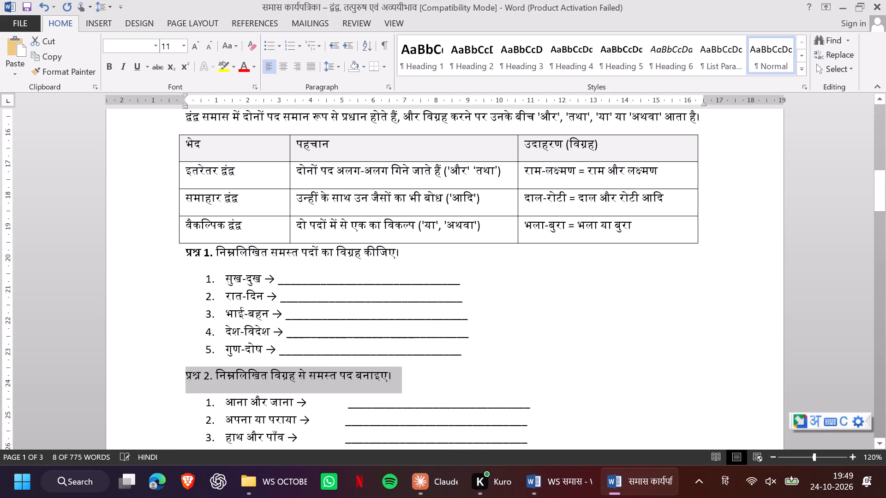
key(ctrl+b)
click(139, 252)
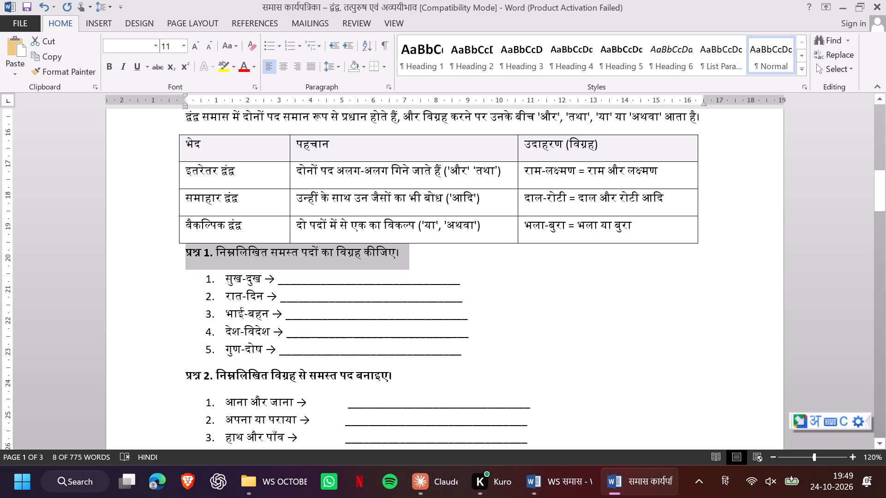
key(ctrl+b)
key(ctrl+b)
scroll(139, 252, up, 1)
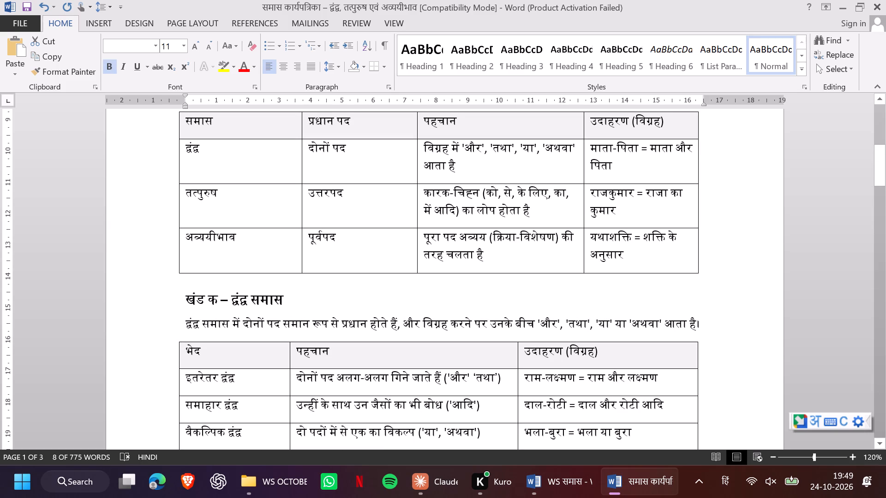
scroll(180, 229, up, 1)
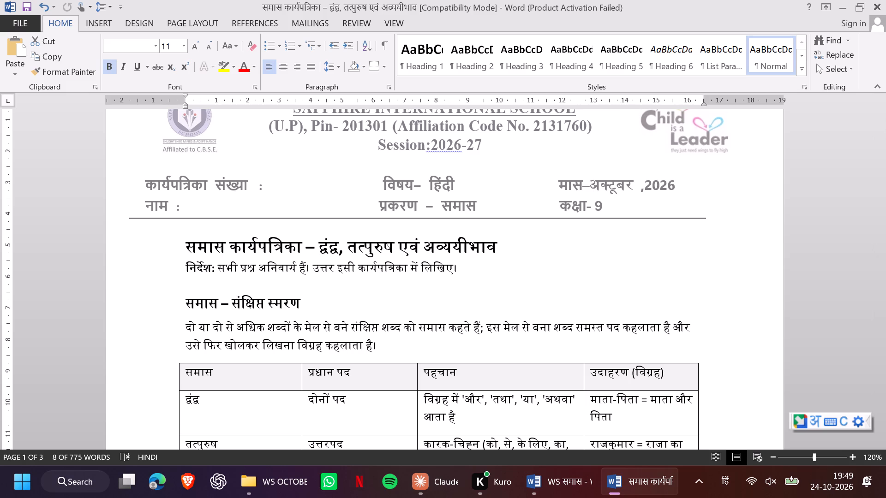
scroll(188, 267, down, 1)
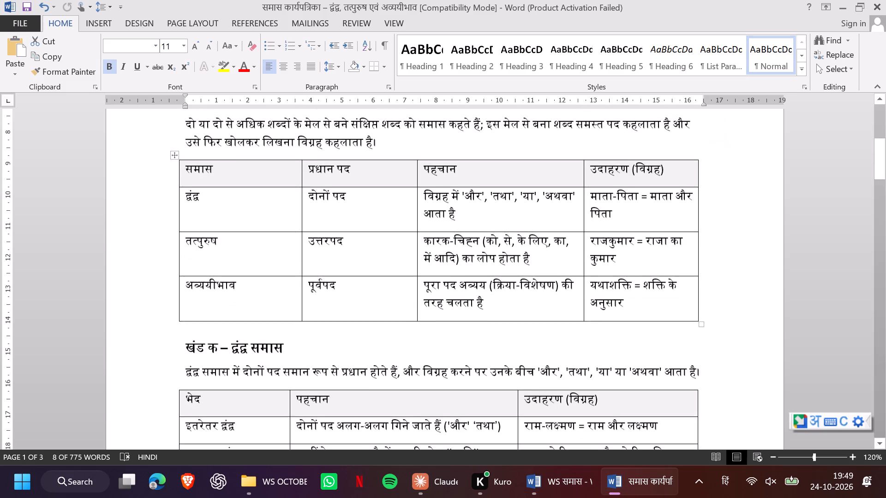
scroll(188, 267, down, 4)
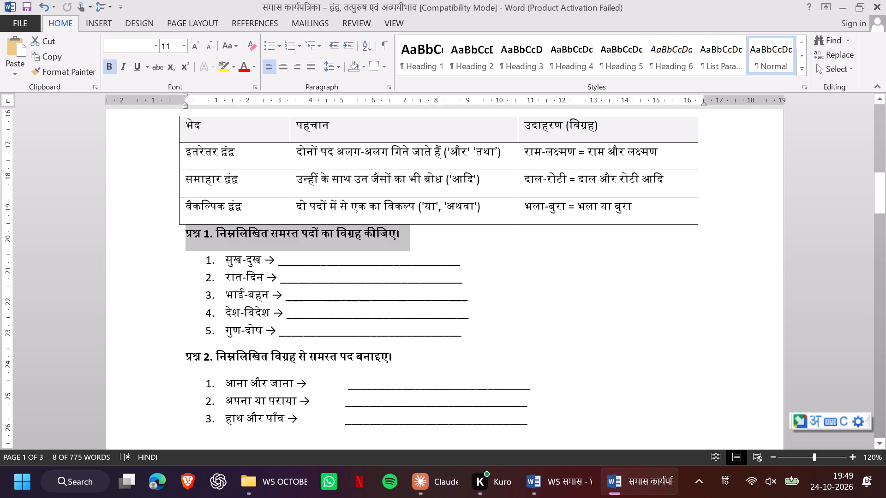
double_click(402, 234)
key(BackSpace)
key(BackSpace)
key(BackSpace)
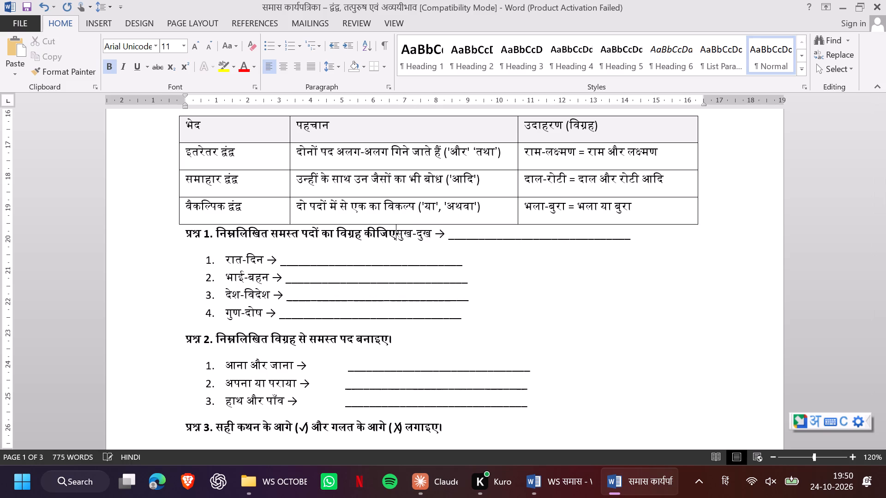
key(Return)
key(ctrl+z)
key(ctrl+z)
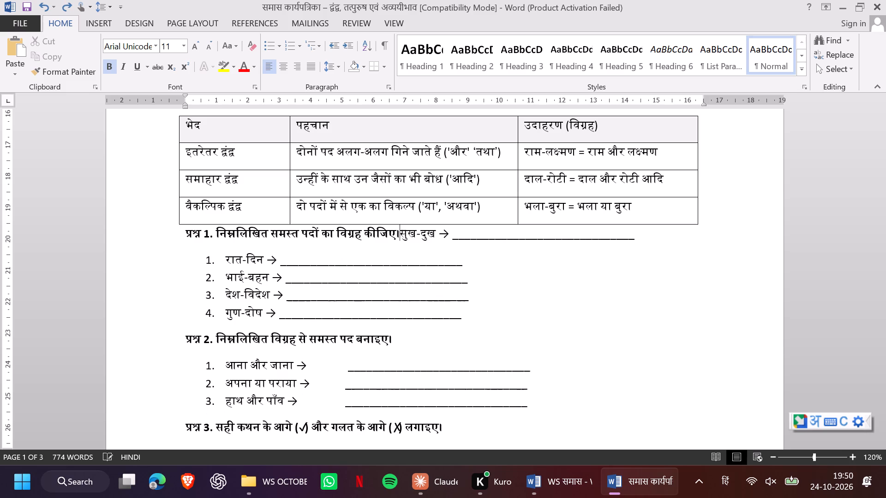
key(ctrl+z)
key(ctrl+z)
Replace the closing danda with a hyphen at the end of the प्रश्न 1 and प्रश्न 2 lines in खंड क.
click(402, 234)
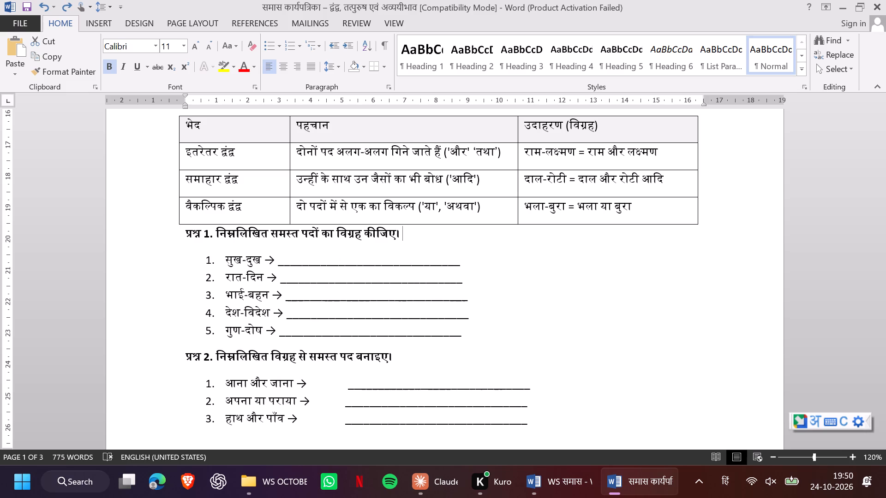
click(401, 233)
key(BackSpace)
key(BackSpace)
key(minus)
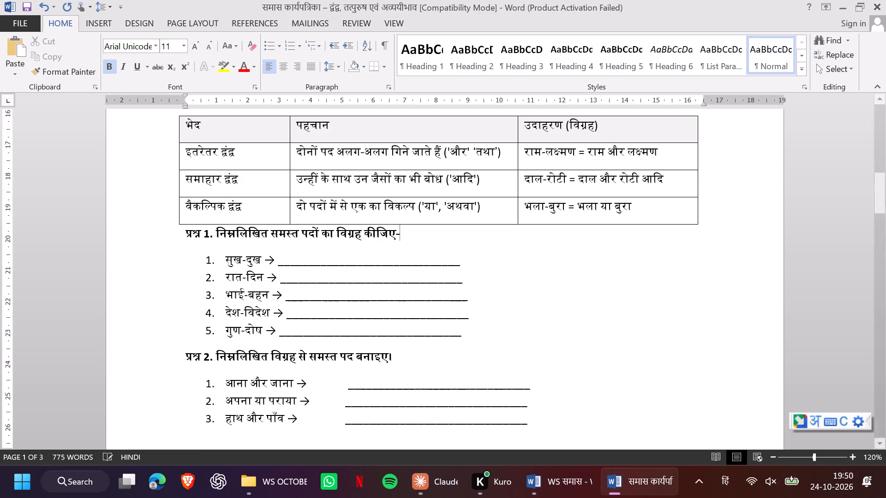
click(393, 361)
key(BackSpace)
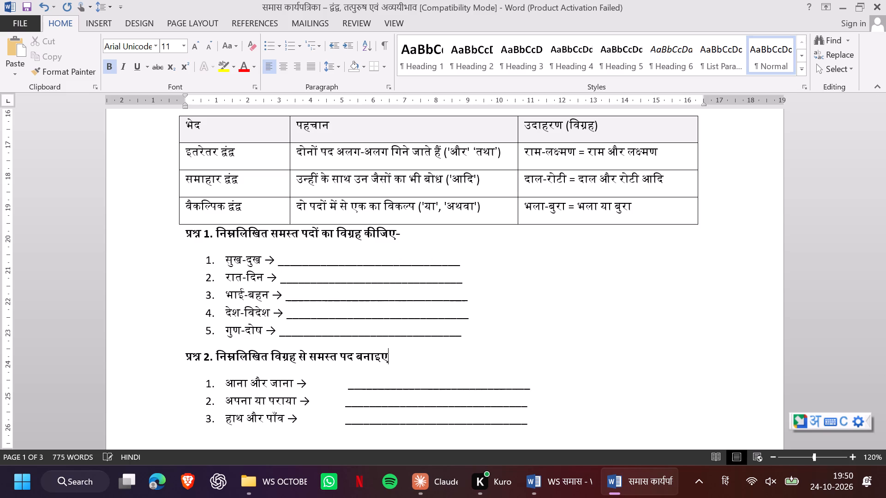
key(minus)
Replace the closing danda with a hyphen at the end of the प्रश्न 1 line in खंड ख.
scroll(393, 361, up, 1)
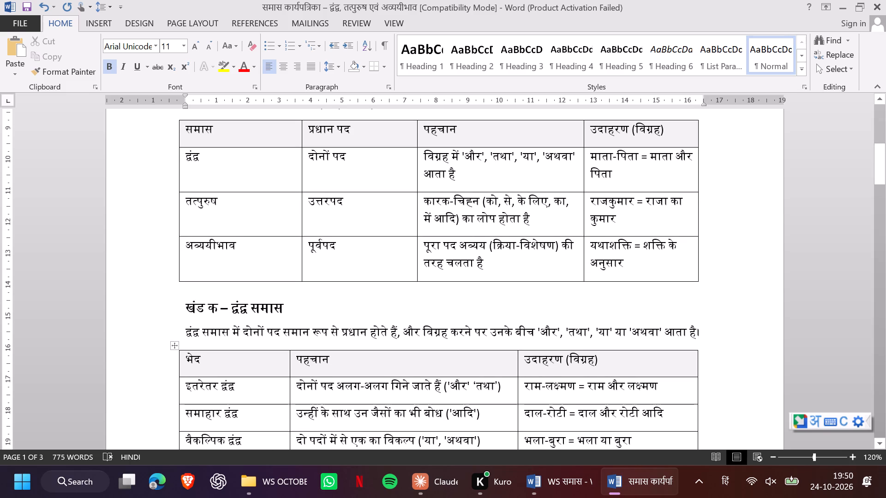
scroll(393, 361, up, 1)
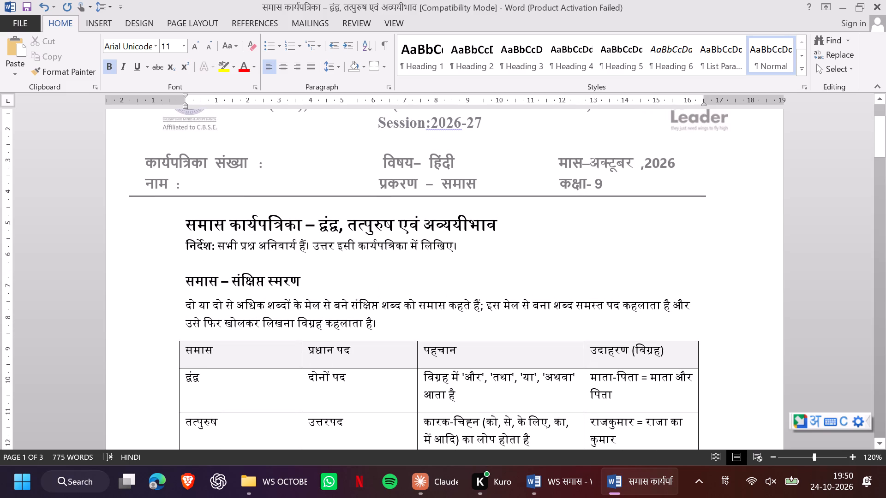
scroll(315, 373, down, 3)
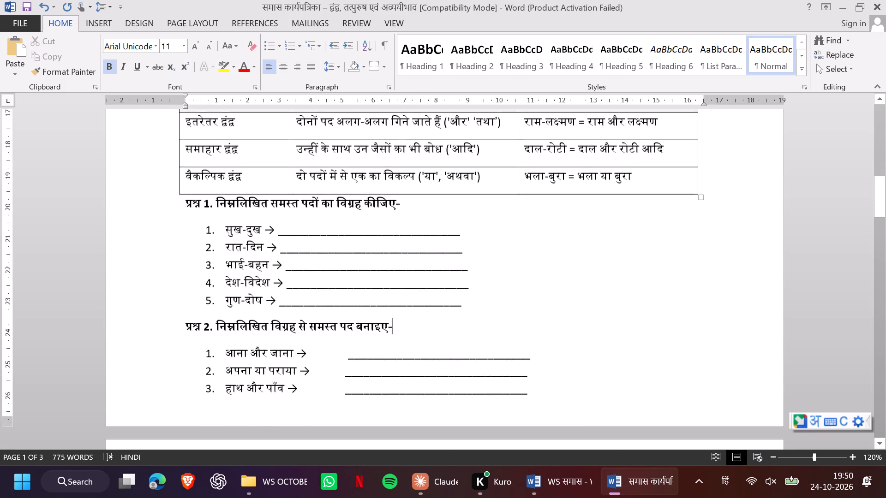
scroll(315, 373, down, 1)
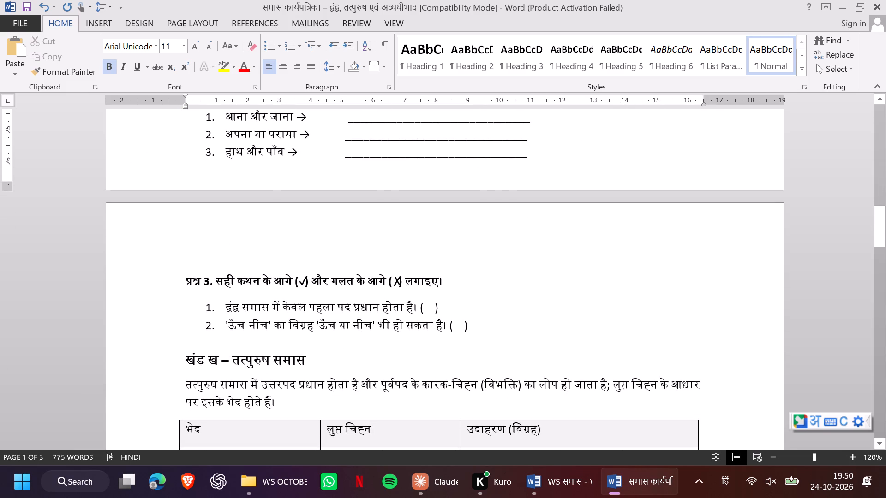
scroll(382, 346, down, 2)
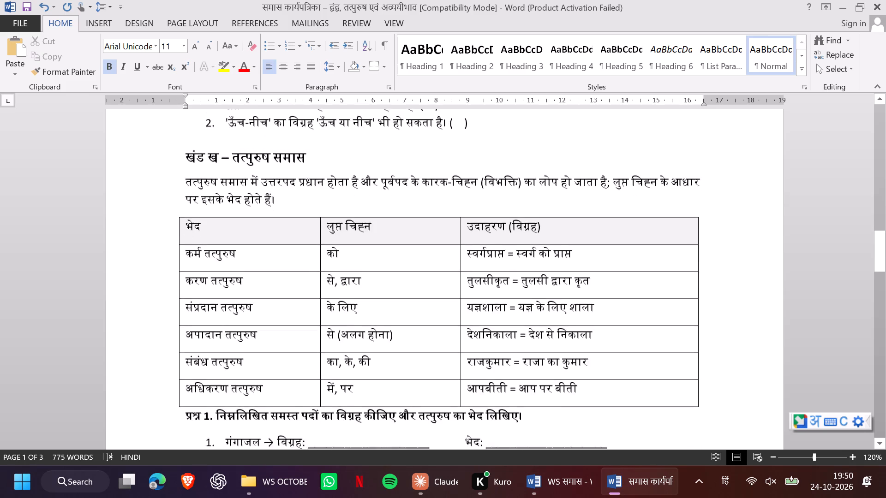
scroll(382, 346, down, 2)
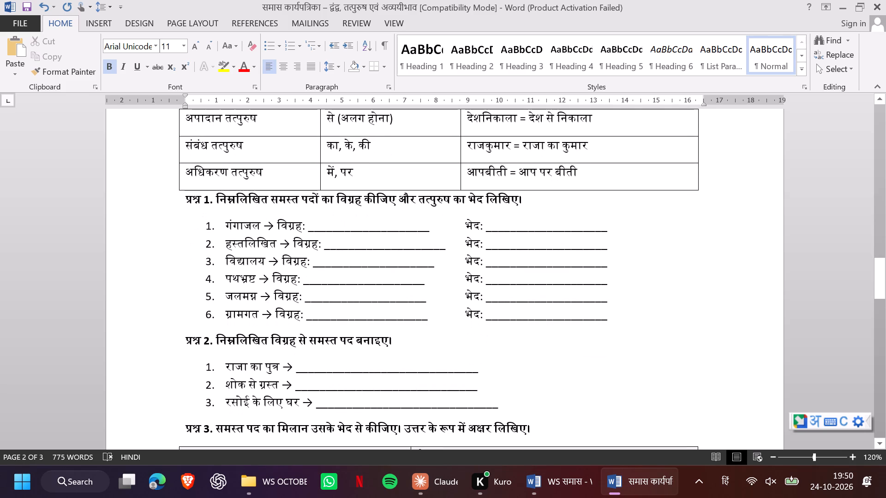
click(524, 199)
key(BackSpace)
key(BackSpace)
key(minus)
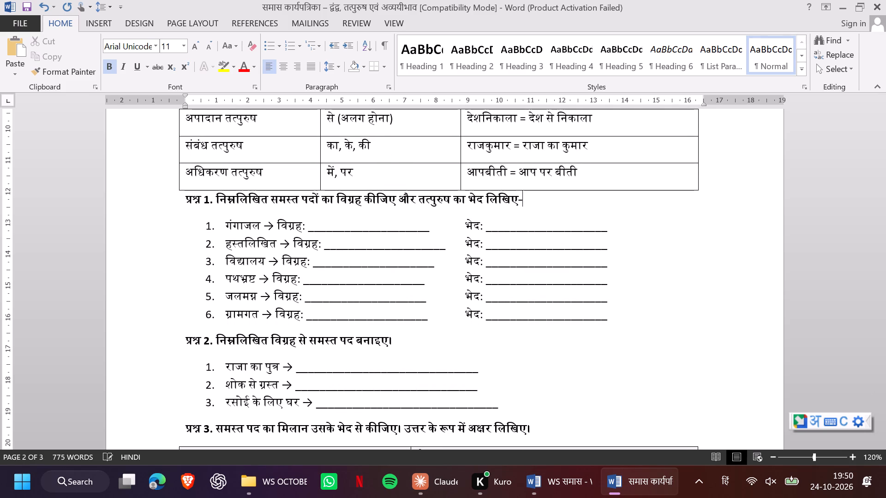
Replace the closing danda with a hyphen at the end of the प्रश्न 2 and प्रश्न 3 lines in खंड ख.
scroll(524, 199, down, 1)
click(392, 242)
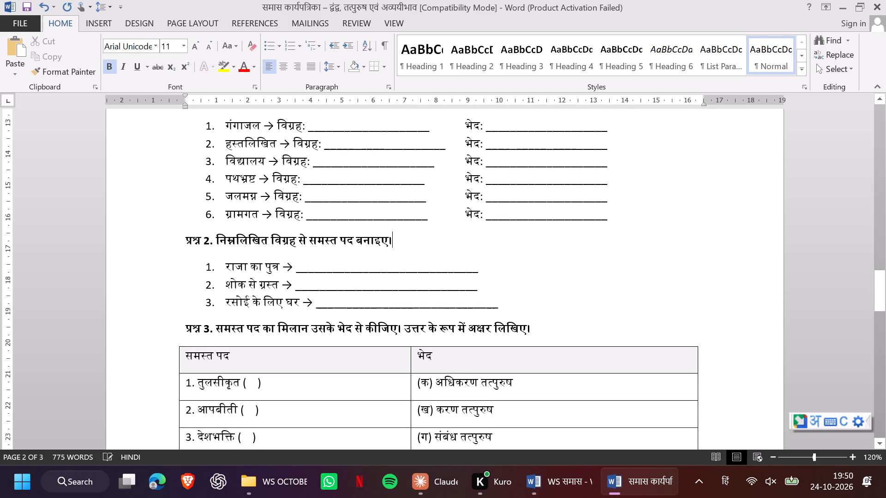
key(BackSpace)
key(minus)
scroll(392, 242, down, 1)
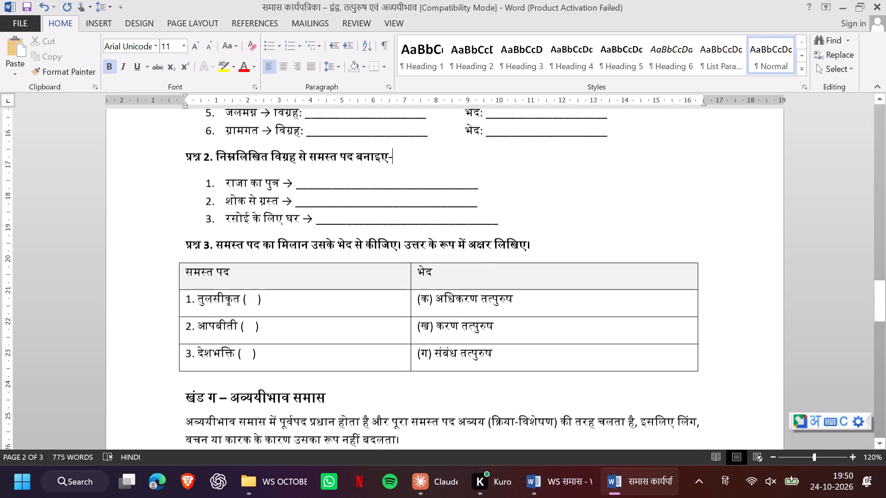
click(532, 245)
key(BackSpace)
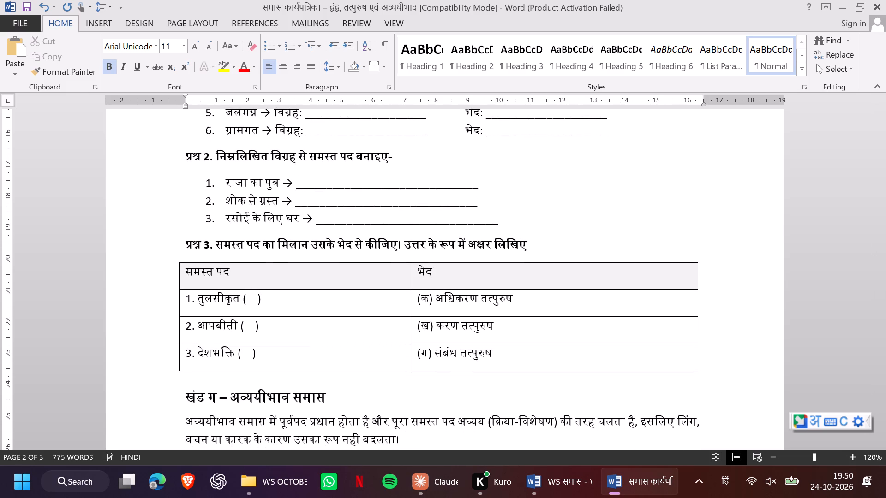
key(minus)
Set all of the worksheet's body text to the Nirmala UI font at size 12.
scroll(532, 245, down, 1)
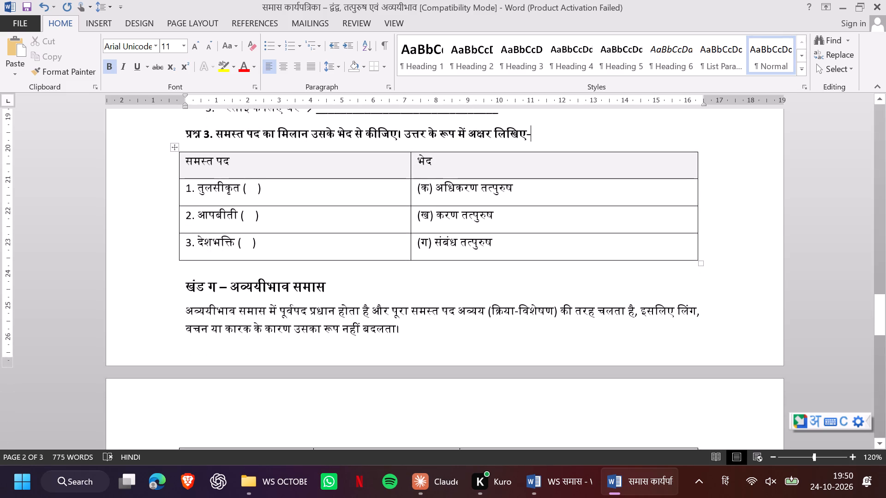
scroll(532, 245, down, 3)
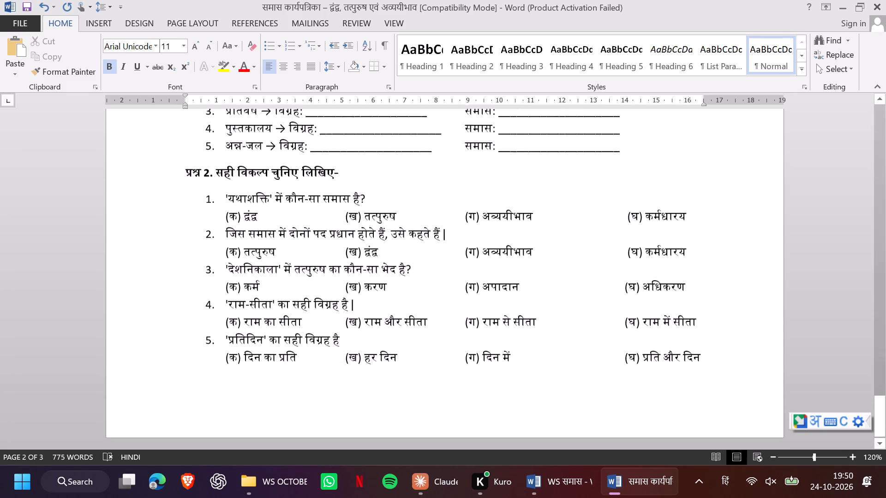
scroll(532, 245, down, 3)
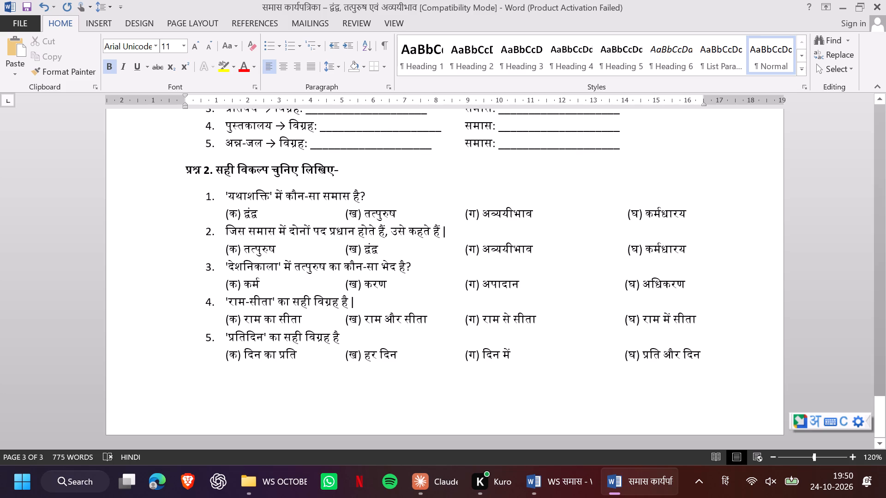
key(ctrl+a)
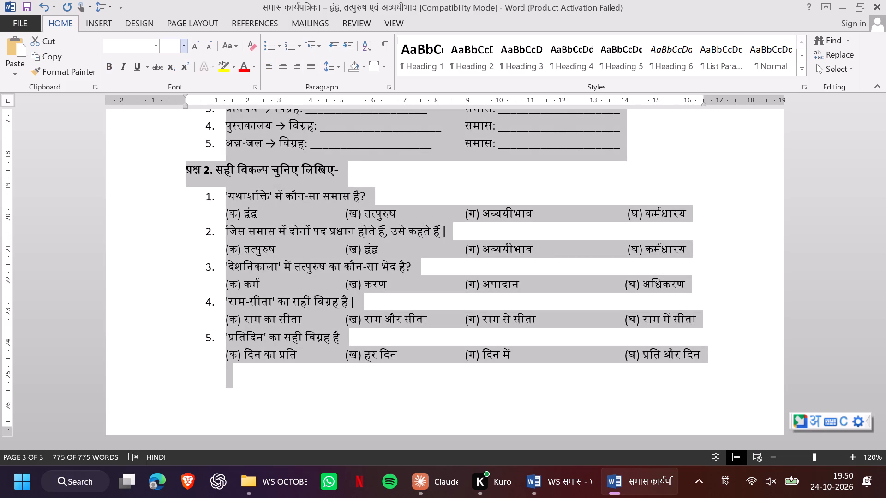
click(155, 50)
click(152, 162)
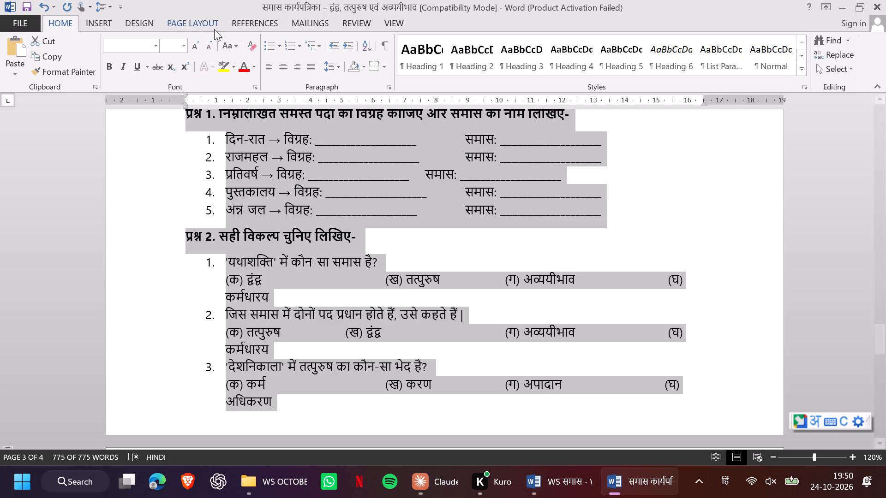
click(187, 45)
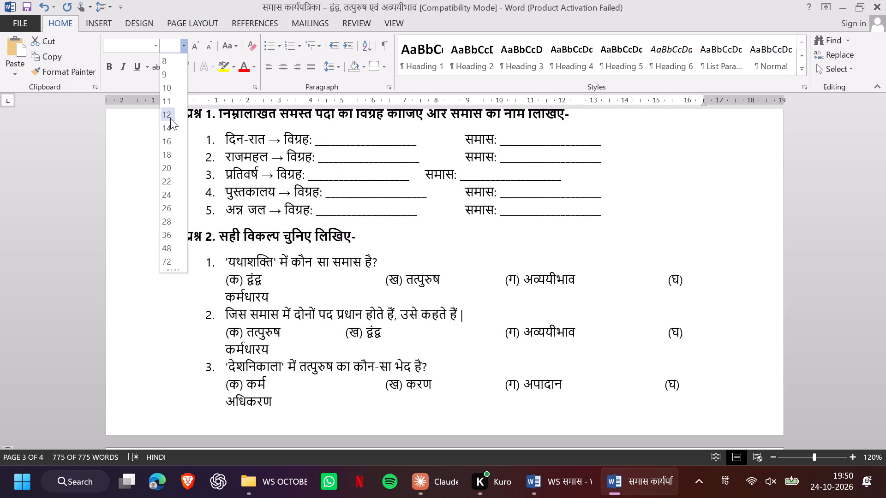
click(170, 118)
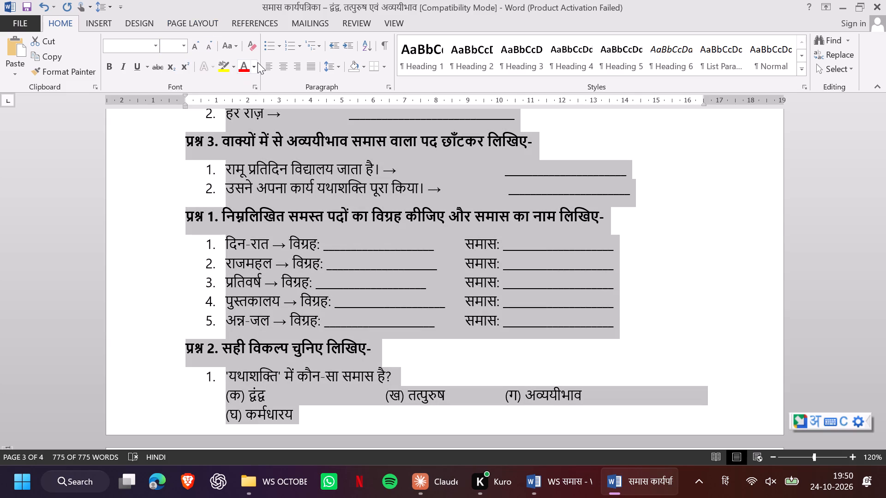
Set the font colour of all the worksheet's body text to Automatic.
click(256, 63)
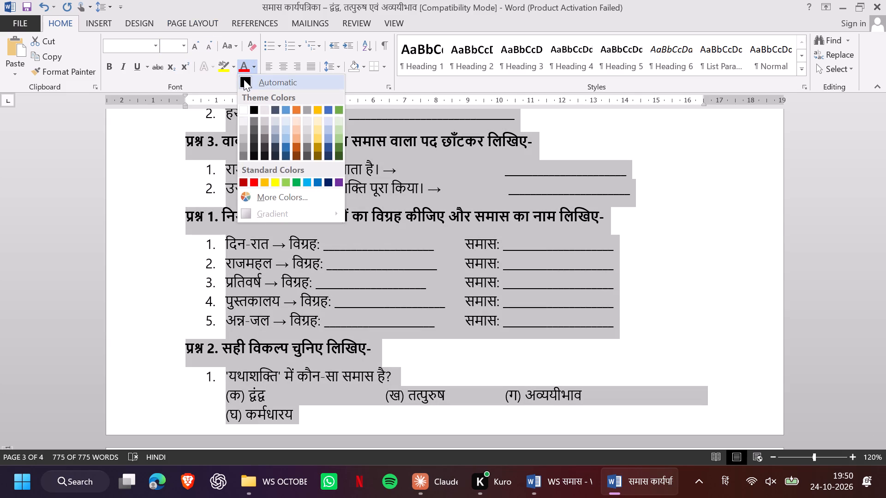
click(244, 79)
click(400, 212)
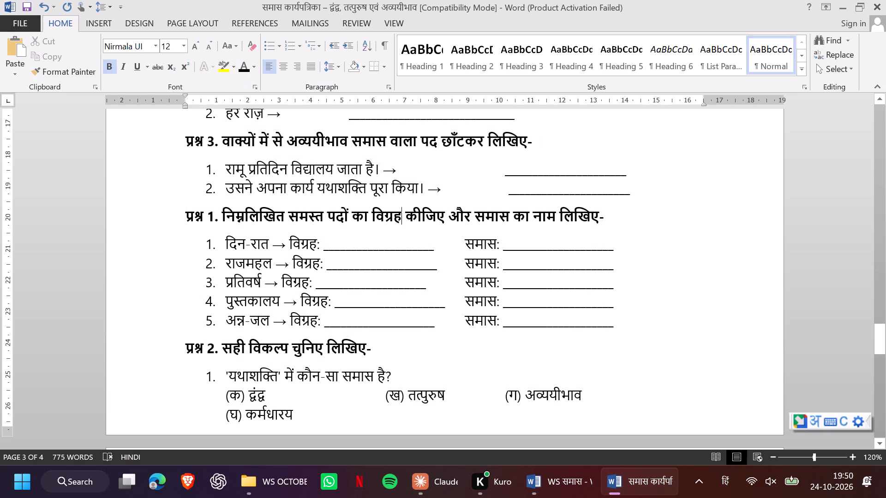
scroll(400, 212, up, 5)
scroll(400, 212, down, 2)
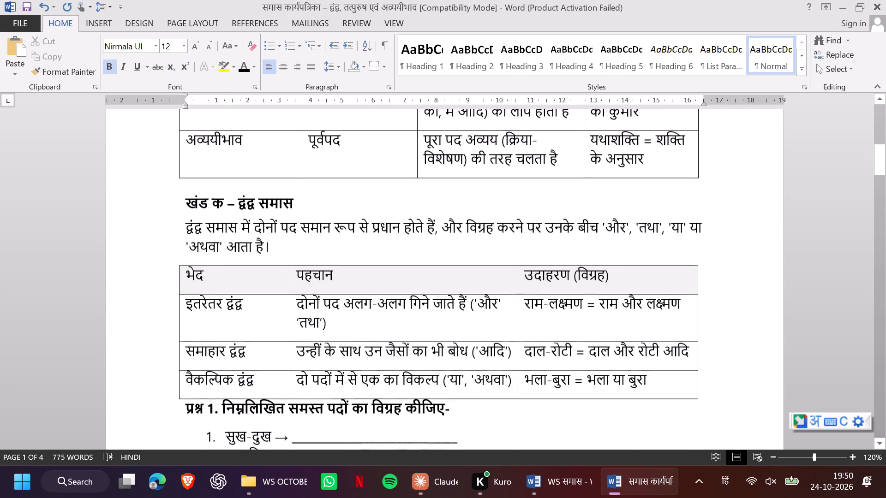
Insert blank space after item 5 (गुण-दोष) in खंड क so that the प्रश्न 2 heading starts on the following page.
scroll(400, 212, down, 3)
click(470, 150)
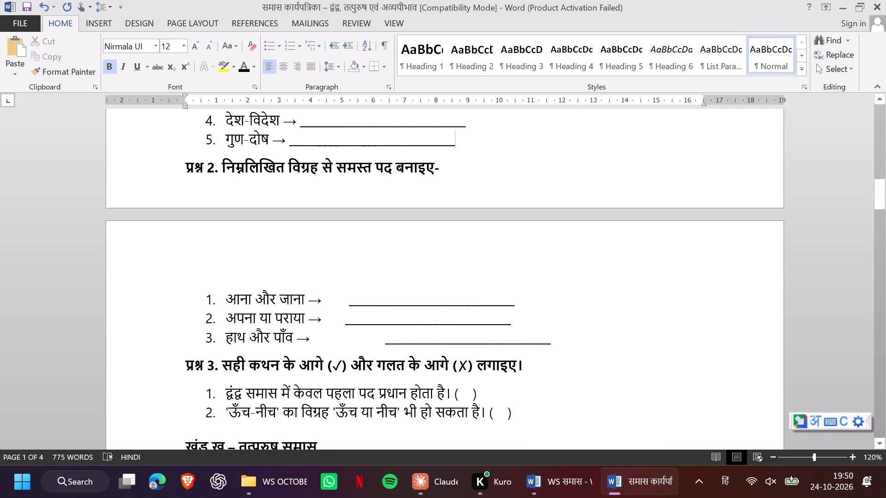
key(Return)
key(Return)
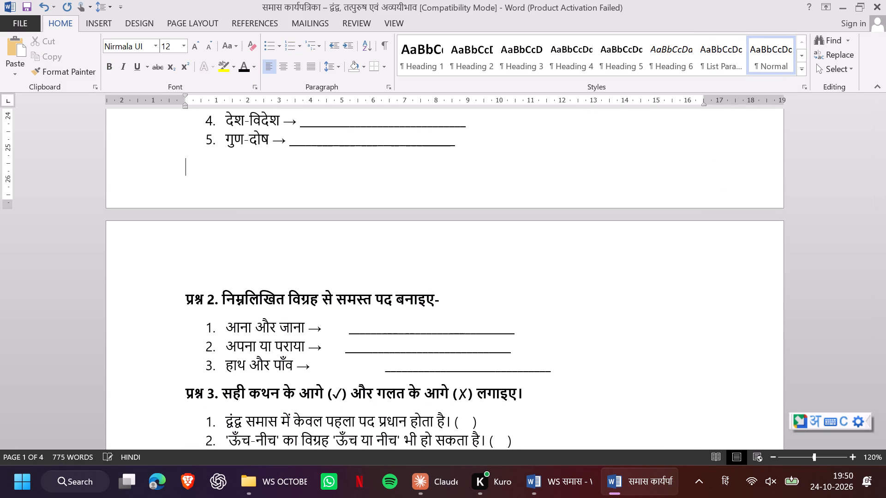
Align the answer blanks of items 5, 4 and 3 under खंड क's प्रश्न 1, placing two tabs before each blank.
click(291, 148)
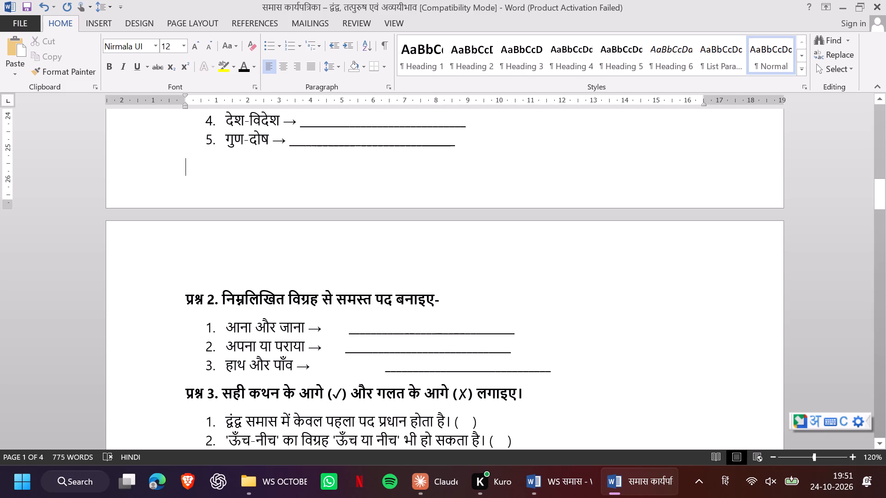
key(Tab)
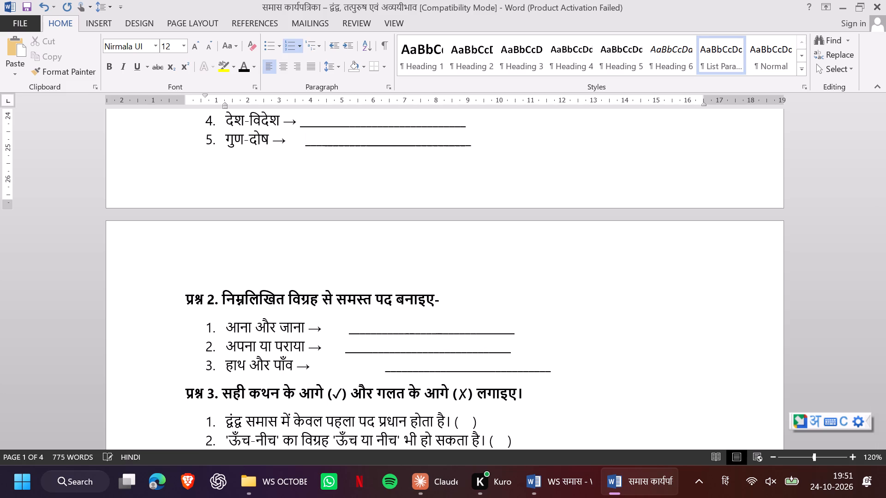
key(Tab)
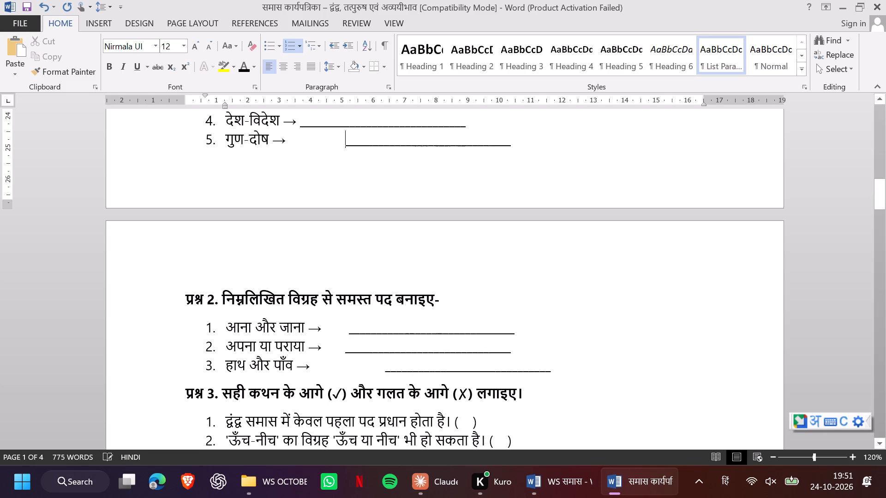
click(299, 128)
key(Tab)
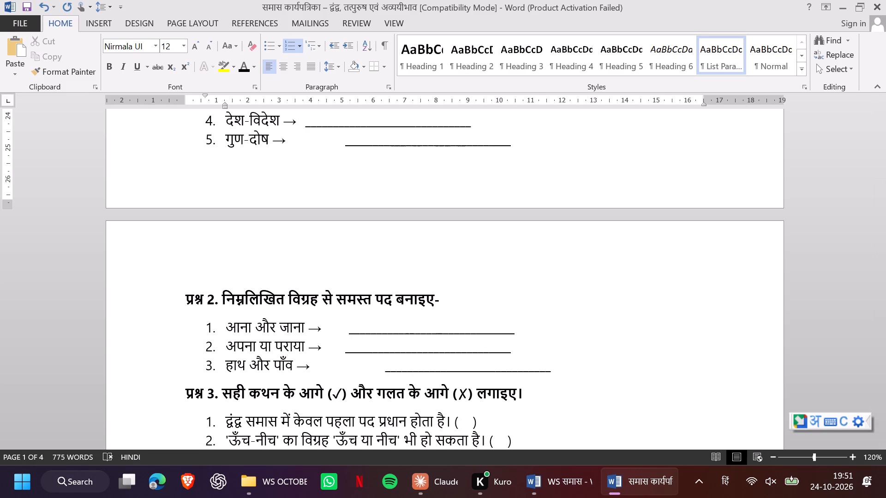
key(Tab)
scroll(299, 128, up, 1)
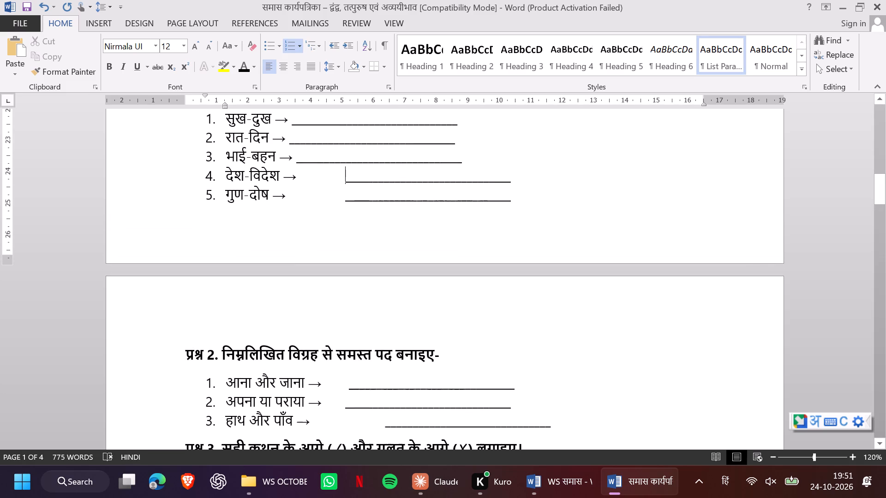
click(296, 159)
key(Tab)
key(Tab)
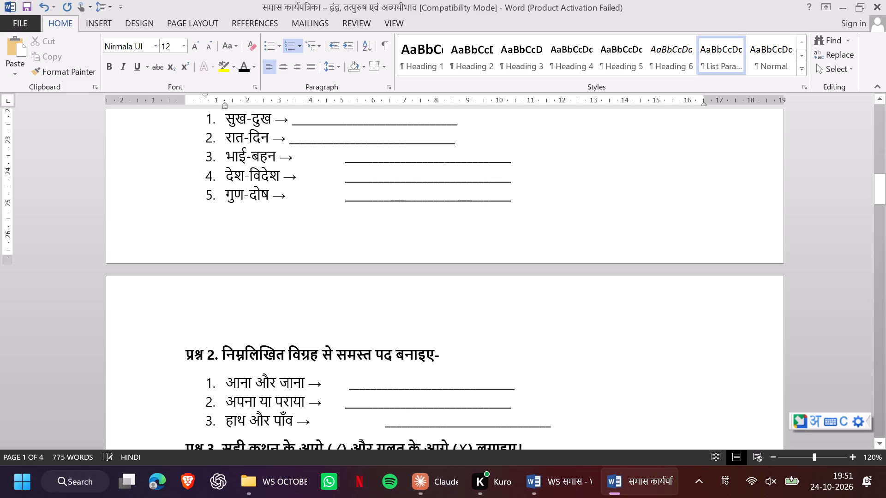
Align the answer blanks of items 2 (रात-दिन) and 1 (सुख-दुख) with the others, using two tabs before each.
click(289, 150)
click(288, 142)
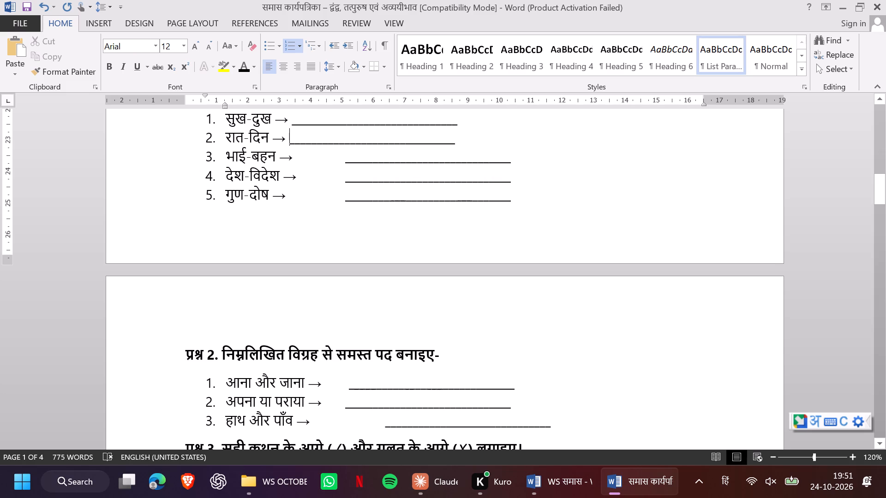
key(Tab)
key(Tab)
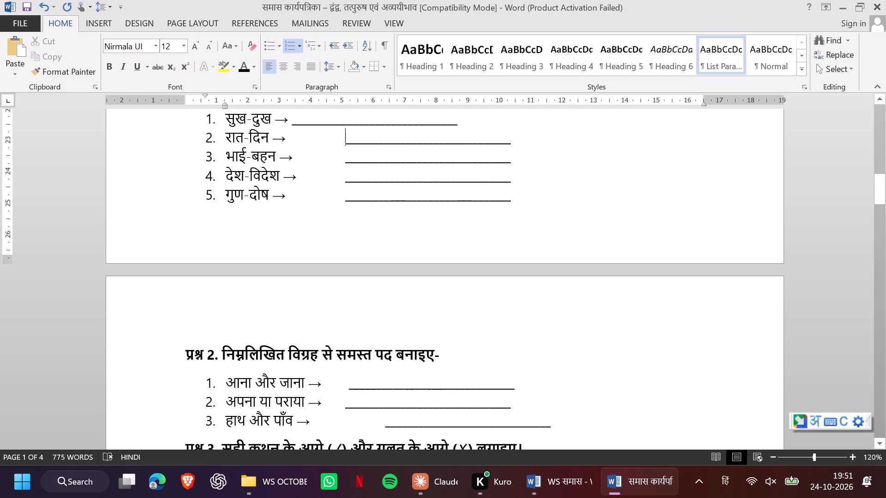
click(291, 122)
key(Tab)
key(Tab)
scroll(291, 122, up, 1)
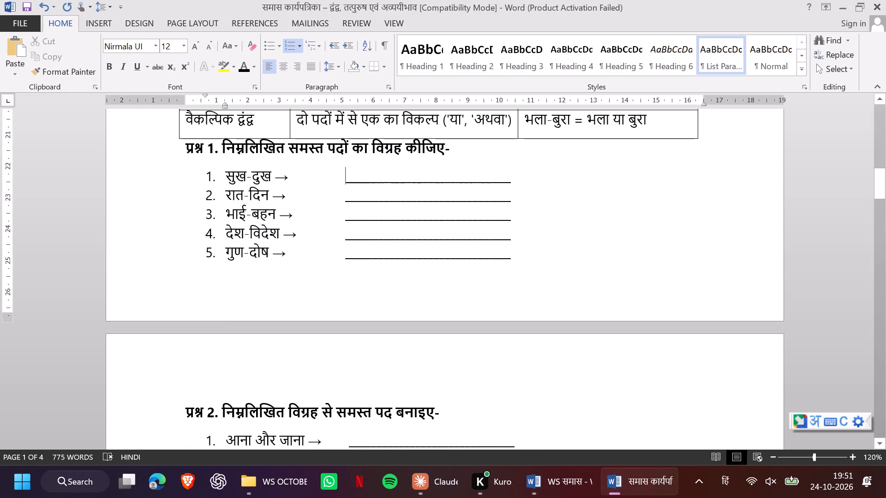
click(711, 139)
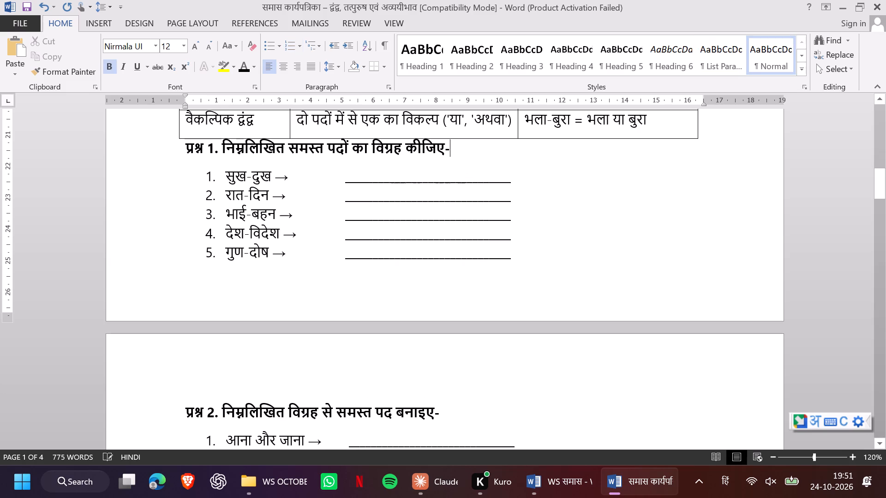
scroll(711, 139, down, 2)
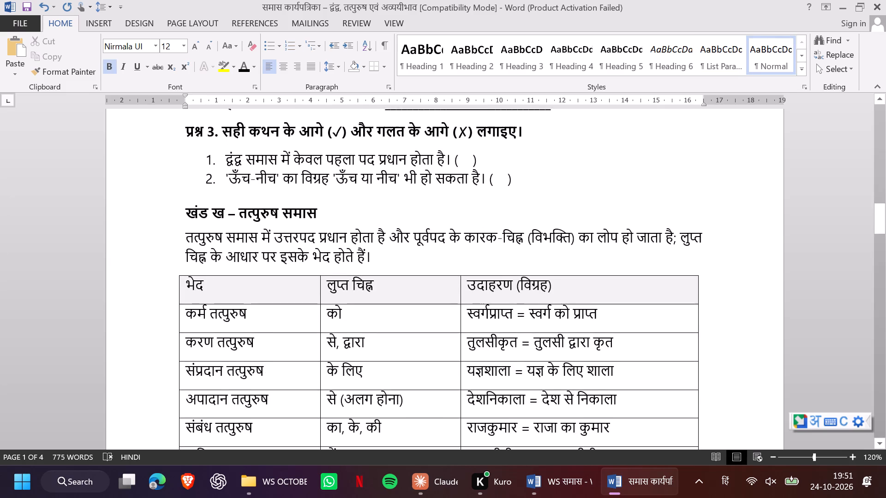
scroll(711, 139, down, 4)
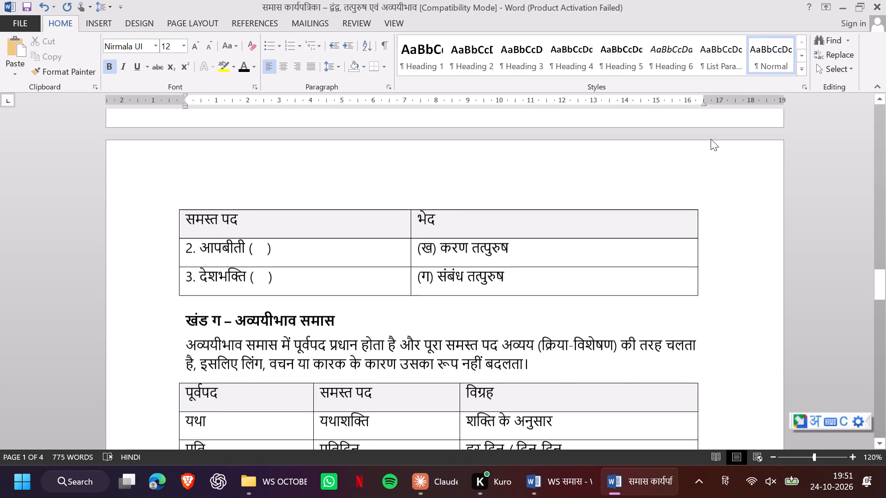
scroll(711, 139, down, 3)
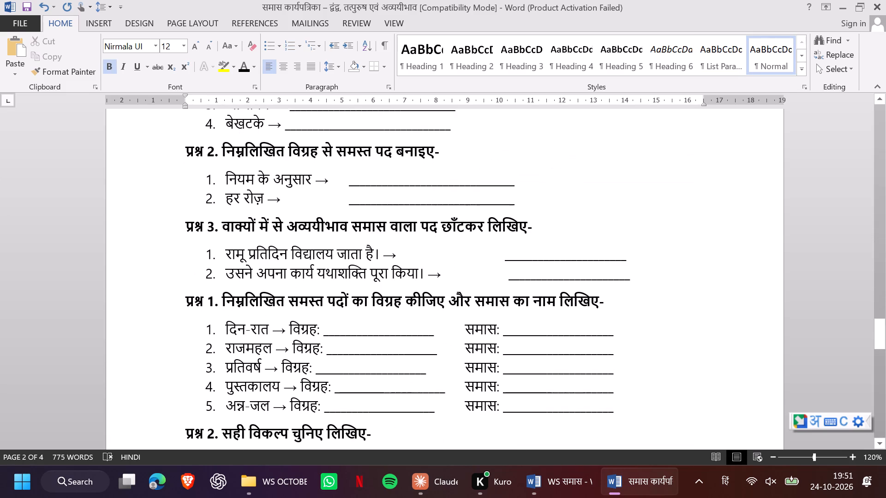
scroll(711, 139, down, 2)
scroll(711, 139, up, 1)
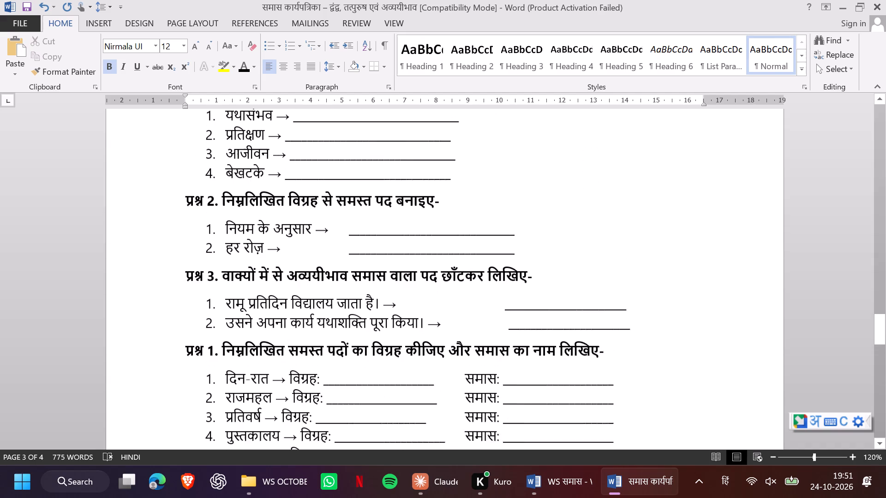
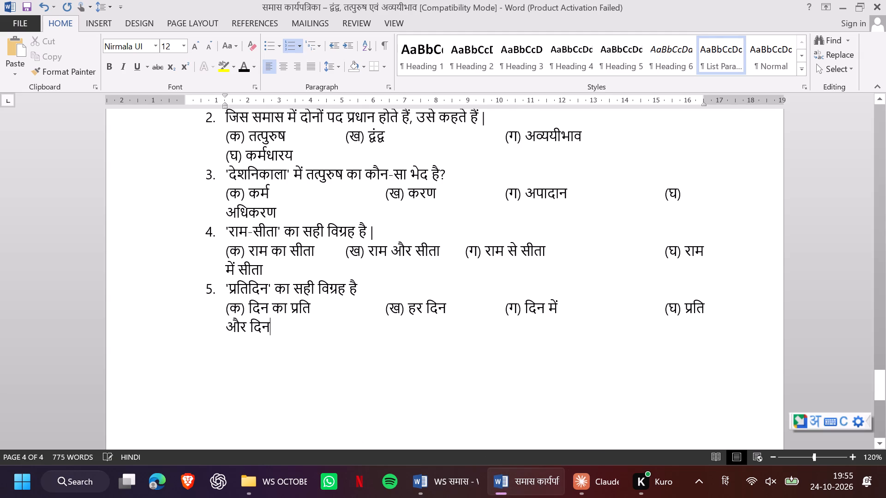
key(Return)
key(ctrl+v)
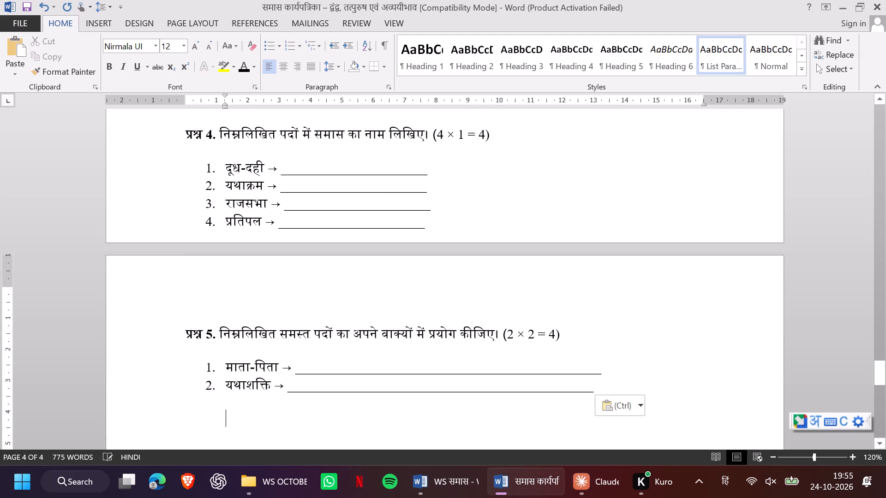
Delete the marks "(3 × 1 = 3)" from the pasted प्रश्न 1 heading.
scroll(281, 330, up, 2)
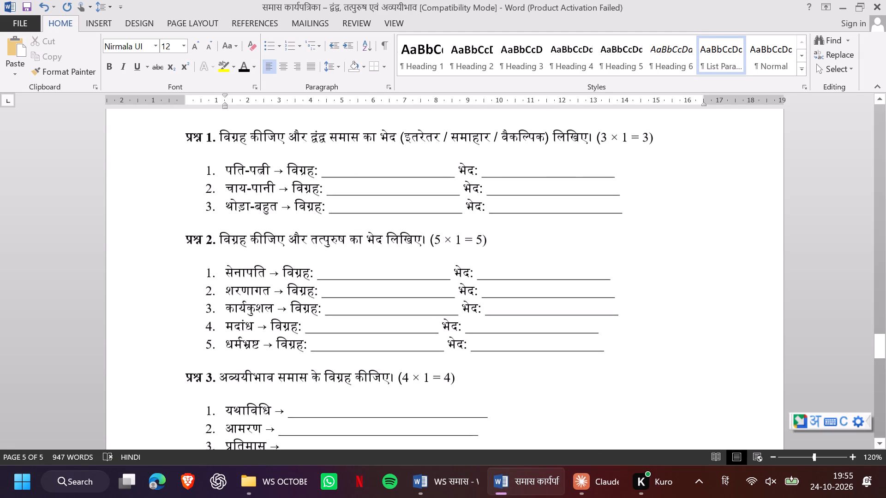
scroll(281, 330, up, 2)
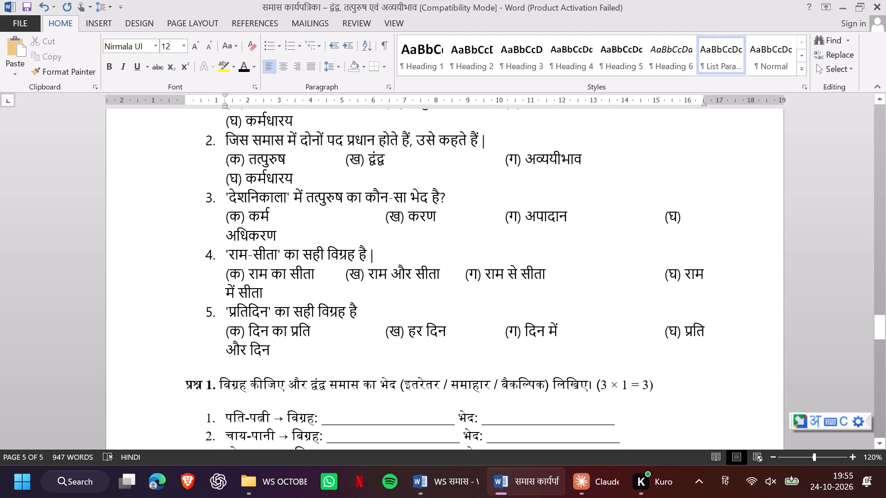
scroll(281, 330, down, 1)
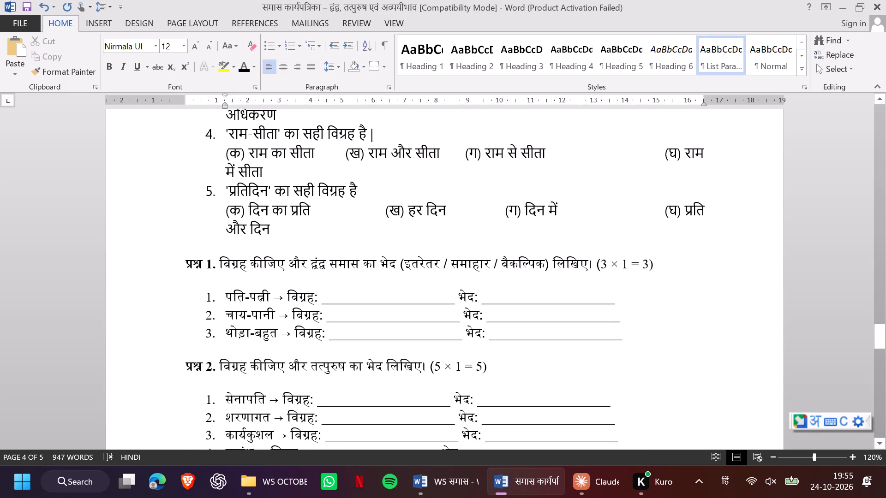
drag(659, 264, 605, 264)
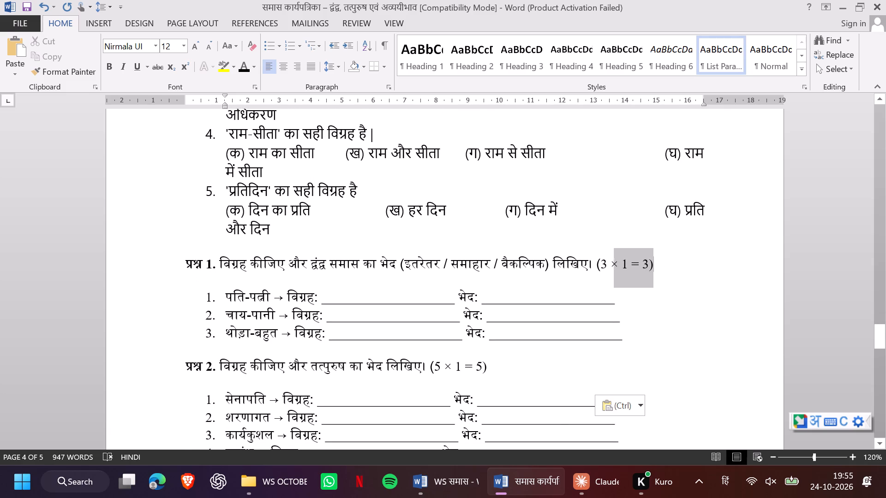
drag(605, 264, 595, 267)
key(BackSpace)
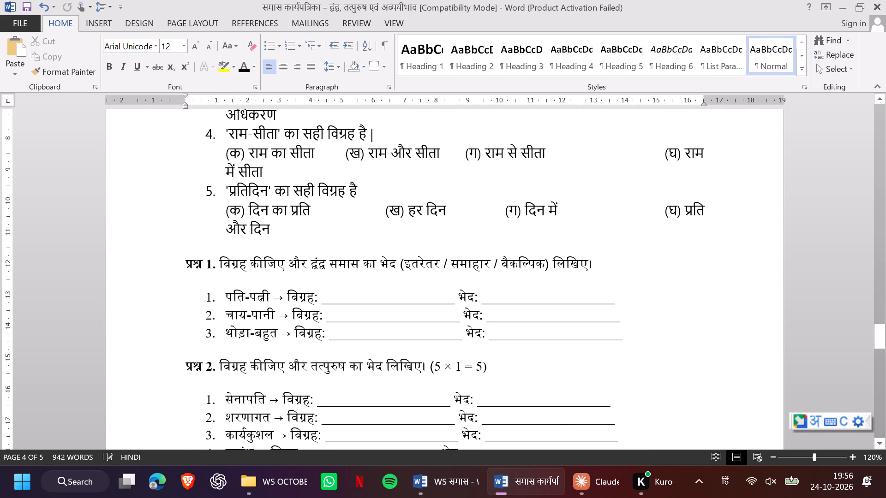
Widen the gap after the arrow in प्रश्न 1 by two spaces for पति-पत्नी and one space for चाय-पानी.
click(286, 295)
key(space)
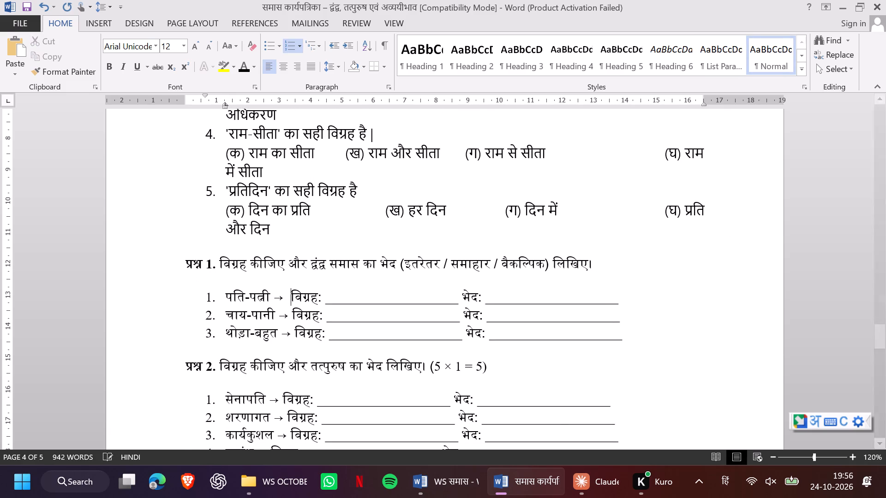
key(space)
key(BackSpace)
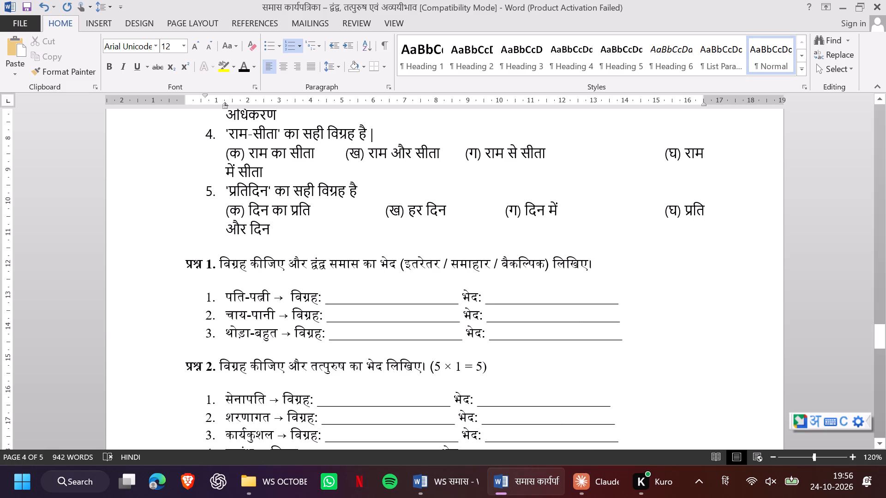
key(space)
click(290, 323)
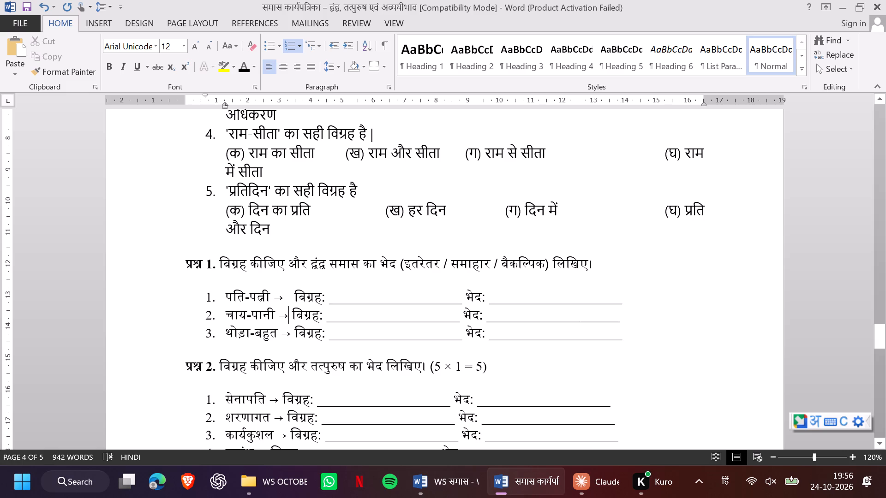
key(space)
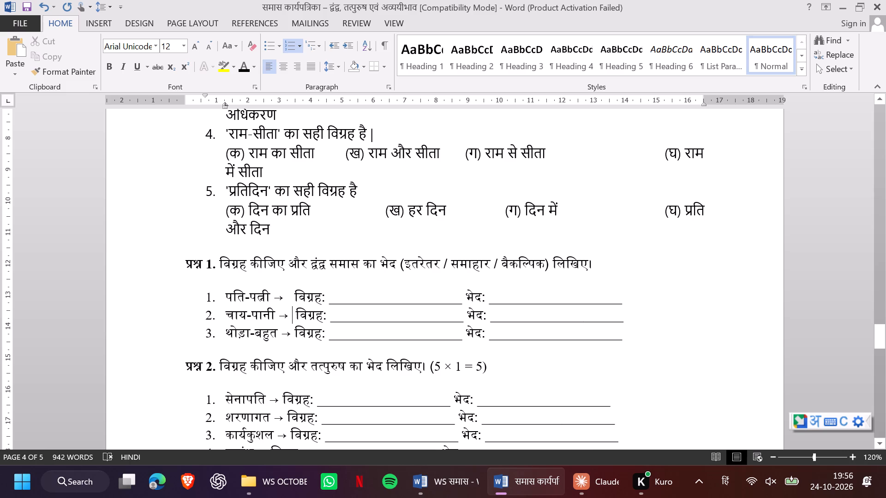
Shorten the प्रश्न 1 heading text to "विग्रह कीजिए -".
drag(599, 265, 382, 273)
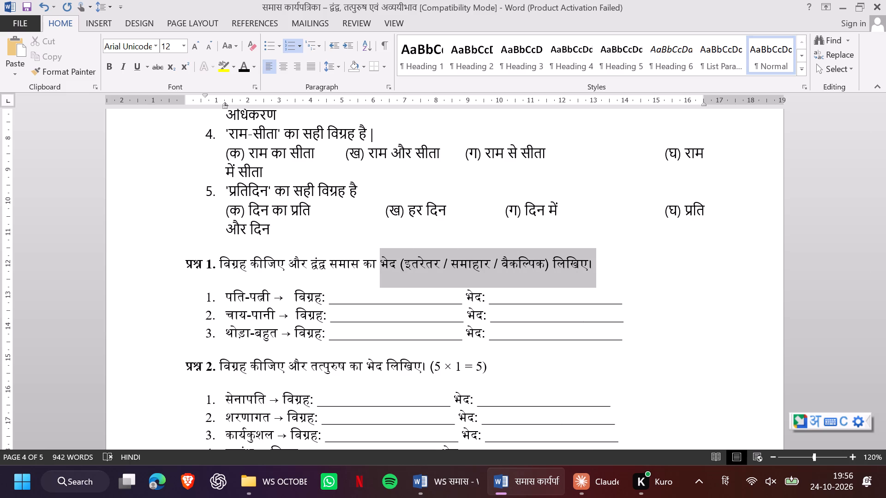
drag(382, 273, 305, 258)
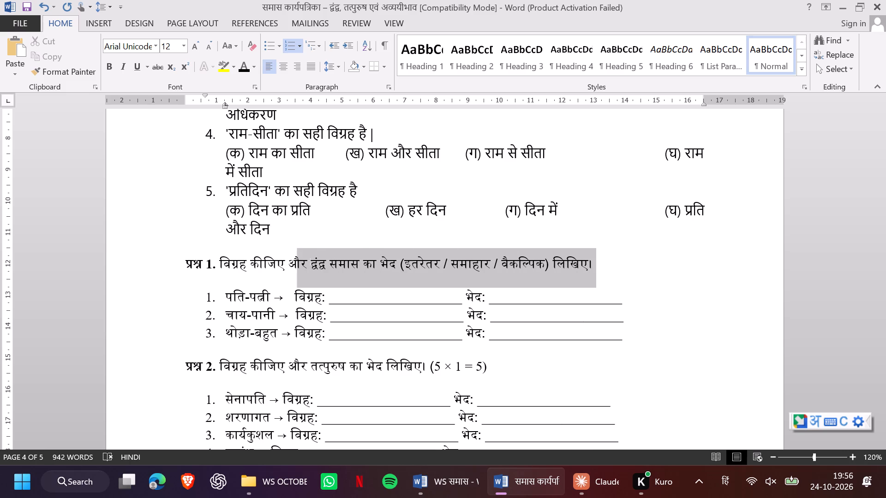
drag(305, 258, 294, 256)
key(BackSpace)
key(minus)
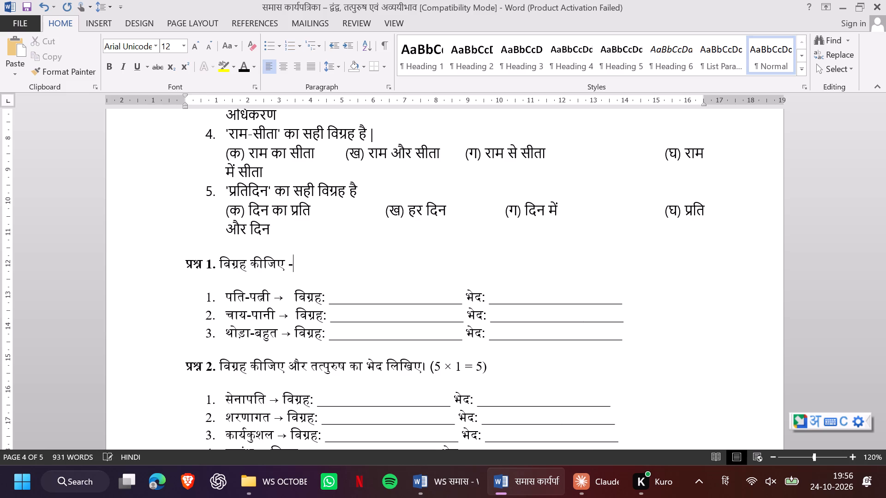
Shorten the प्रश्न 2 heading text to "विग्रह कीजिए -", removing the तत्पुरुष wording and the marks.
scroll(294, 256, down, 1)
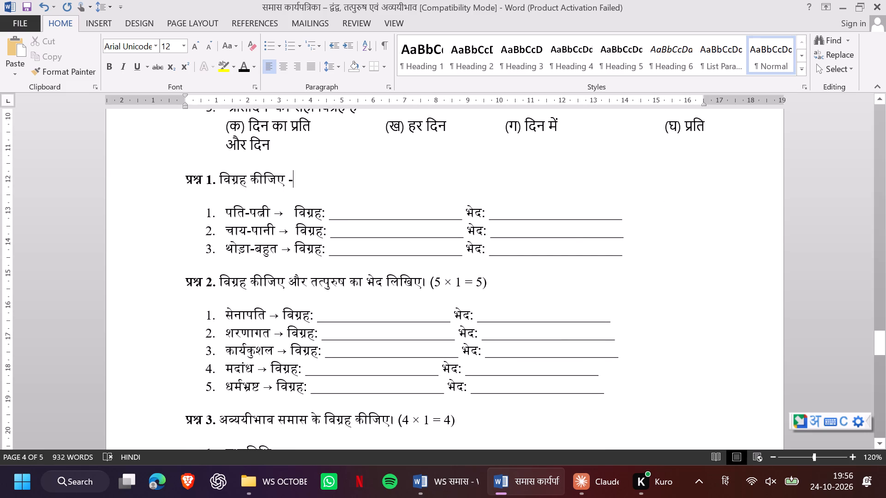
drag(490, 282, 404, 273)
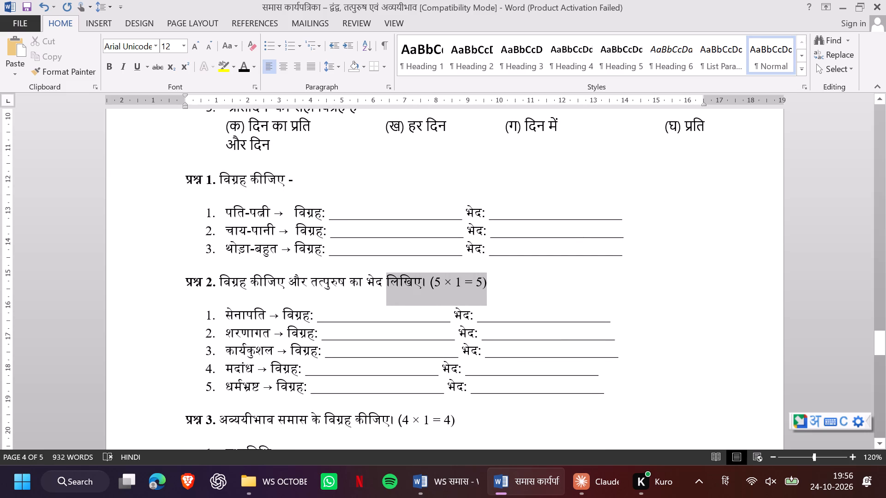
drag(404, 273, 293, 281)
key(BackSpace)
key(minus)
Shorten the प्रश्न 3 heading text to "अव्ययीभाव समास -", removing the rest of the instruction and the marks.
scroll(293, 281, down, 1)
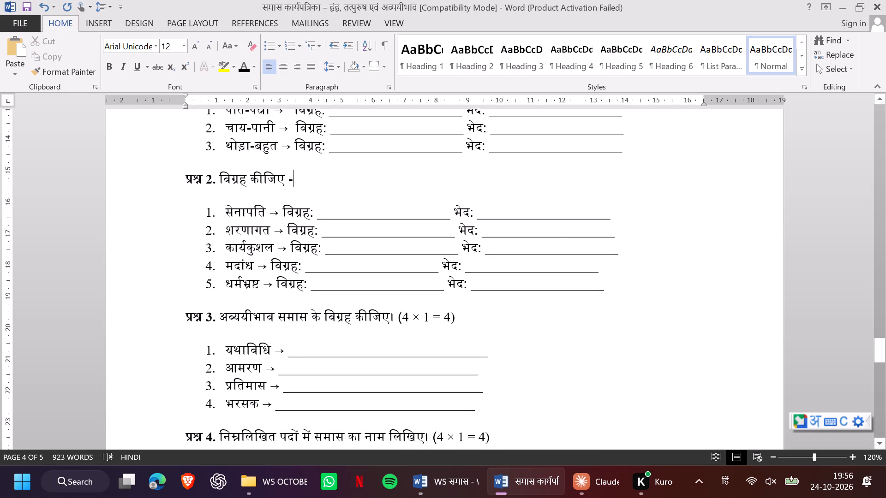
drag(463, 314, 335, 318)
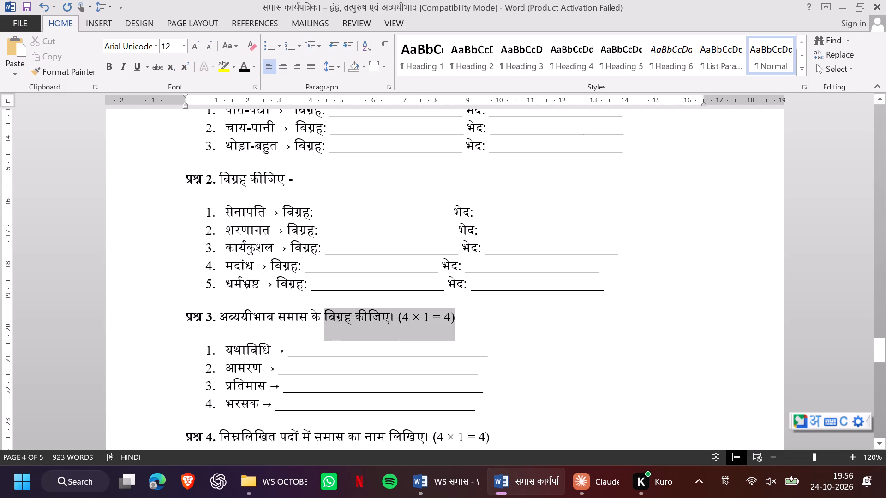
drag(335, 318, 311, 318)
key(BackSpace)
key(equal)
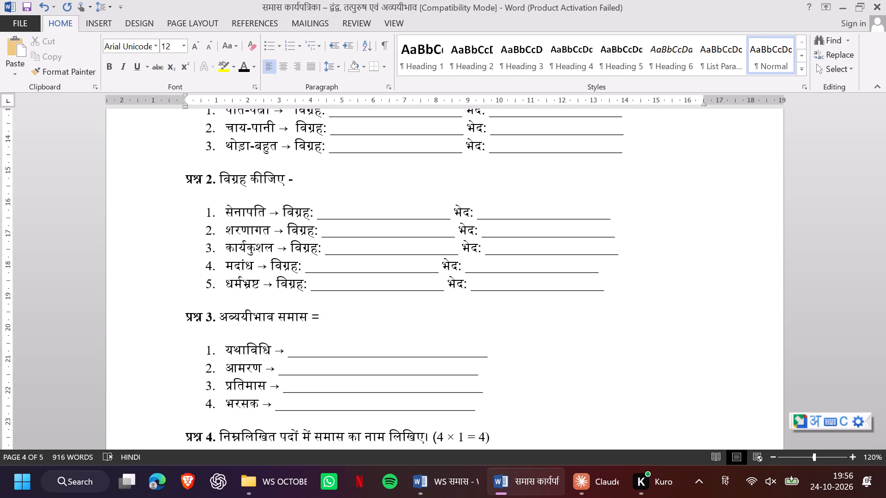
key(BackSpace)
key(minus)
Remove the marks from the प्रश्न 4 heading and replace its closing danda with a hyphen, ending it "लिखिए-".
scroll(311, 318, down, 1)
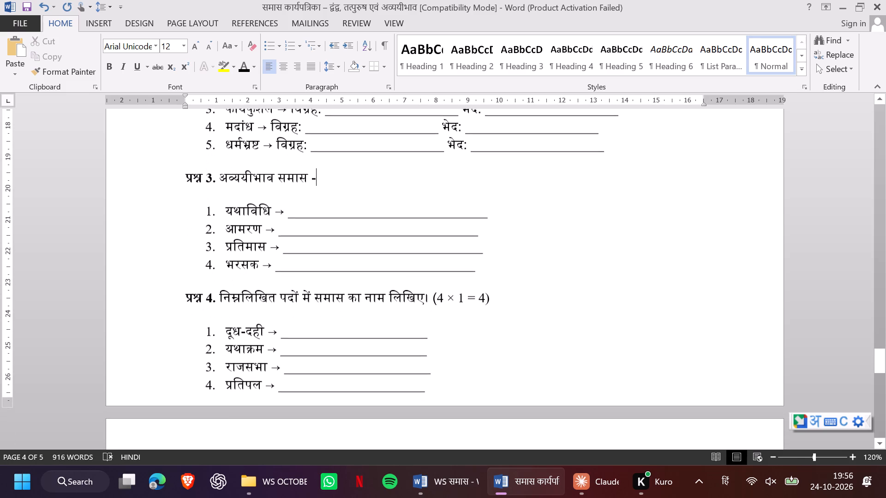
drag(492, 298, 429, 296)
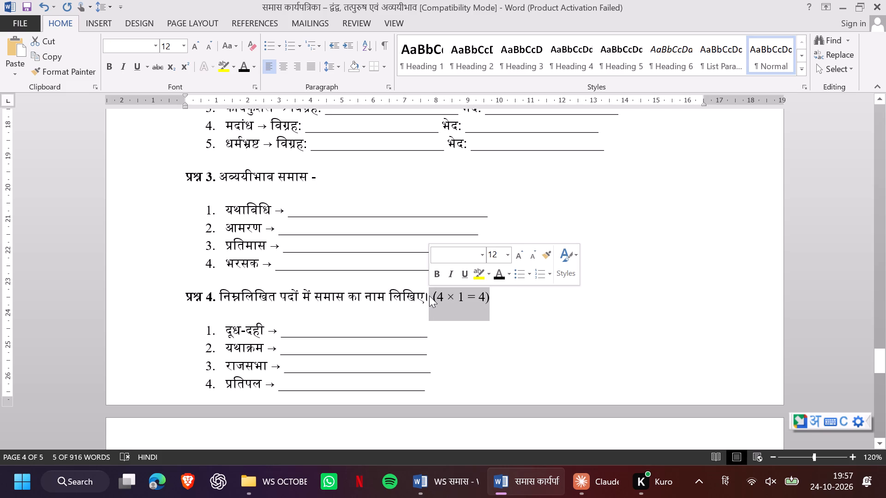
key(BackSpace)
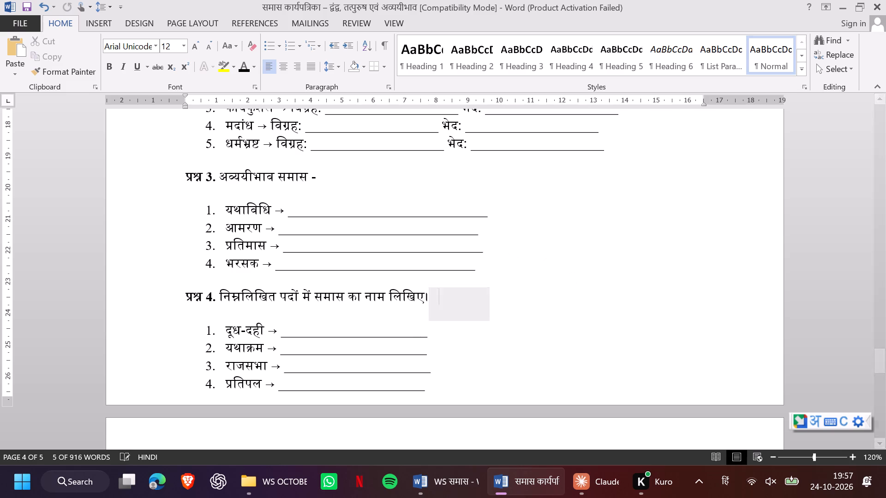
key(BackSpace)
key(minus)
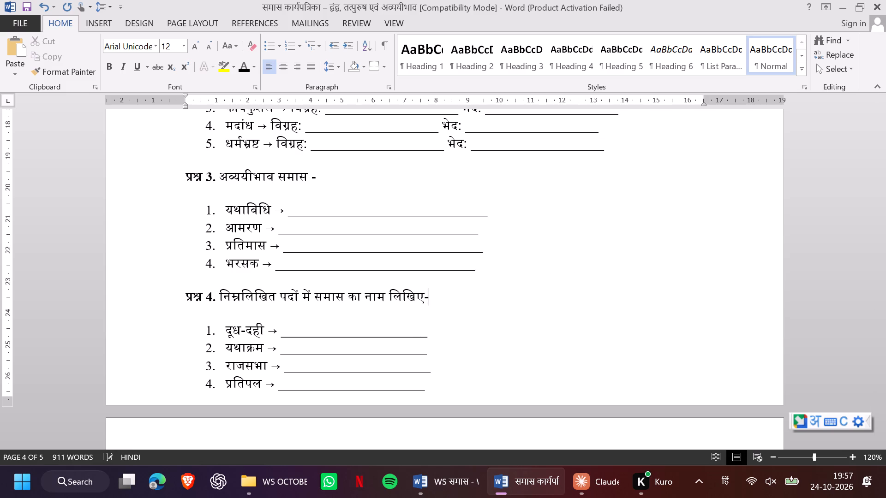
Replace the word नाम with भेद in the प्रश्न 4 heading so it ends "समास का भेद लिखिए-".
click(383, 295)
key(BackSpace)
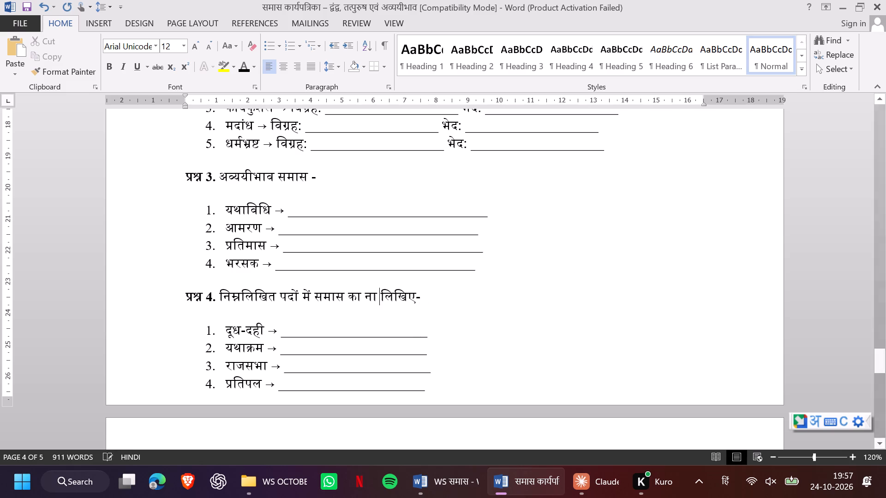
key(BackSpace)
key(BackSpace)
text(bhed)
key(space)
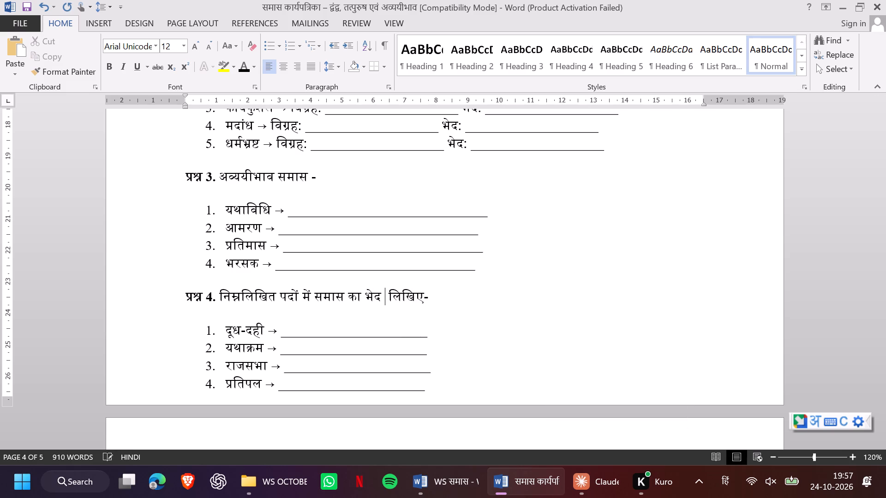
key(BackSpace)
Delete the whole प्रश्न 5 with its two items, and remove the leftover empty lines and blank page after प्रश्न 4.
scroll(383, 295, down, 1)
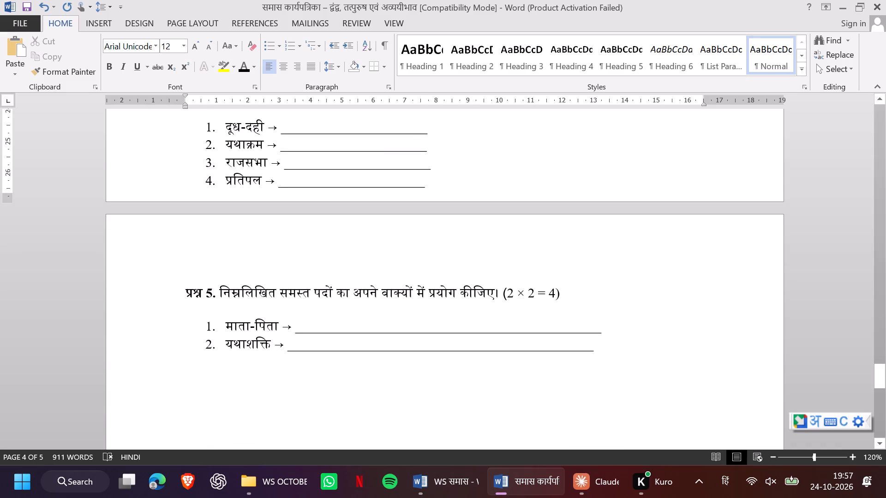
drag(187, 294, 689, 365)
key(BackSpace)
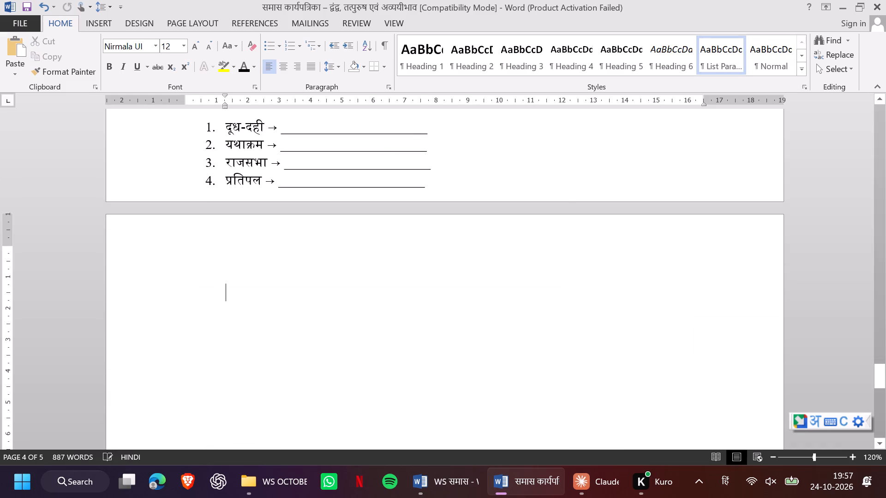
key(BackSpace)
key(BackSpace)
key(BackSpace)
click(616, 411)
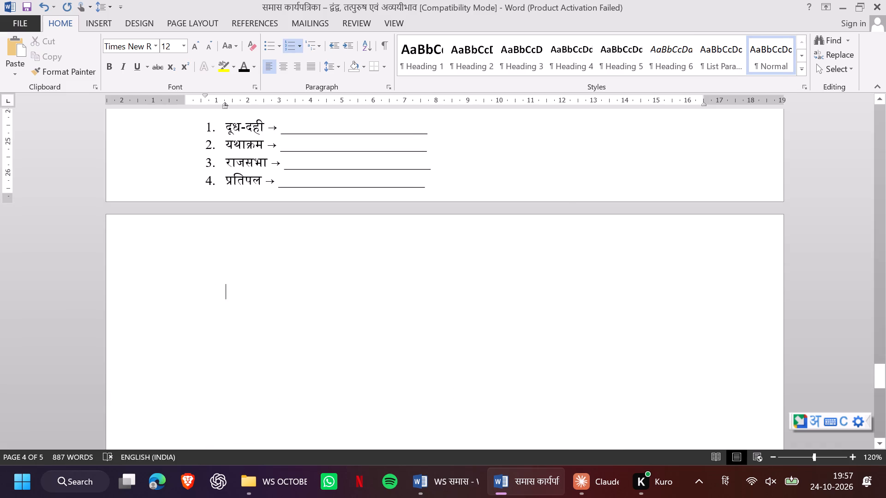
key(BackSpace)
key(BackSpace)
key(BackSpace)
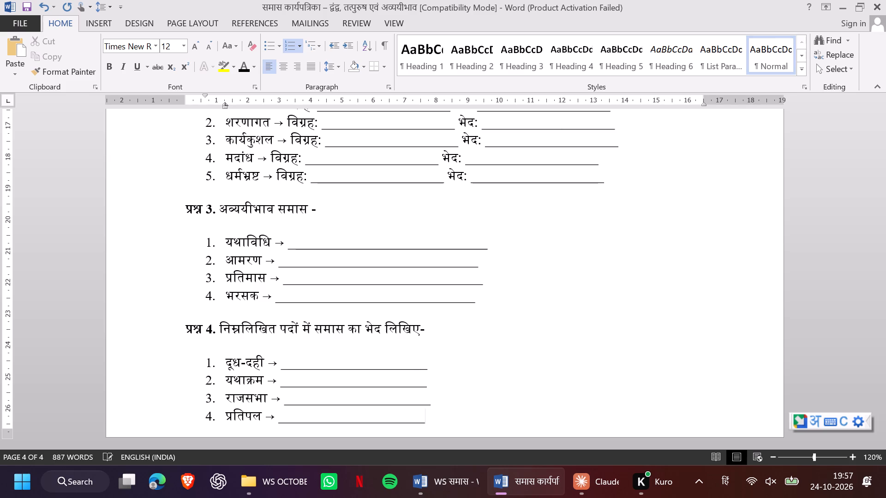
Change the font of the final section's text, from the प्रश्न 1 heading through the last प्रश्न 4 item, to Nirmala UI.
scroll(327, 366, up, 1)
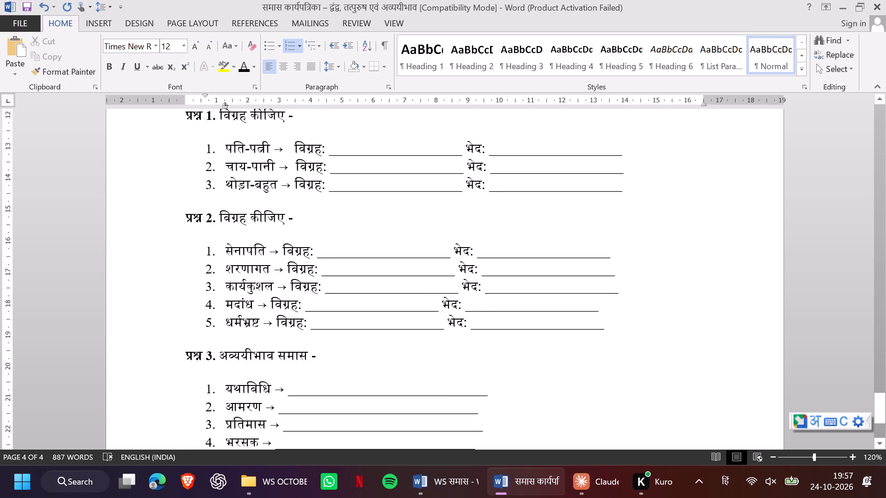
scroll(327, 366, up, 1)
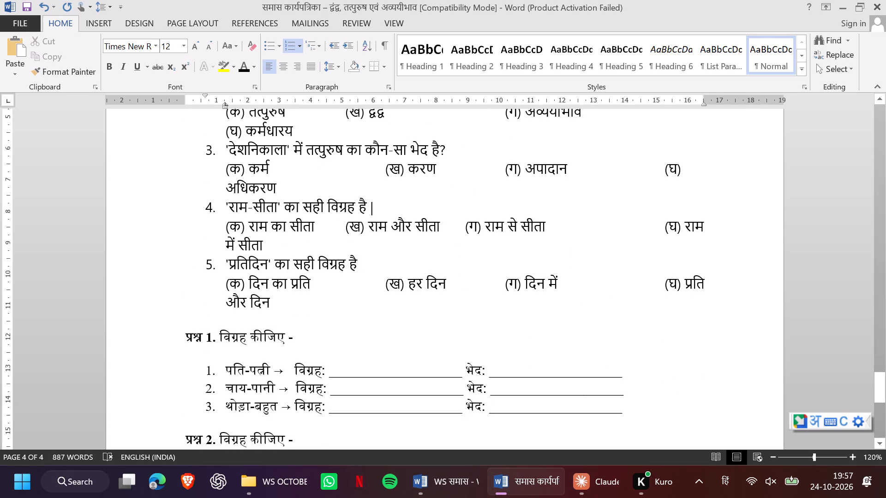
drag(182, 327, 557, 497)
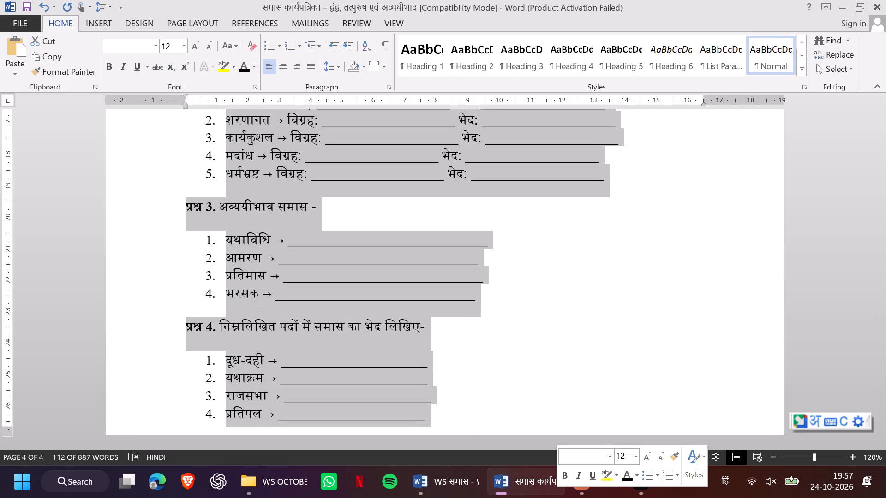
click(156, 47)
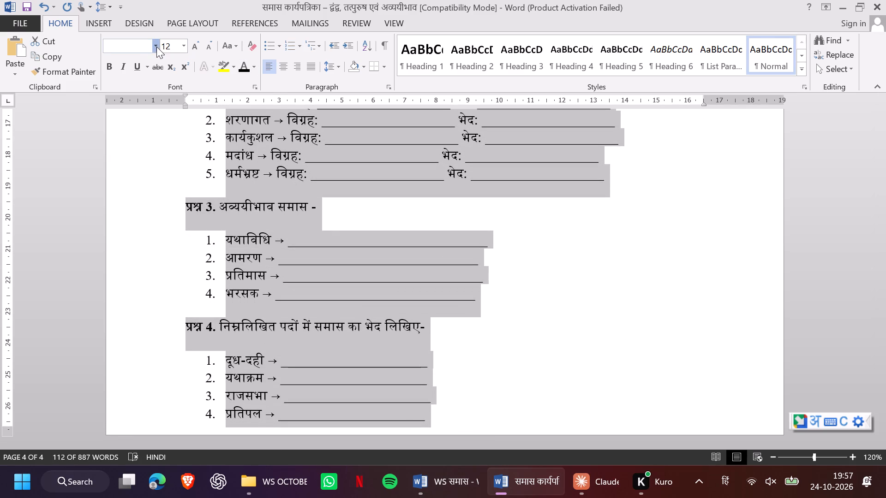
click(152, 158)
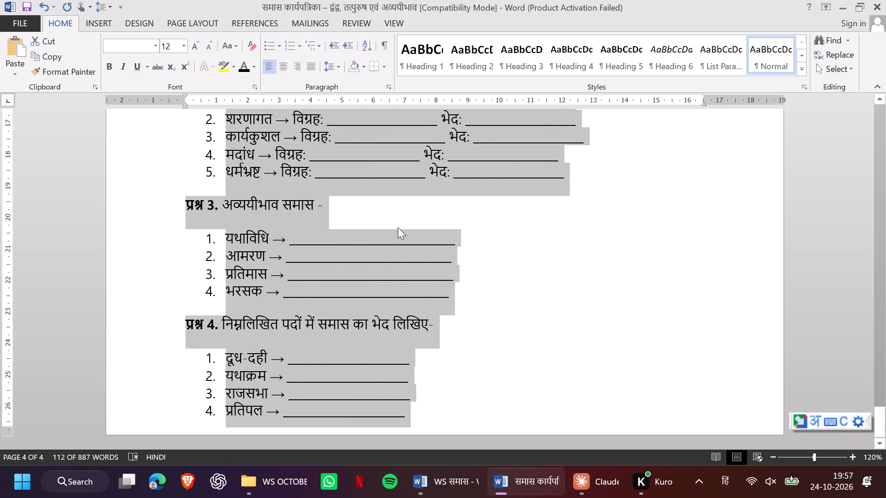
scroll(398, 227, down, 1)
click(532, 373)
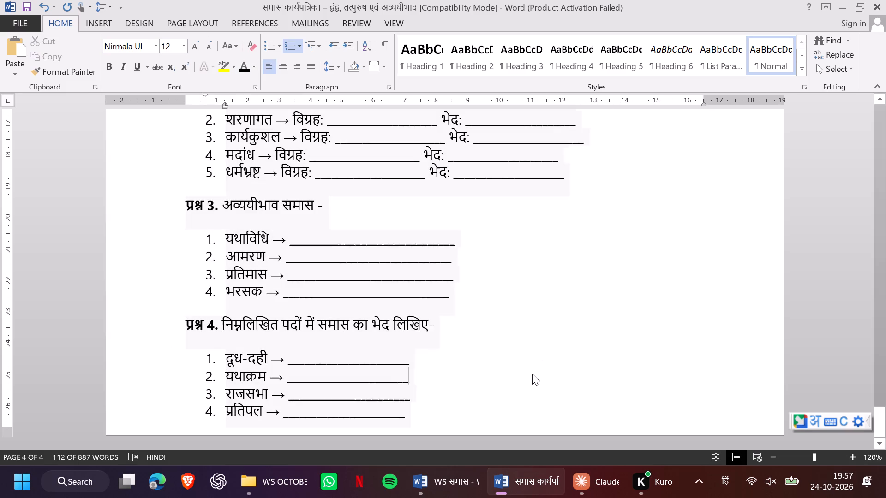
Remove the paragraph space before and after between the final section's प्रश्न 4 heading and its first list item.
click(213, 337)
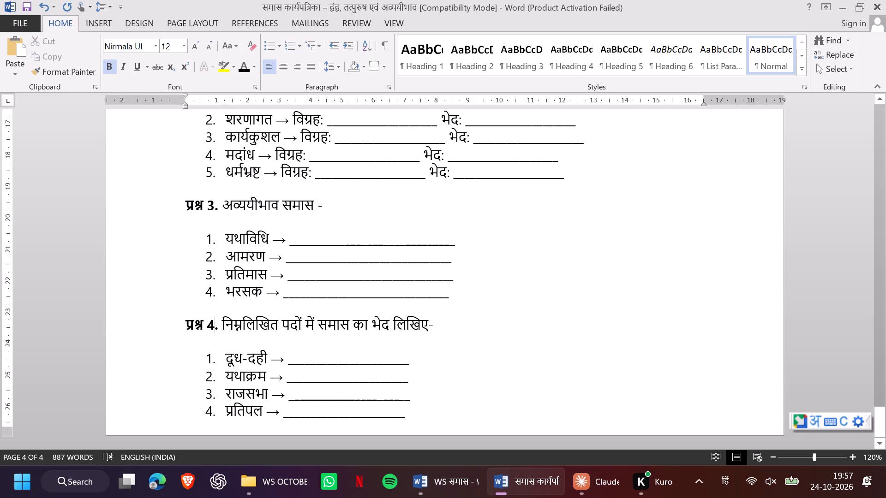
drag(261, 328, 281, 354)
click(337, 68)
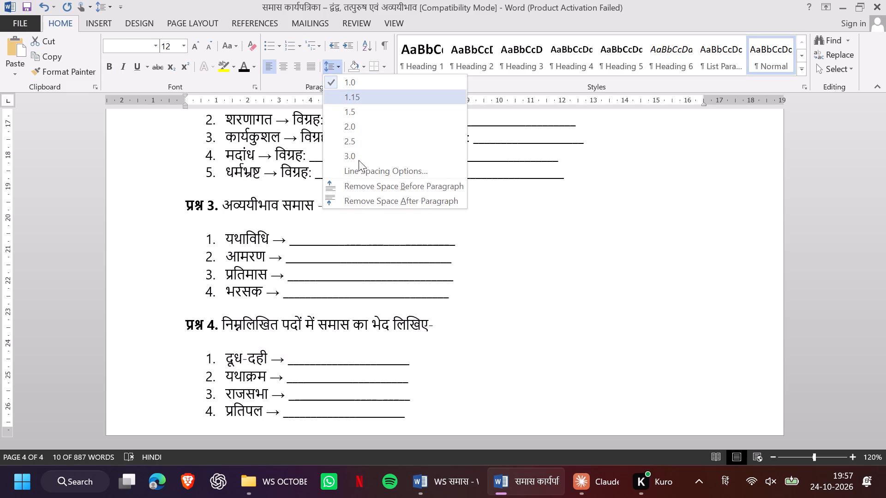
click(357, 189)
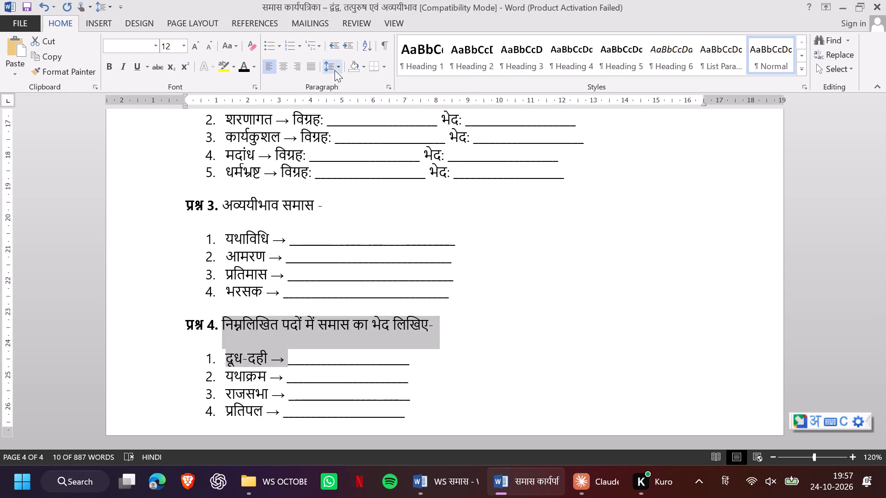
click(337, 70)
click(351, 201)
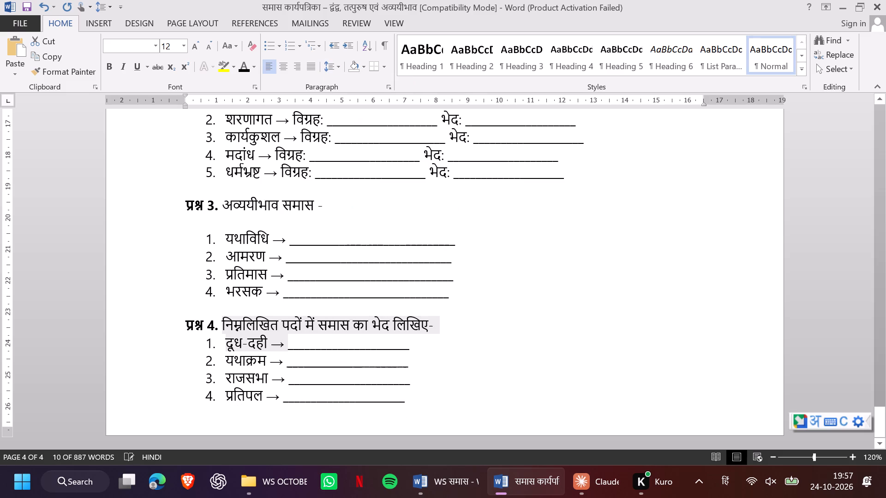
Remove the paragraph space before and after between the प्रश्न 3 अव्ययीभाव समास heading and its first list item.
scroll(319, 262, up, 1)
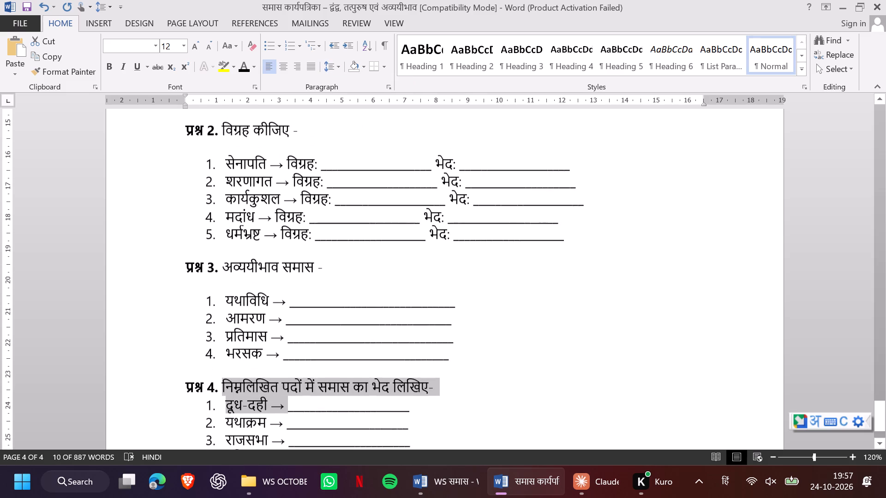
drag(287, 266, 282, 308)
click(336, 68)
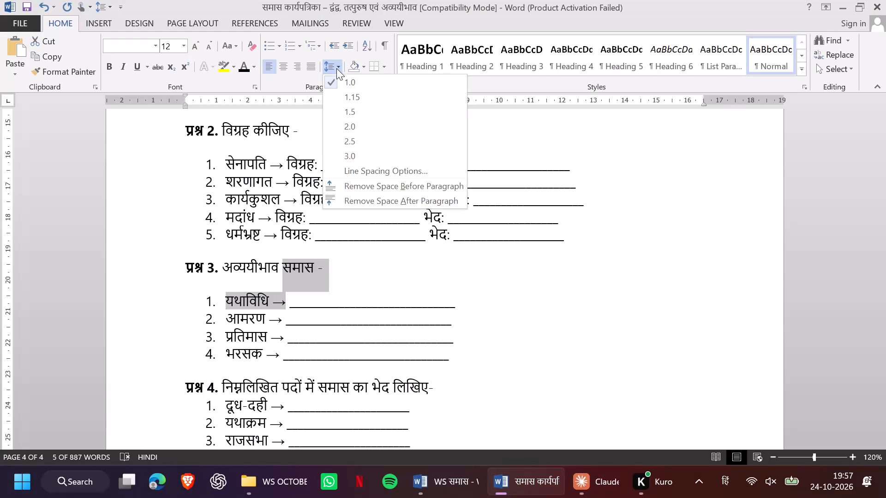
click(343, 195)
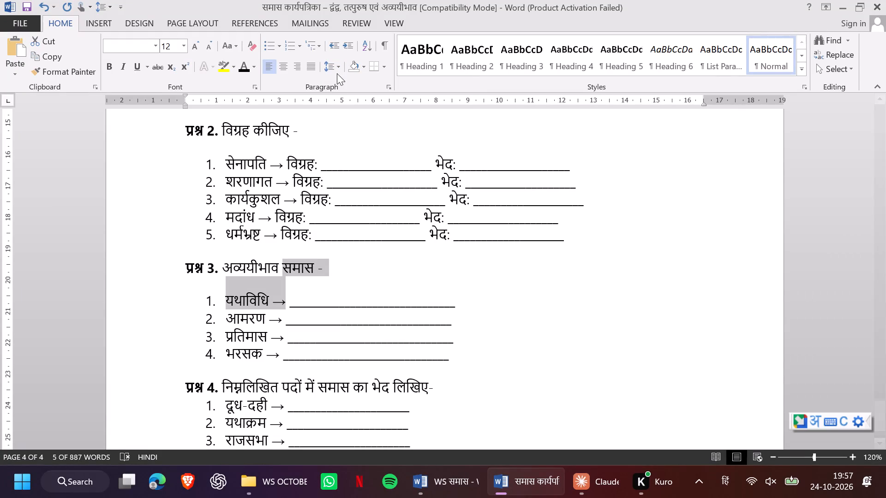
click(337, 65)
click(355, 188)
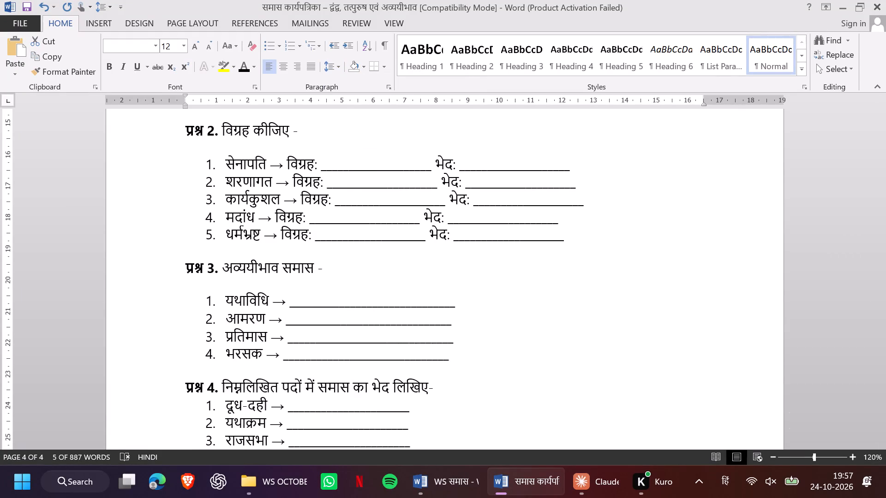
Remove the paragraph space before and after between the final section's प्रश्न 2 heading and its first list item.
drag(221, 131, 237, 159)
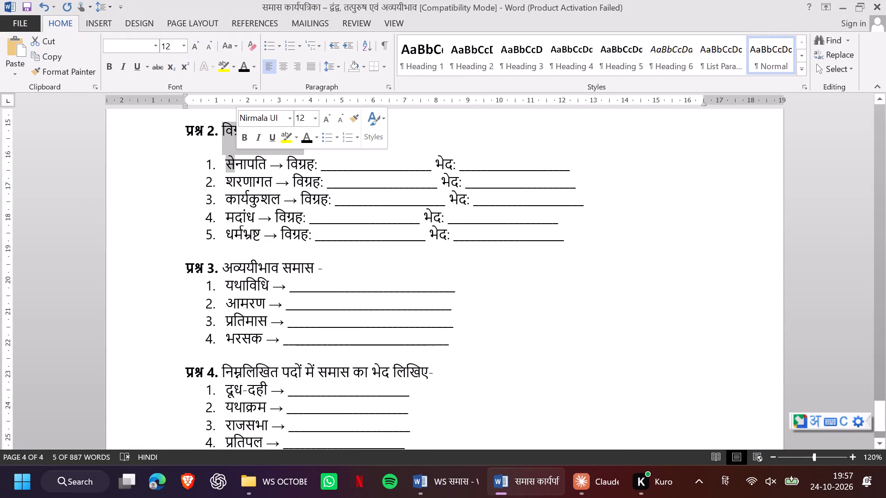
click(335, 69)
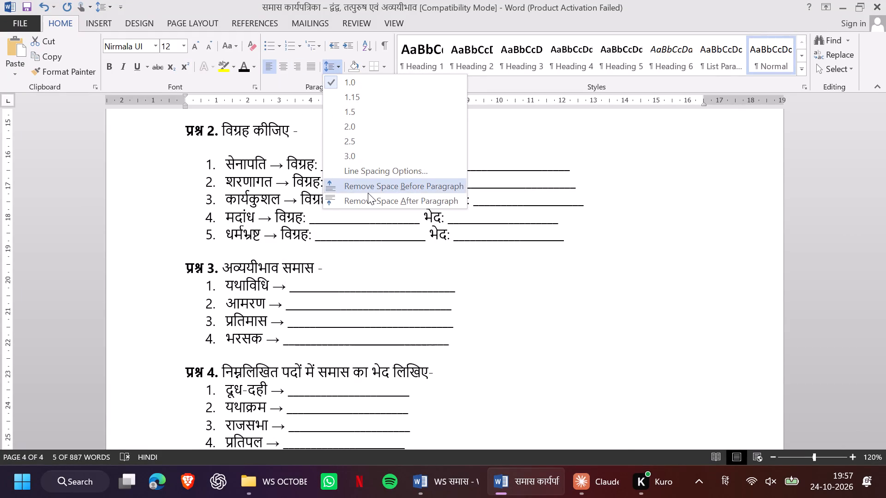
click(368, 193)
click(333, 66)
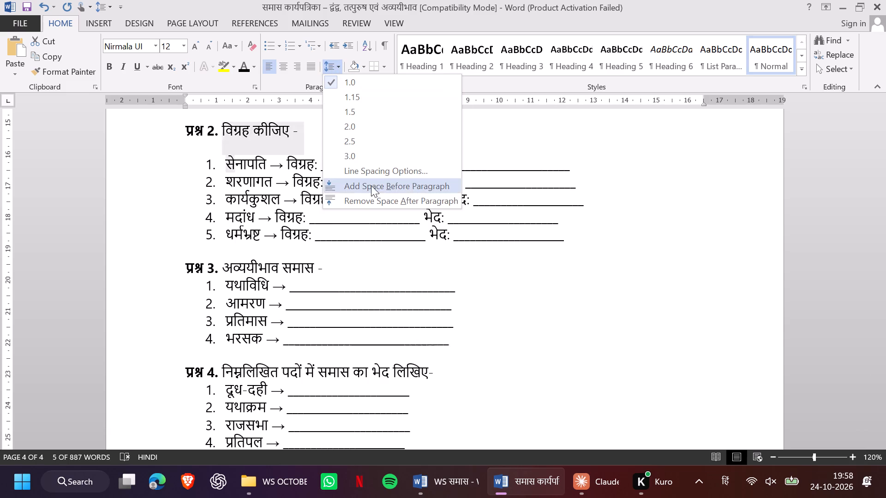
click(364, 197)
Remove the paragraph space before and after from the final section's प्रश्न 1 heading through its second list item.
scroll(242, 196, up, 1)
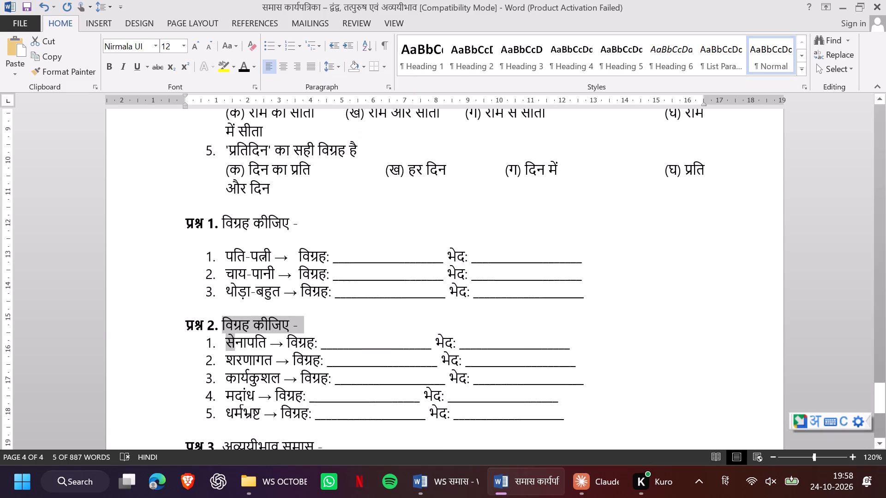
drag(245, 229, 255, 267)
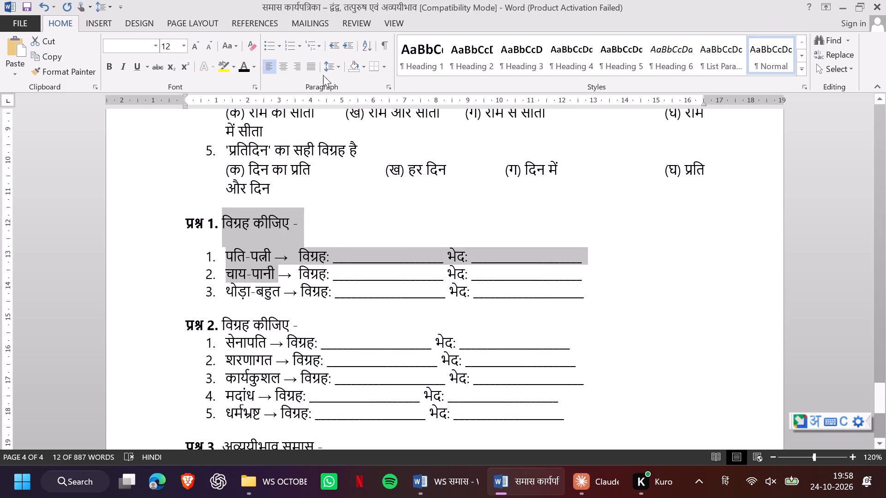
click(334, 66)
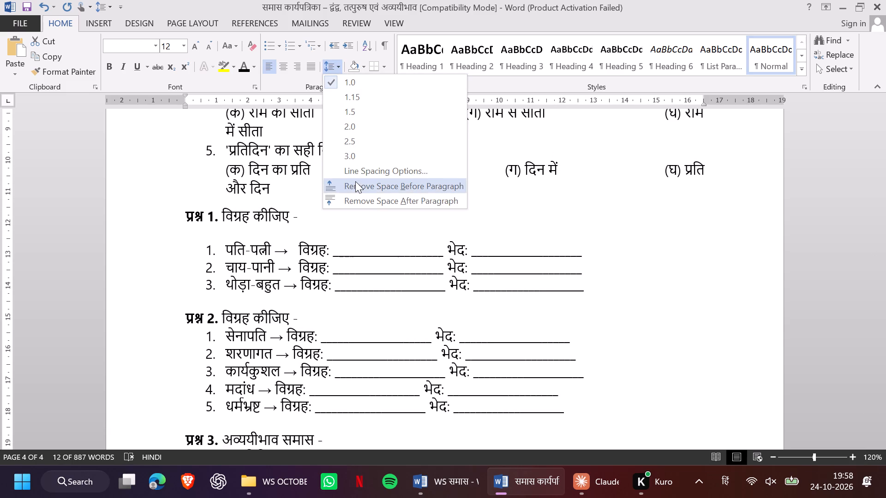
click(355, 181)
click(336, 66)
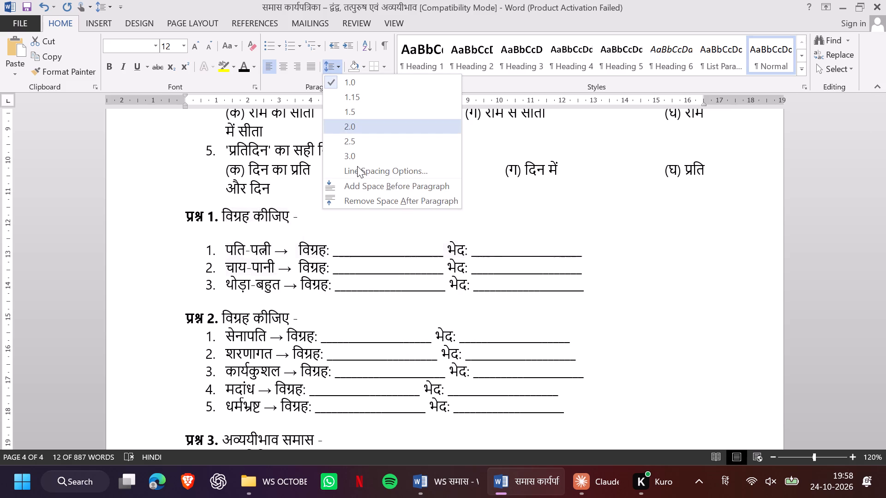
click(349, 202)
click(451, 259)
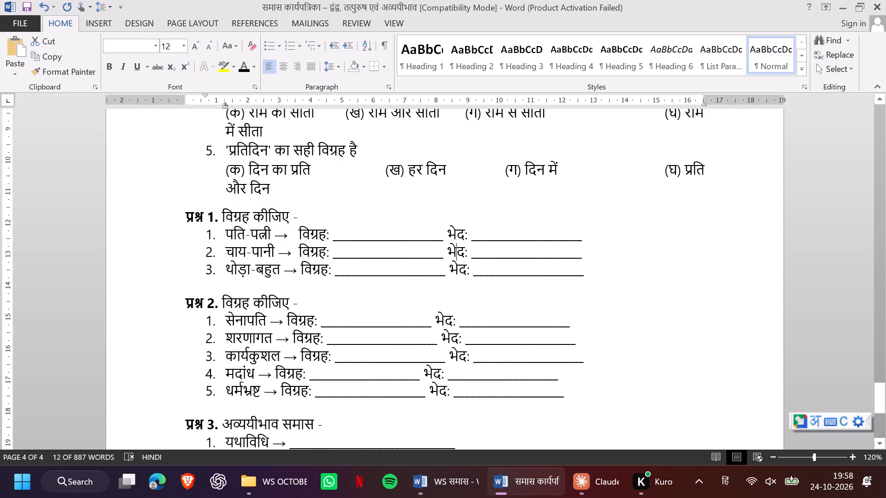
Look back through the worksheet up to its first page and save the document.
scroll(451, 259, down, 3)
scroll(426, 320, up, 5)
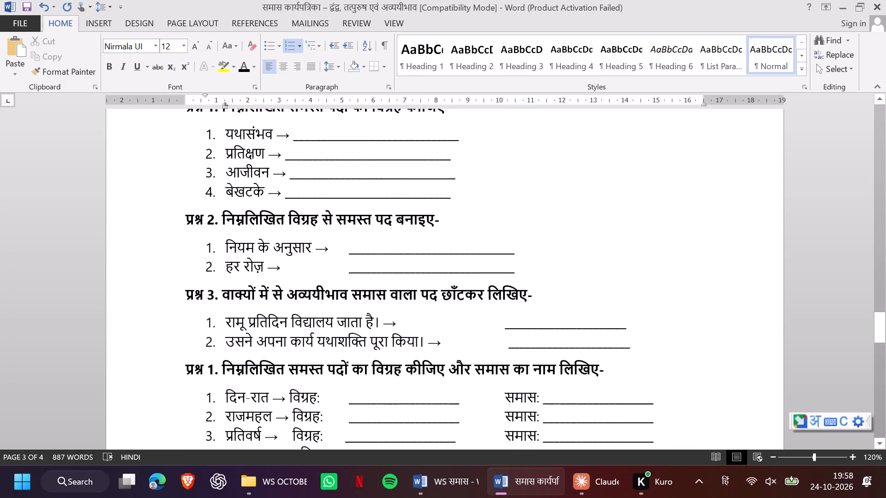
scroll(426, 320, up, 8)
scroll(426, 320, up, 20)
scroll(426, 320, up, 20)
scroll(426, 320, up, 11)
key(ctrl+s)
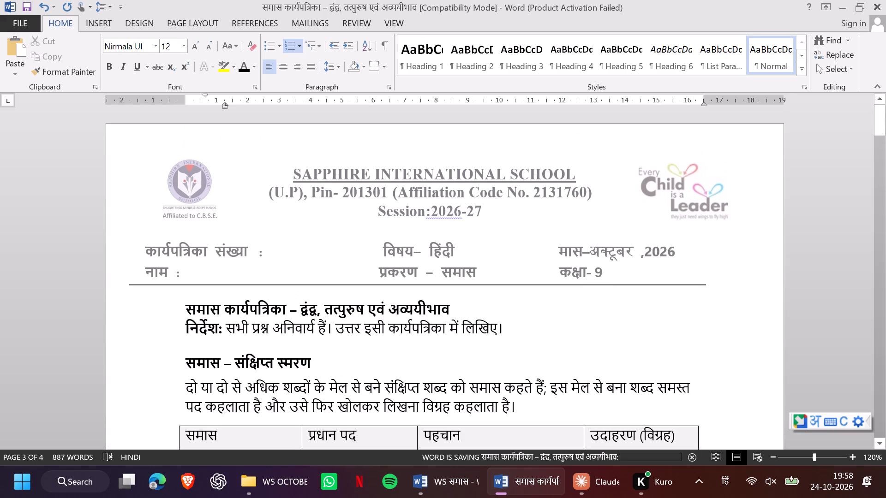
Export the worksheet as a PDF to the WS OCTOBER folder, keeping the document's name and the Standard optimization.
click(18, 24)
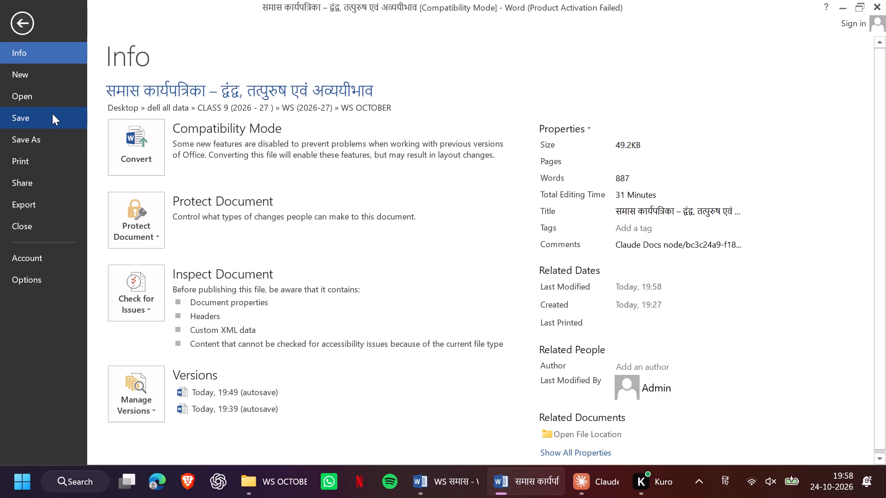
scroll(52, 113, up, 1)
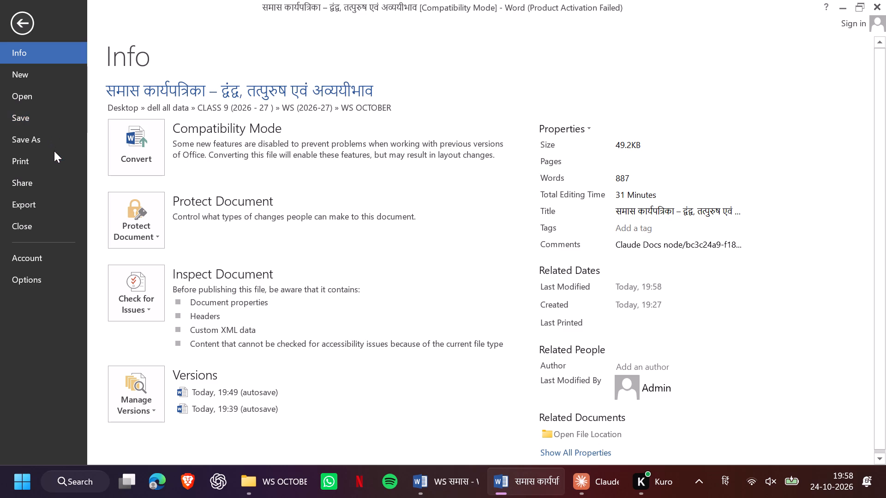
click(43, 204)
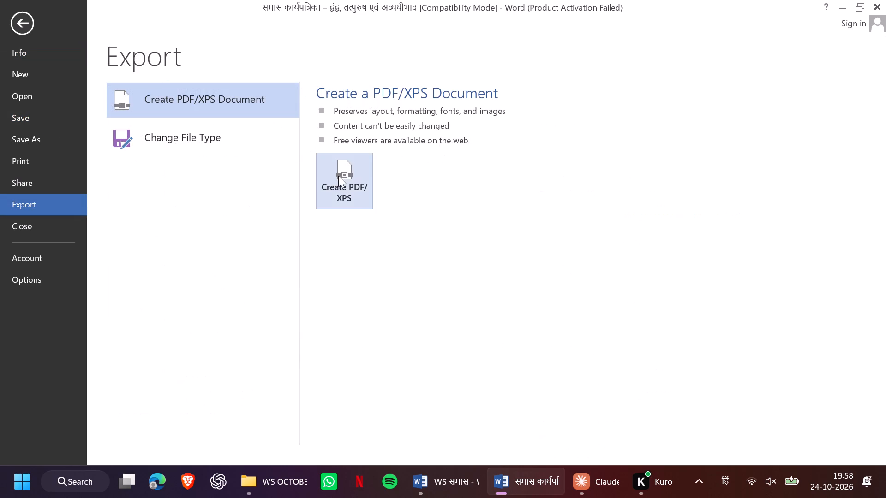
click(338, 176)
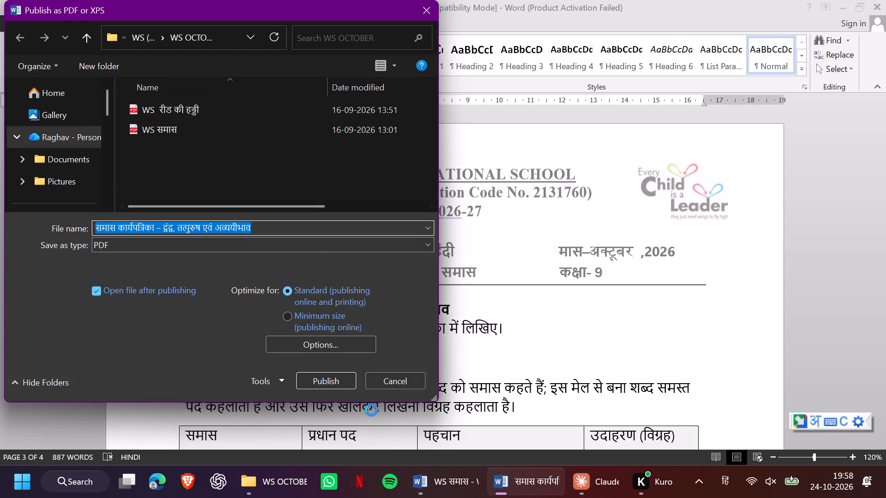
click(342, 381)
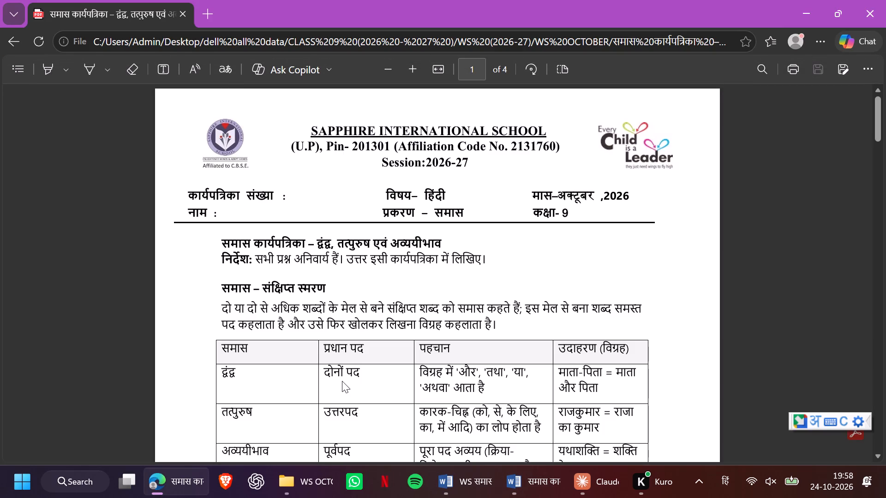
Look through the exported worksheet PDF and close it.
scroll(342, 381, down, 3)
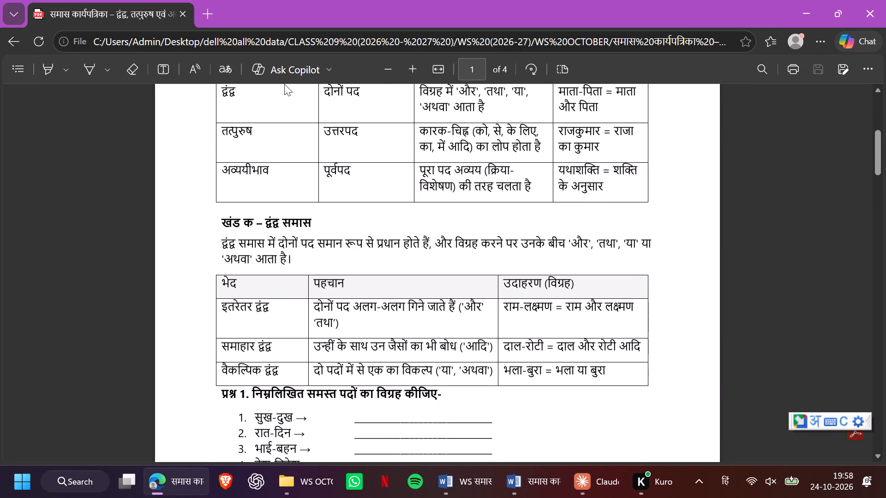
click(182, 10)
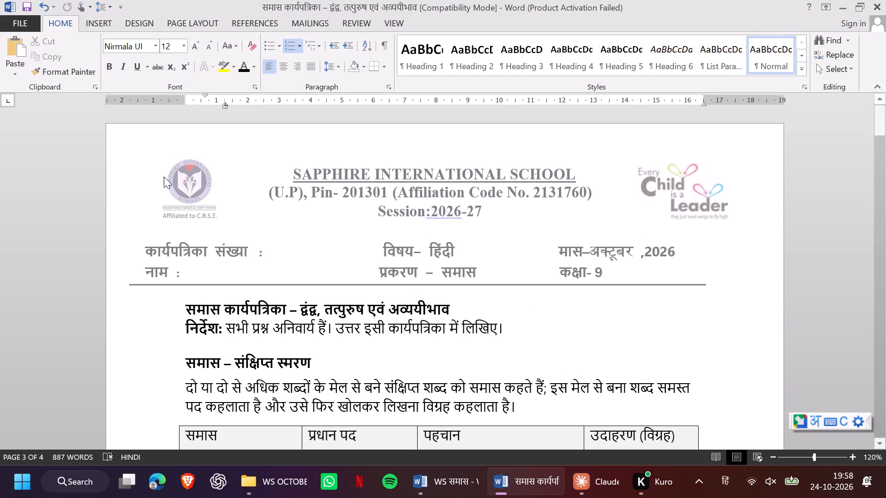
Copy the whole worksheet body and paste it into a new blank document.
key(ctrl+a)
key(ctrl+c)
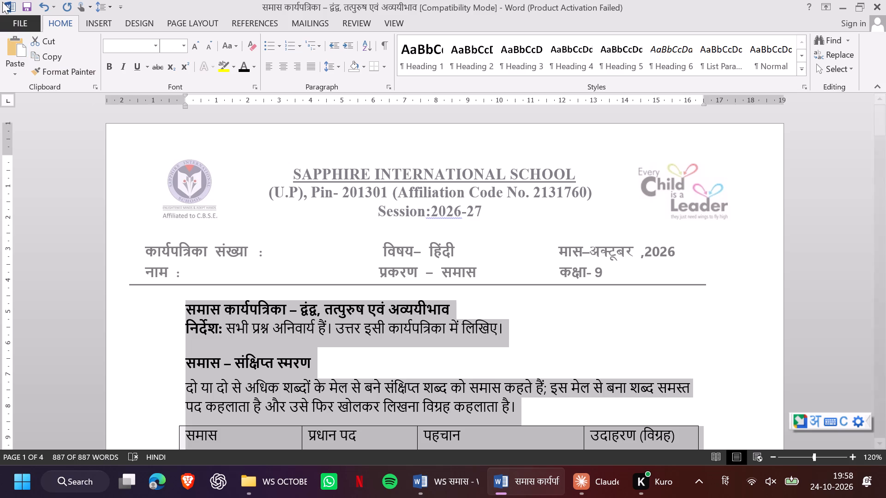
click(28, 26)
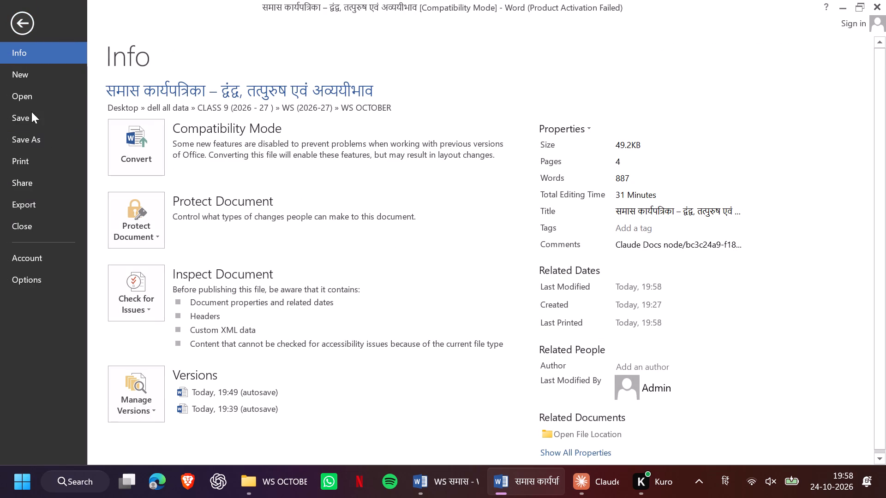
click(37, 76)
click(155, 202)
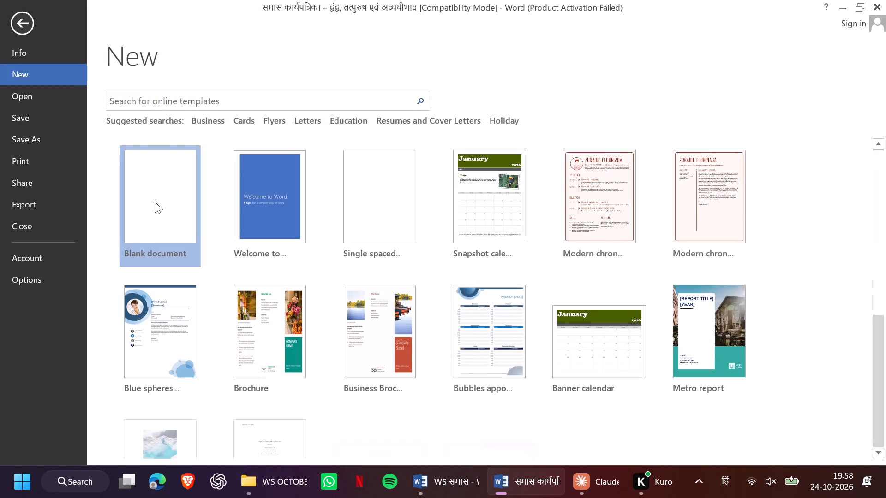
key(ctrl+v)
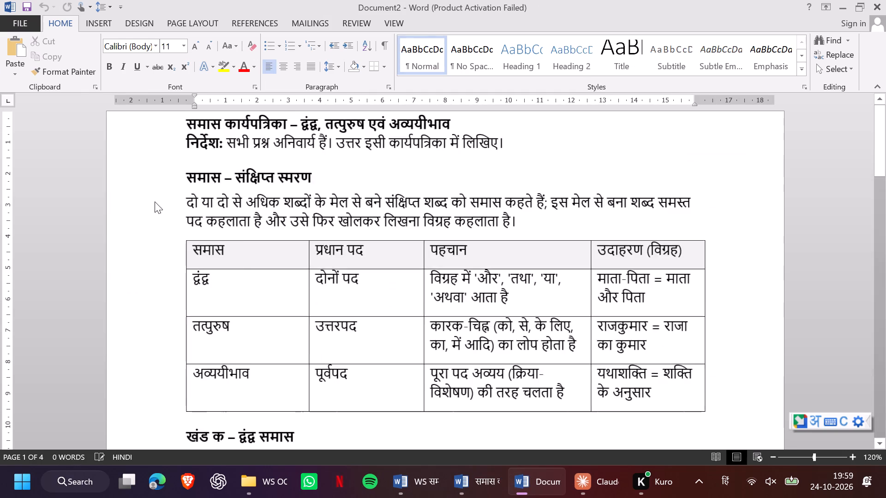
Delete everything above the first प्रश्न 1 heading: the title, instructions, संक्षिप्त स्मरण section and खंड क introduction, with both tables.
scroll(155, 202, up, 16)
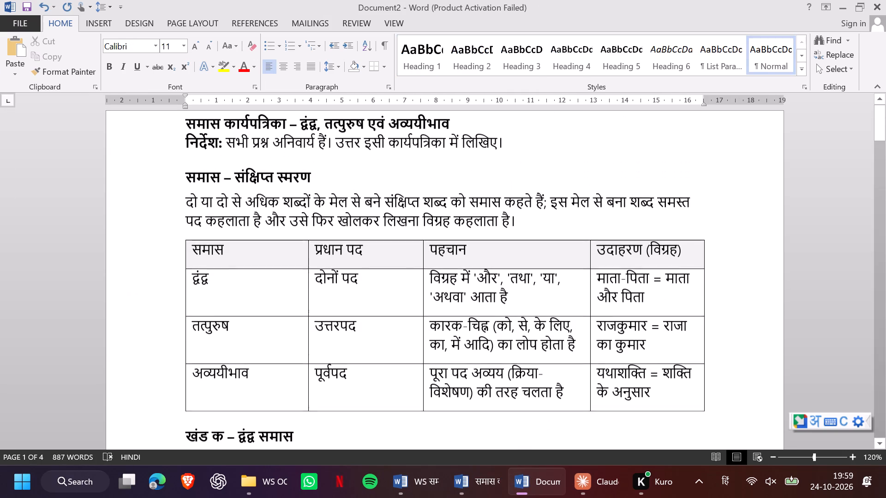
scroll(155, 202, up, 8)
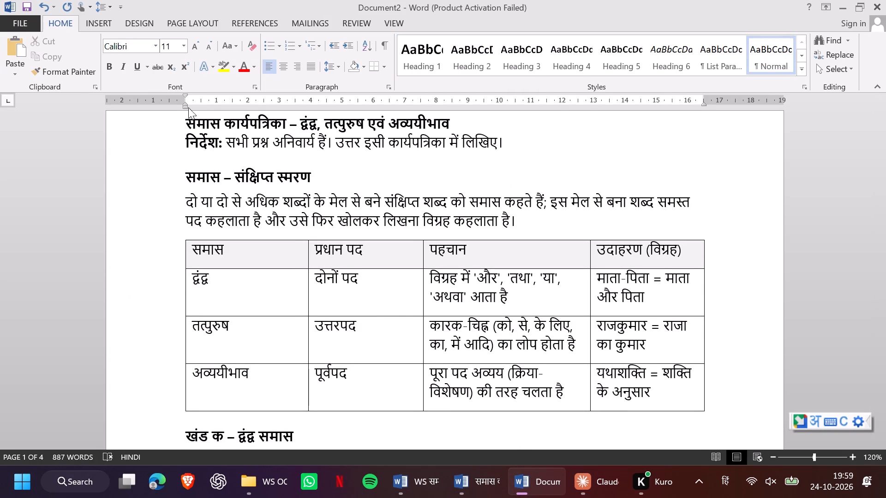
drag(188, 121, 296, 378)
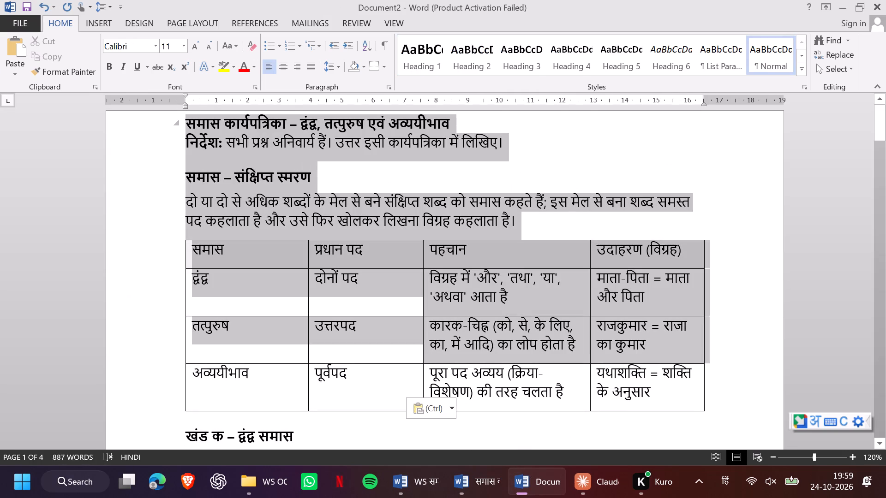
drag(296, 378, 293, 433)
key(BackSpace)
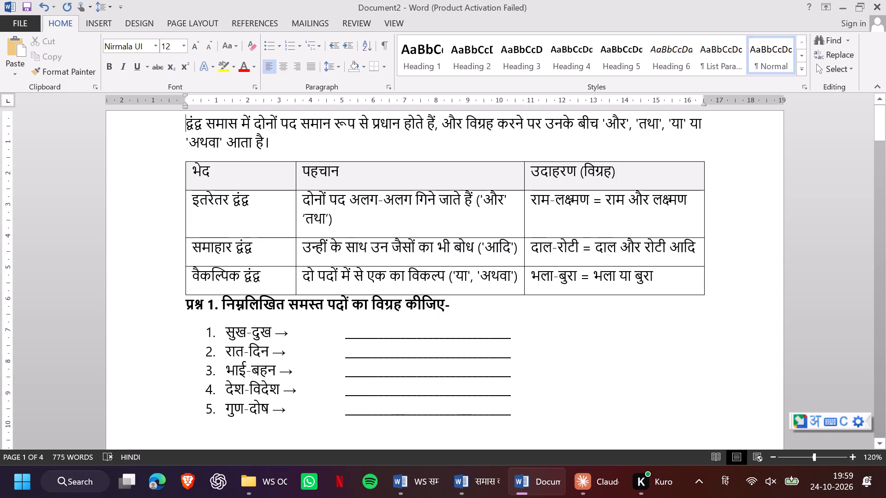
drag(185, 118, 211, 121)
drag(211, 121, 722, 284)
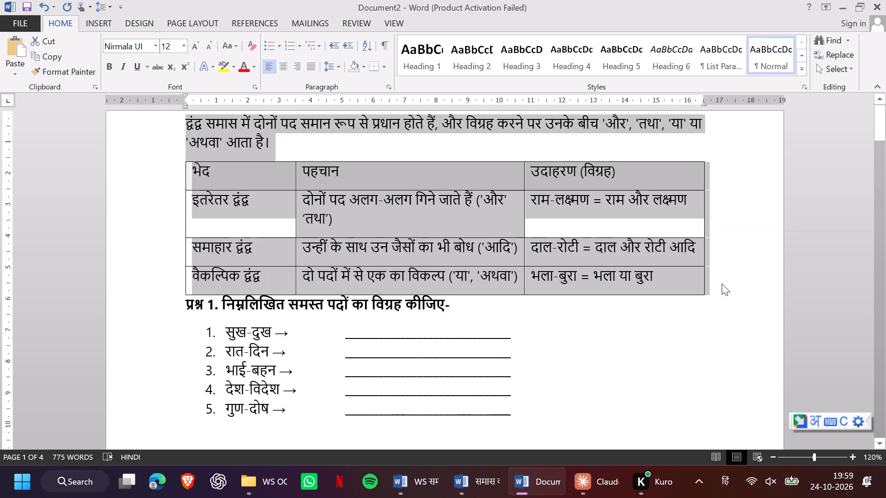
key(BackSpace)
Remove the blank line between the first प्रश्न 1 list and the प्रश्न 2 heading.
scroll(722, 284, up, 4)
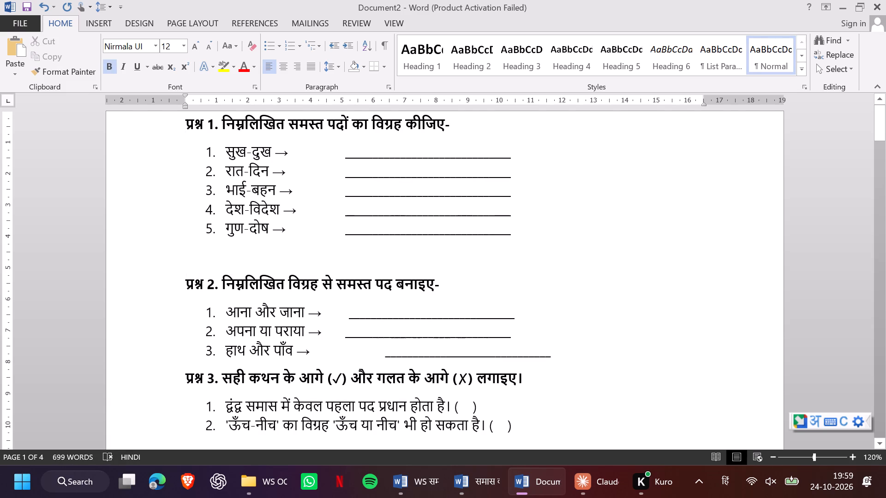
scroll(472, 272, up, 2)
click(228, 258)
key(BackSpace)
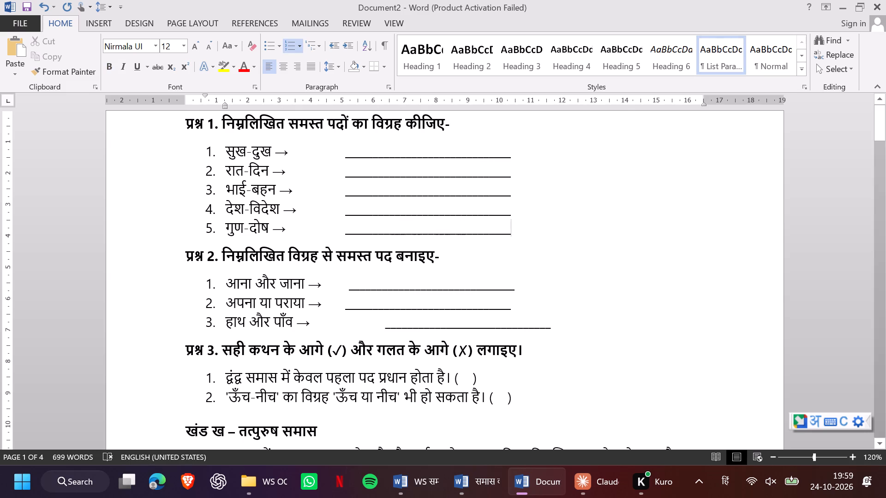
Insert an empty line above the first प्रश्न 1 heading and place the cursor in it.
drag(878, 133, 857, 205)
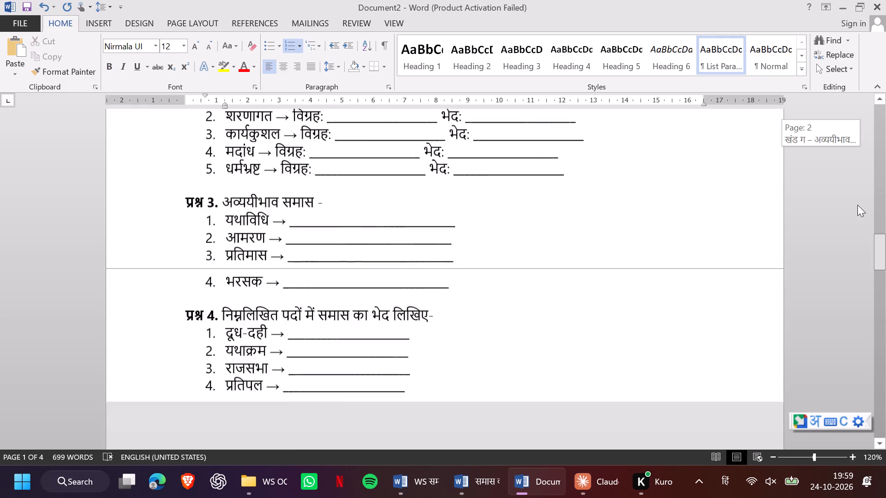
drag(857, 205, 853, 107)
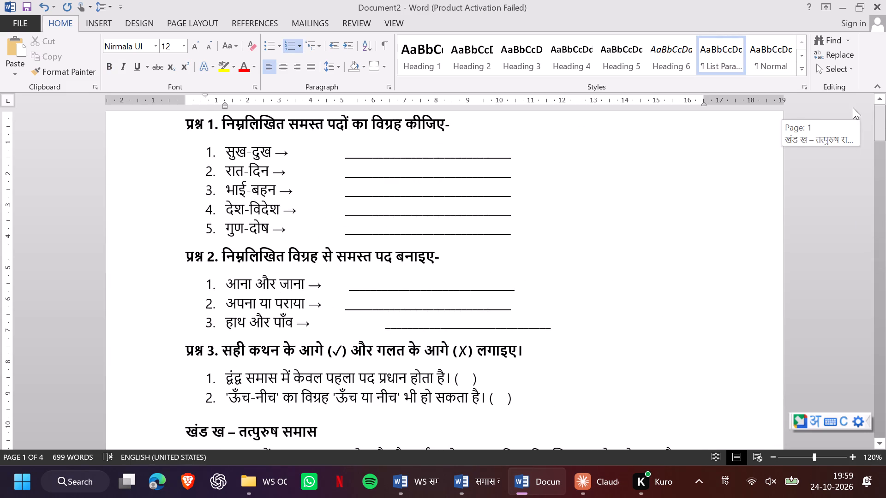
drag(853, 107, 832, 40)
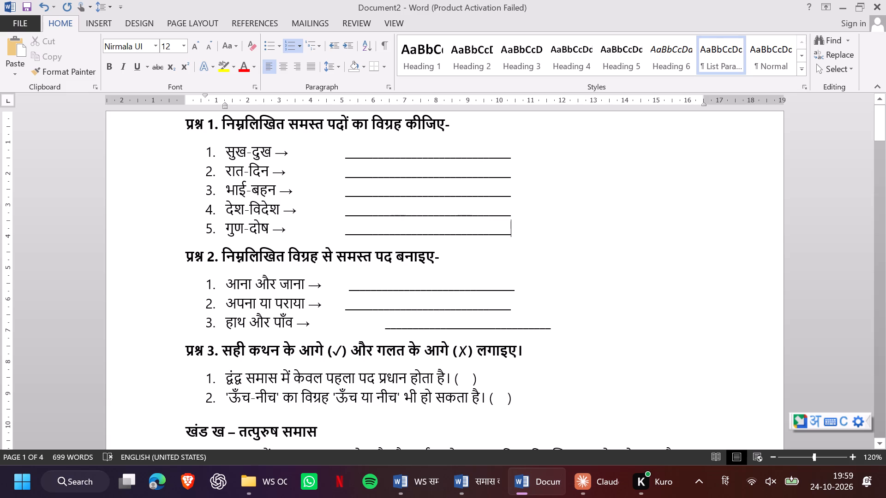
click(184, 126)
key(bracketright)
key(BackSpace)
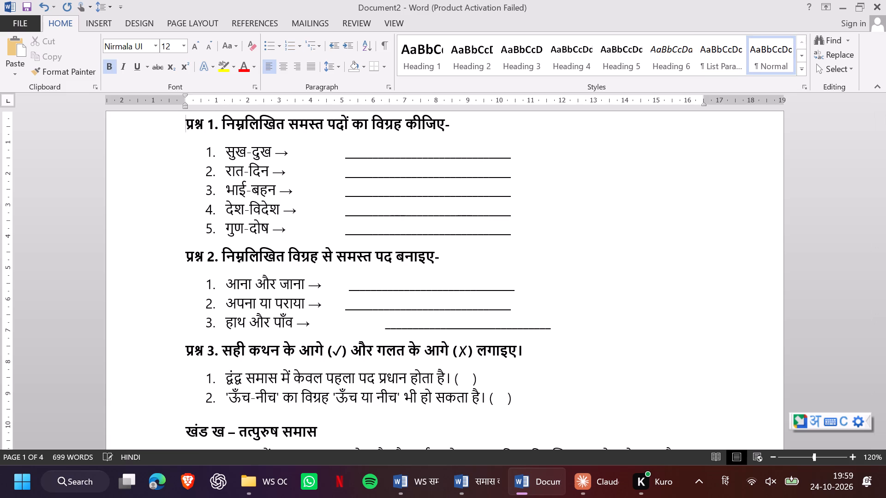
key(Return)
click(187, 119)
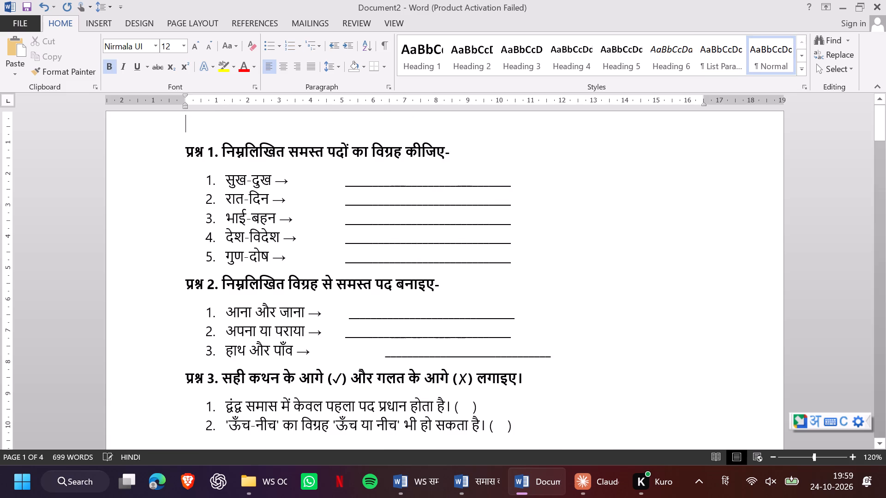
Insert a header in the new document and clear its placeholder text, keeping the different first page option on.
click(110, 19)
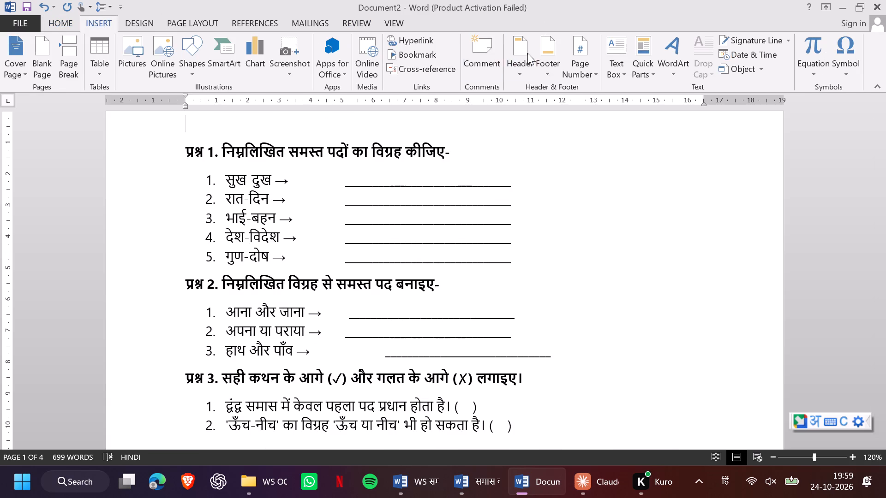
click(524, 67)
click(541, 125)
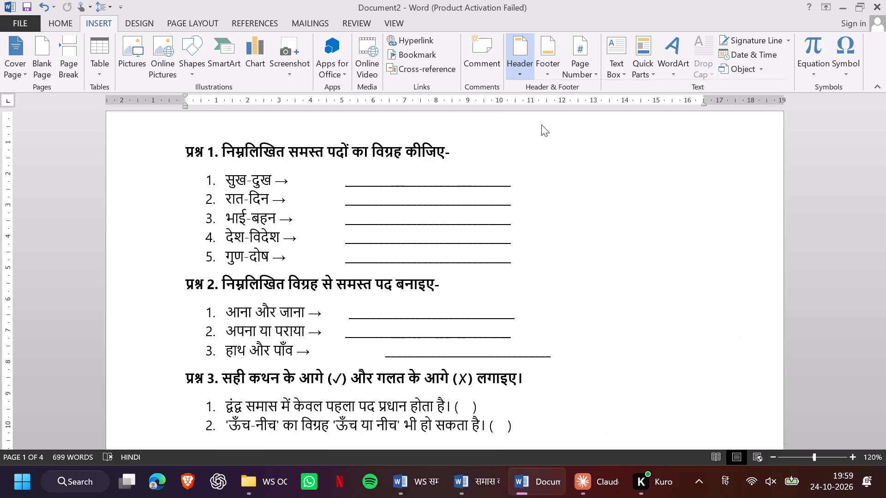
key(BackSpace)
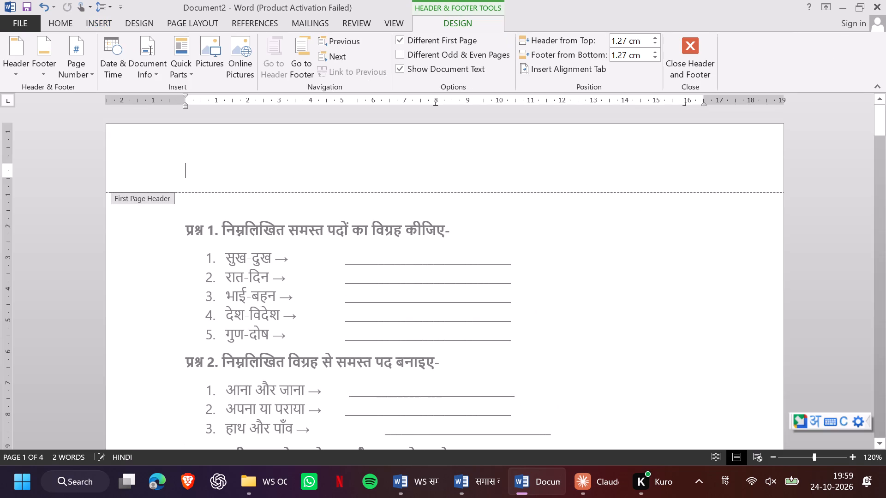
click(413, 39)
click(413, 39)
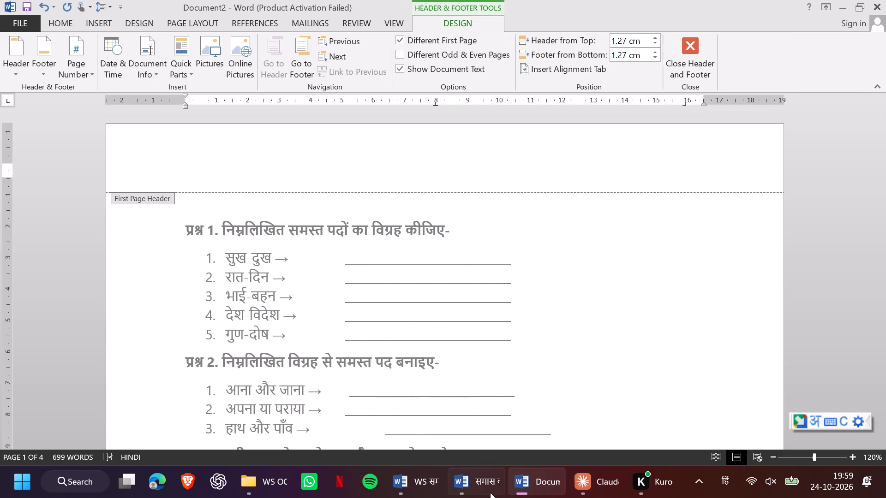
Copy the school header with logos and worksheet details from the original worksheet into the new document's first-page header, and return to the body.
click(491, 429)
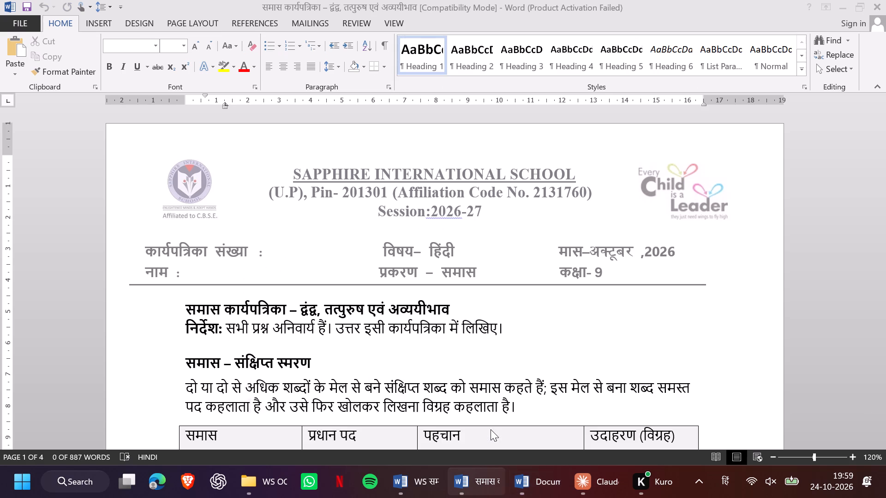
double_click(276, 151)
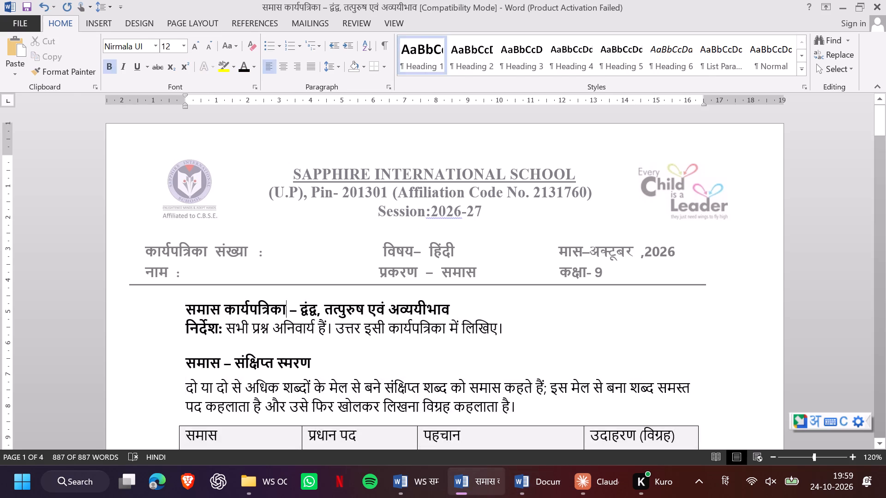
drag(276, 151, 623, 272)
key(ctrl+c)
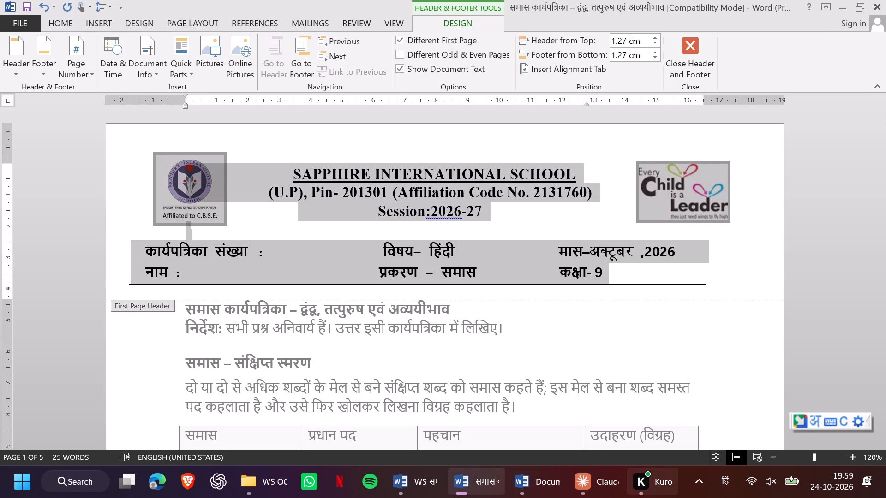
click(555, 487)
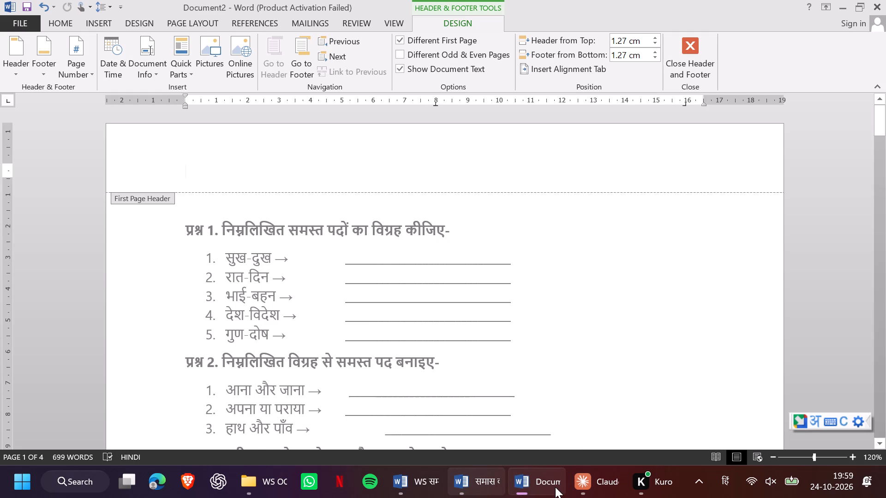
key(ctrl+v)
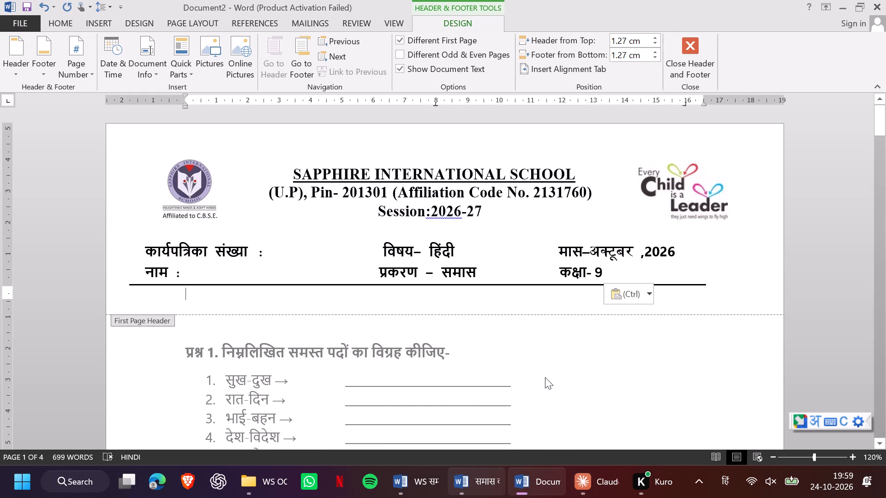
scroll(545, 377, down, 3)
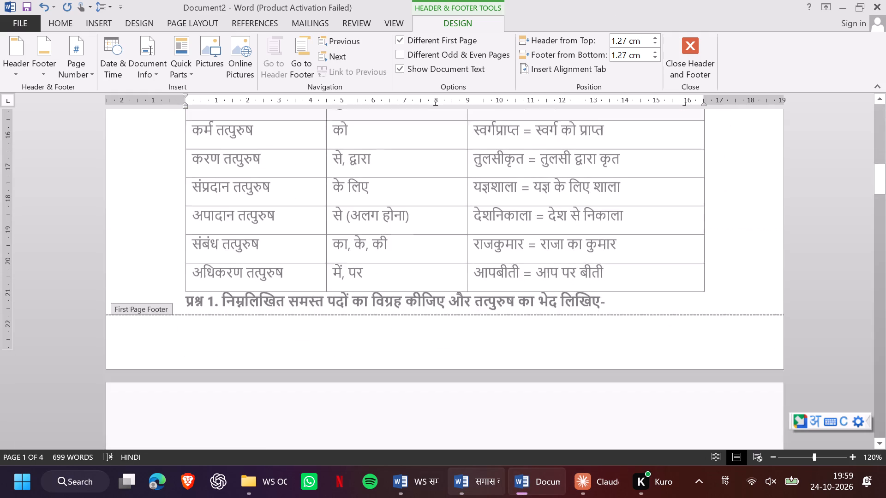
scroll(545, 377, down, 1)
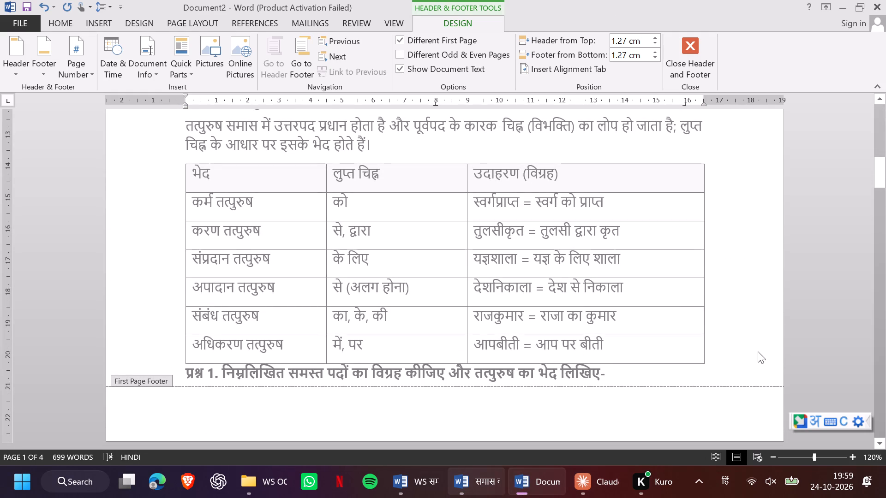
double_click(758, 350)
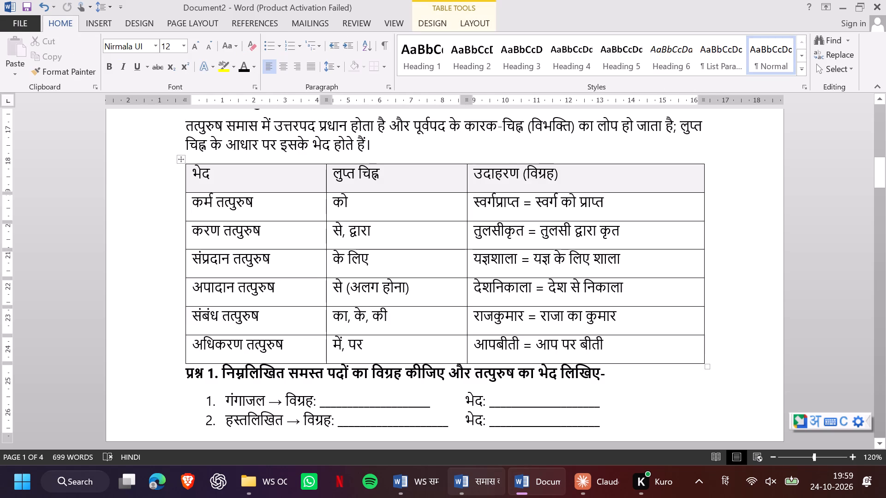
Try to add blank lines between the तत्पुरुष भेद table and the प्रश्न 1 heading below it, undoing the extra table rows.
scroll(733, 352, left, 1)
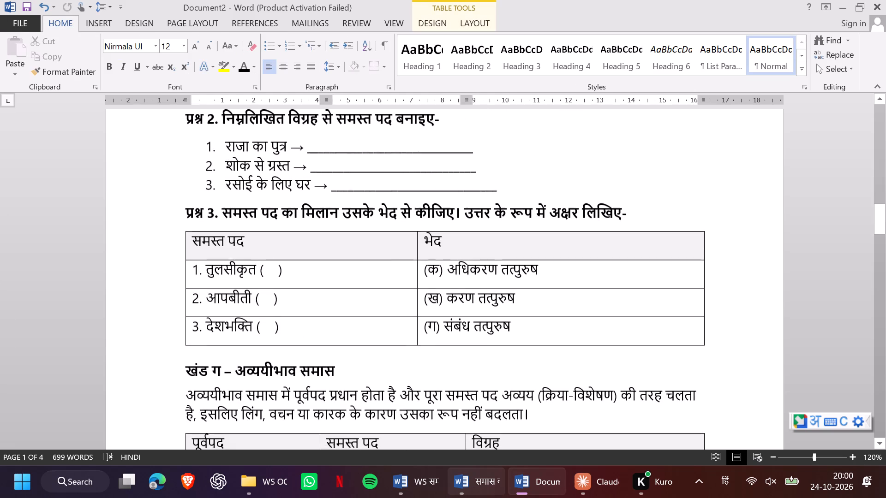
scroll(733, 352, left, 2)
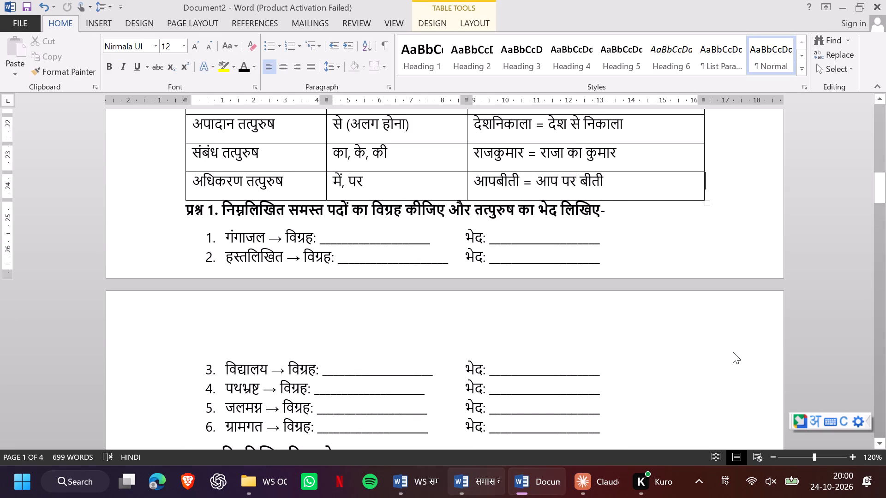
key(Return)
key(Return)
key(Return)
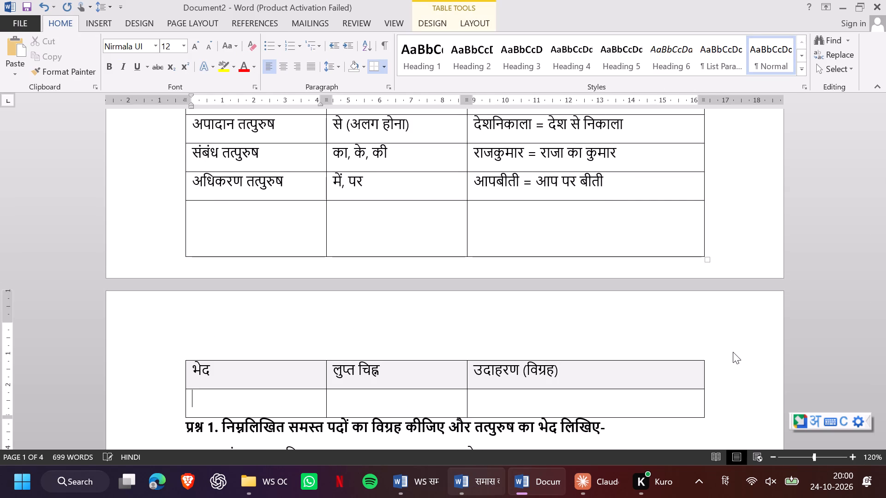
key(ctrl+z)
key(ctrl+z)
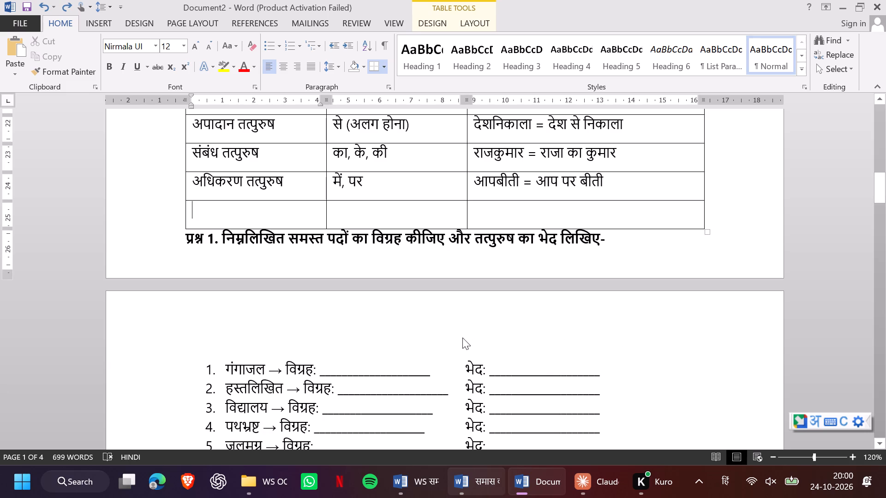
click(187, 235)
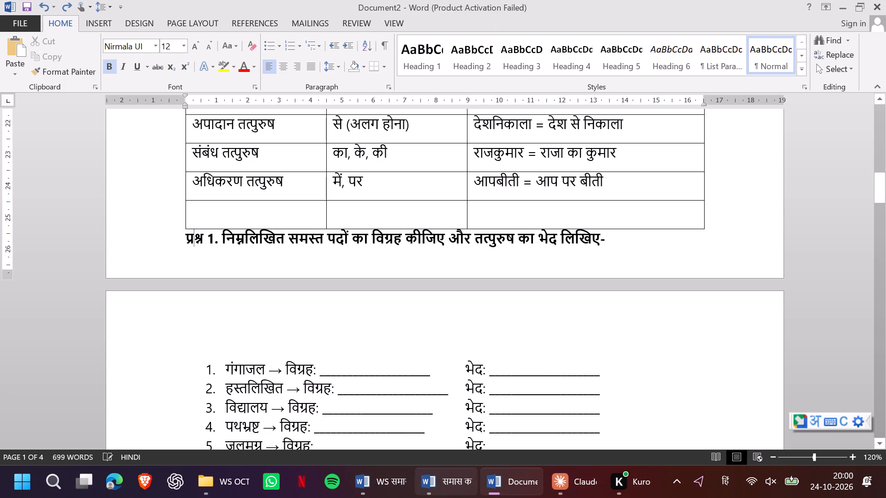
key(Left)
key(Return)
Delete the खंड ग – अव्ययीभाव समास heading with its explanation and the पूर्वपद example table.
scroll(187, 235, down, 1)
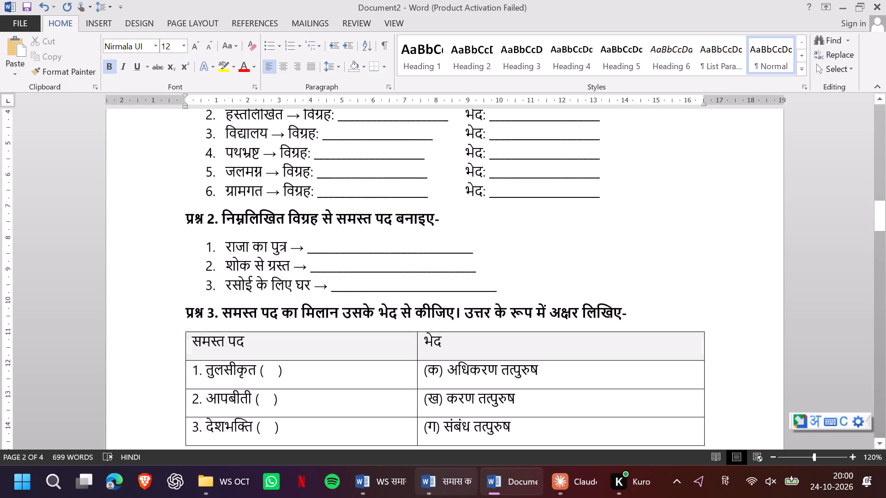
scroll(187, 235, down, 3)
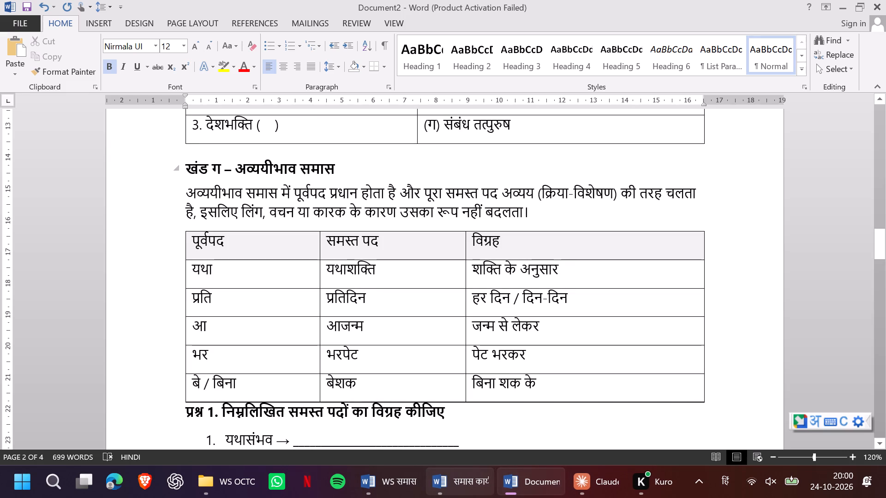
drag(188, 164, 206, 165)
drag(206, 165, 612, 386)
key(BackSpace)
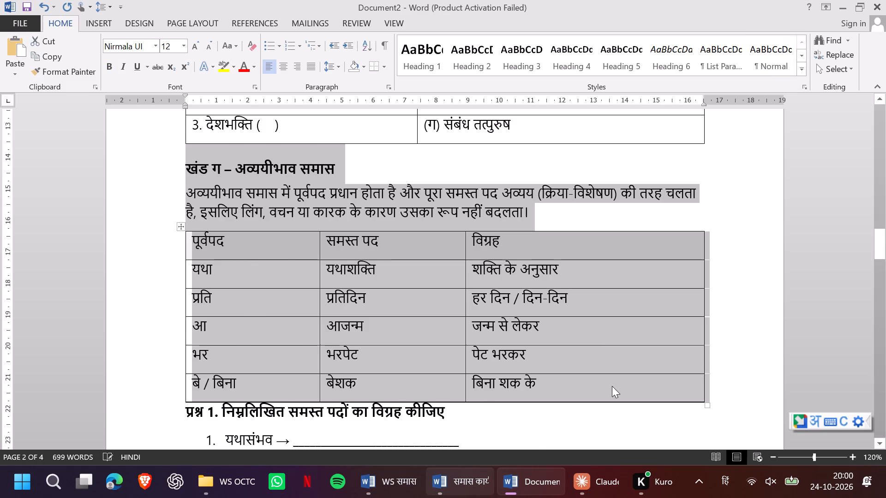
Delete the खंड ख – तत्पुरुष समास heading, its explanation and भेद table, including the leftover blank line above the following question.
scroll(612, 386, up, 1)
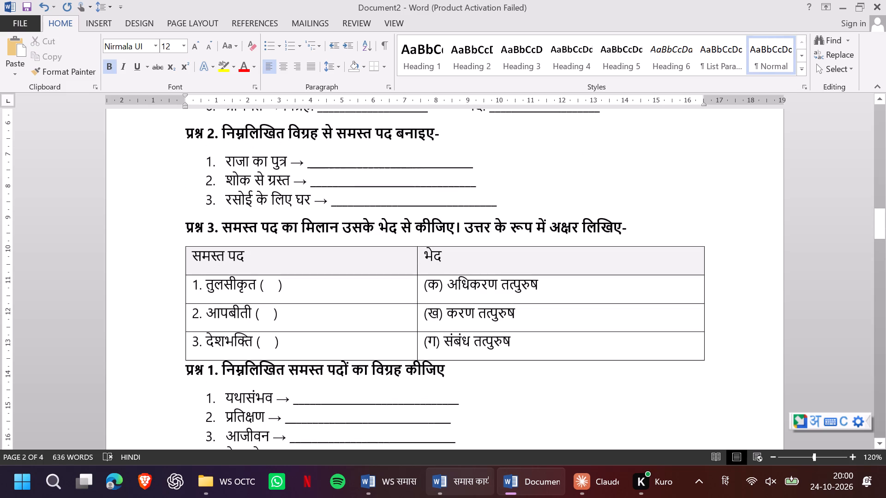
scroll(612, 386, up, 1)
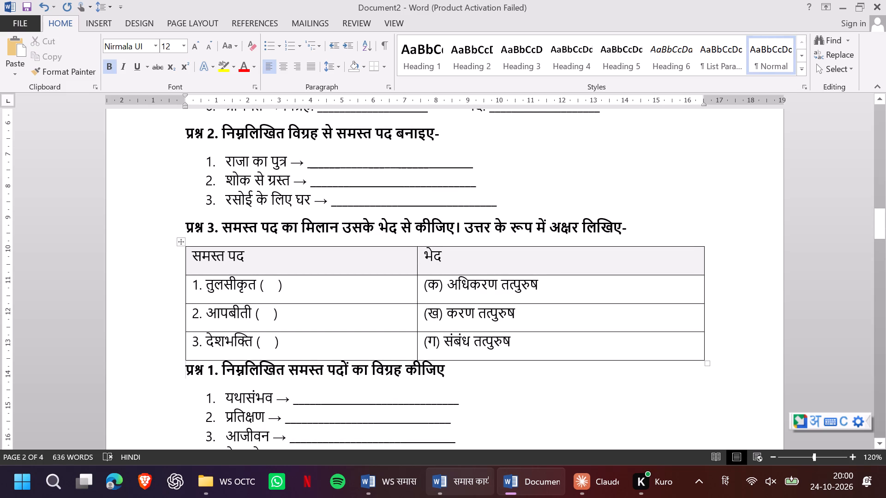
scroll(498, 330, up, 3)
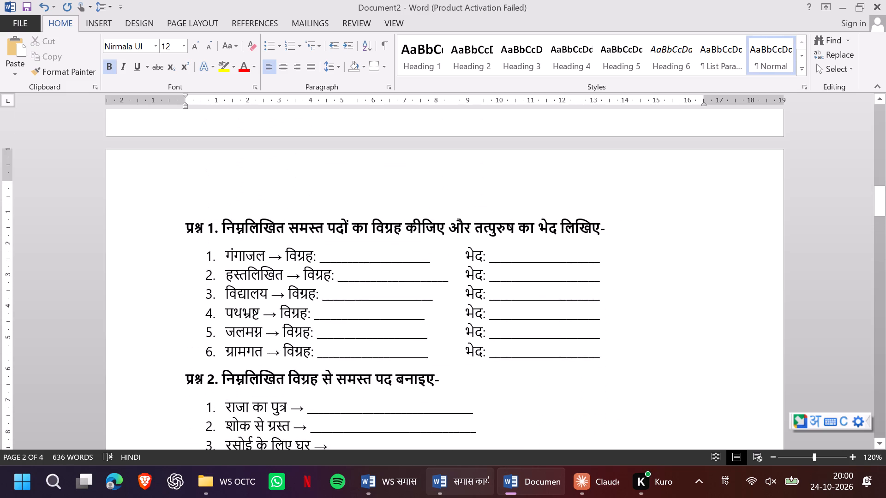
scroll(498, 330, up, 2)
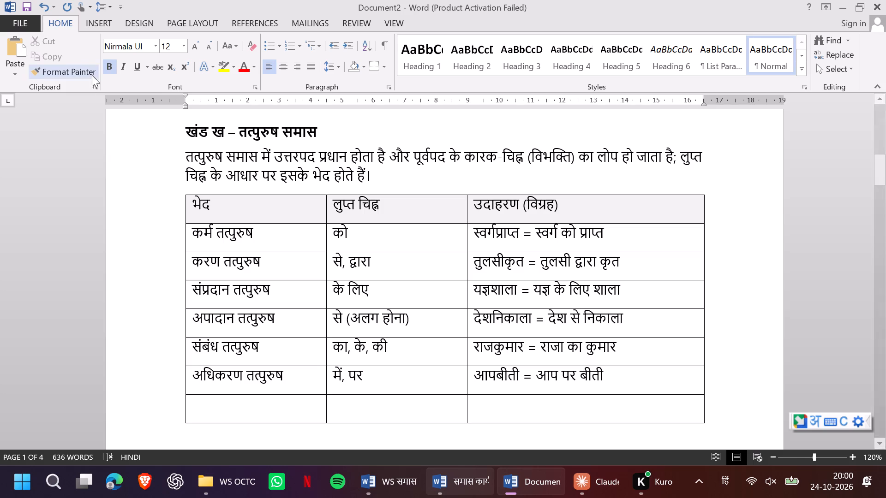
drag(188, 130, 588, 396)
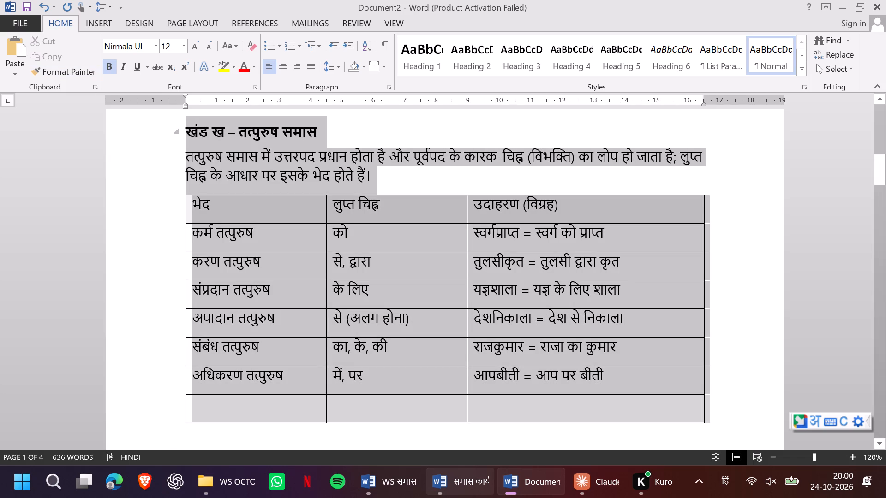
drag(588, 396, 588, 397)
key(BackSpace)
scroll(588, 397, up, 1)
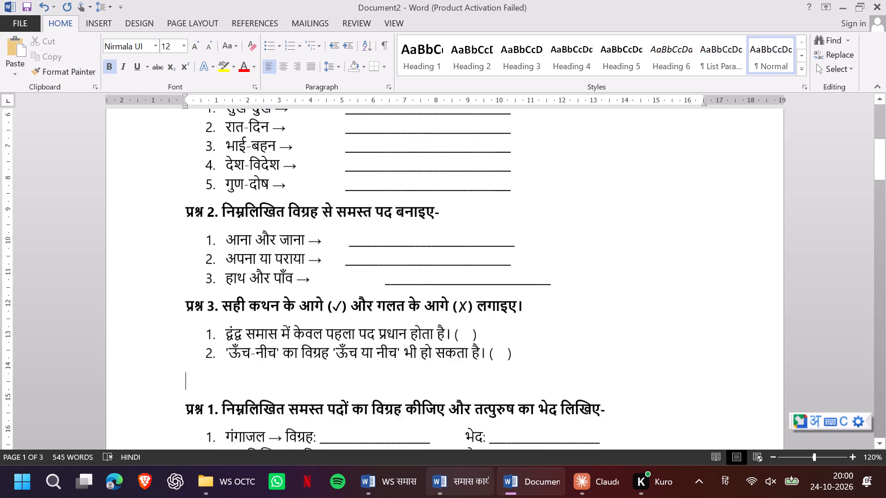
scroll(588, 397, up, 1)
key(BackSpace)
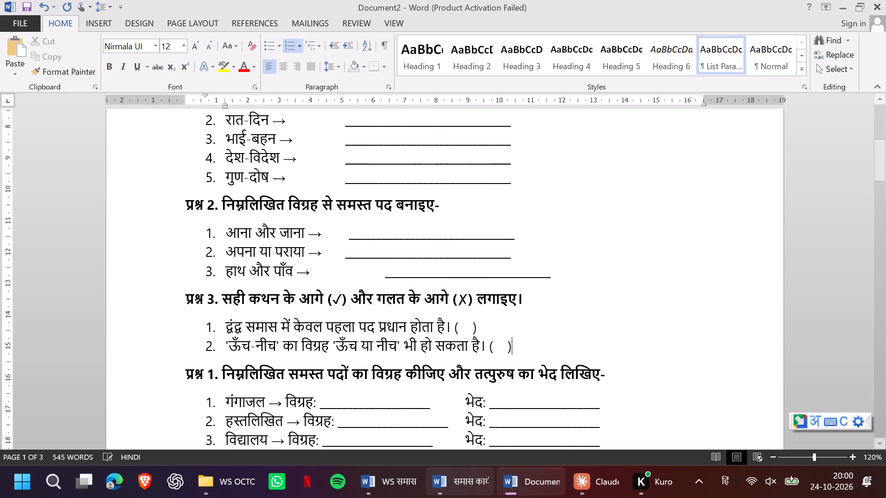
Look through the remaining questions to the end of the document for leftover explanatory sections.
scroll(588, 396, down, 2)
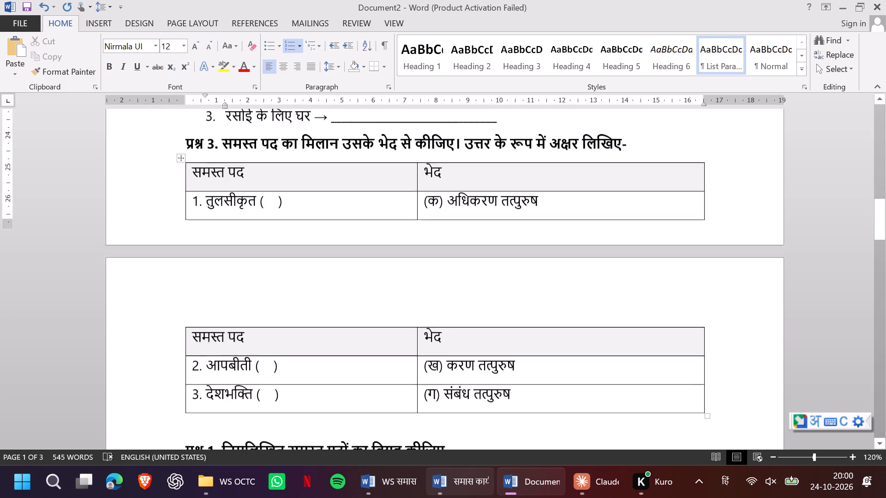
scroll(588, 396, down, 3)
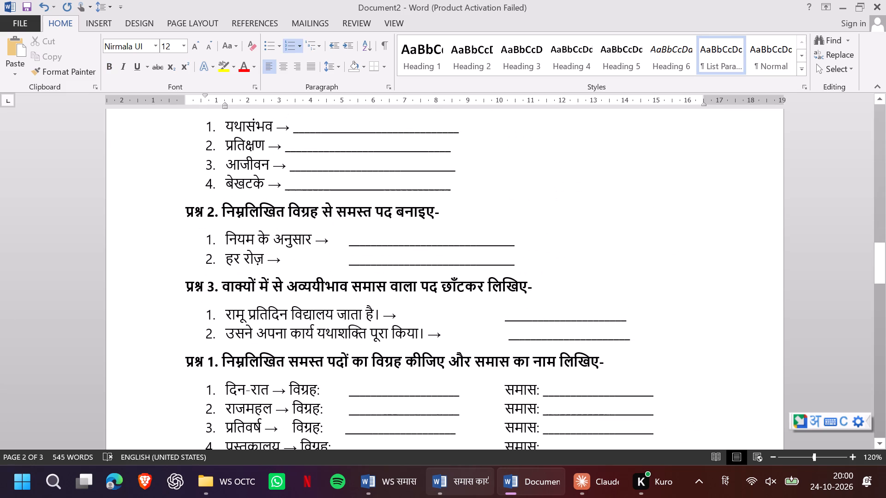
scroll(588, 396, down, 4)
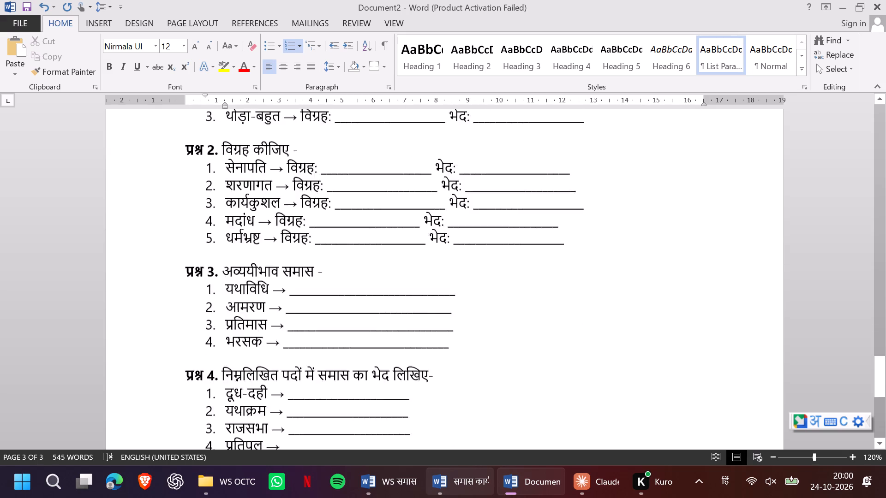
scroll(588, 396, down, 1)
Remove the empty space between the school header and the first प्रश्न 1 heading on the first page.
scroll(588, 396, up, 6)
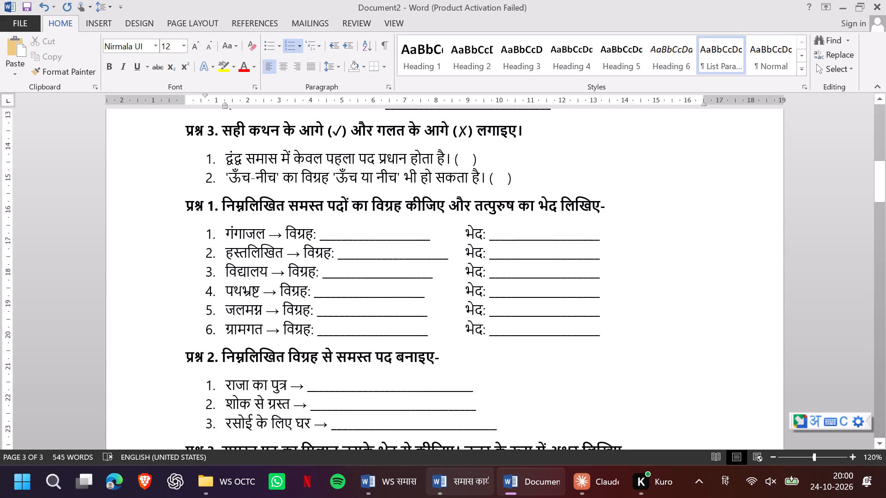
scroll(588, 396, up, 4)
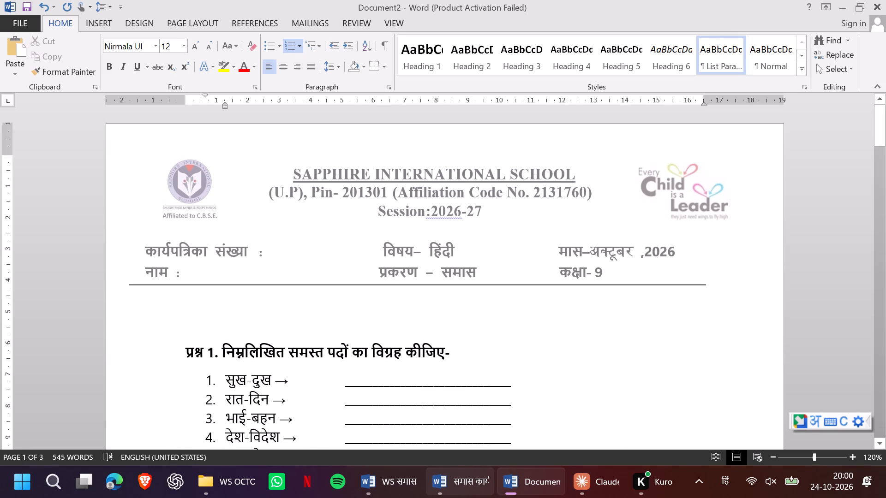
click(185, 347)
key(BackSpace)
key(BackSpace)
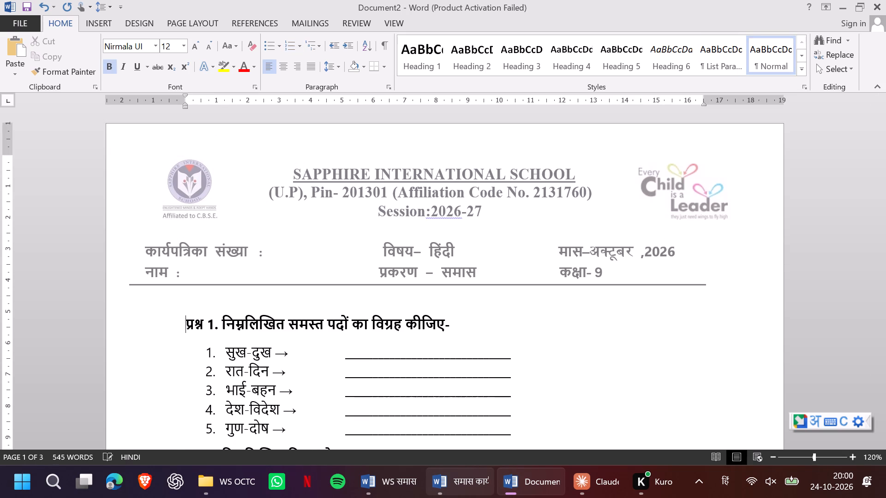
Delete the true/false question प्रश्न 3 (सही कथन के आगे) together with its two statements.
scroll(185, 347, down, 2)
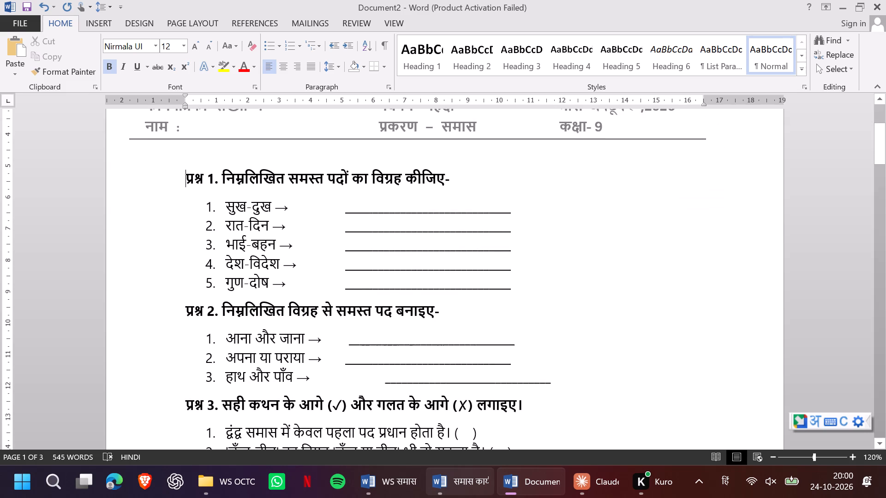
scroll(185, 347, down, 3)
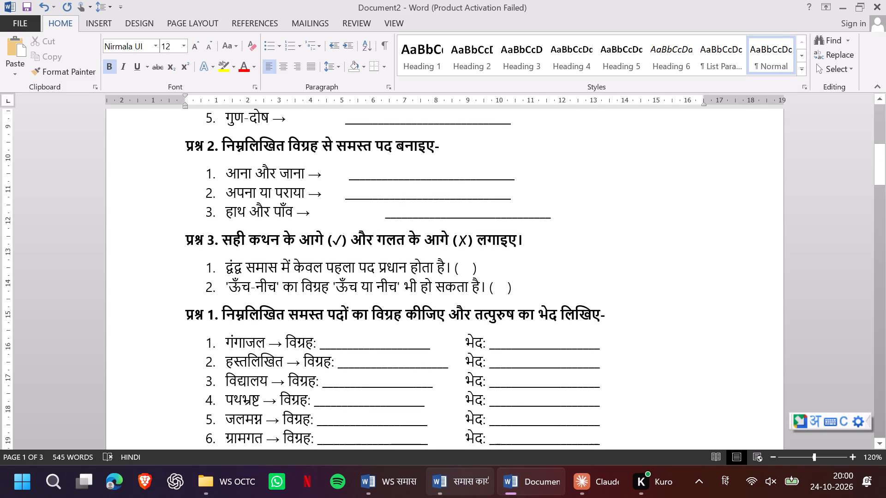
drag(188, 233, 495, 273)
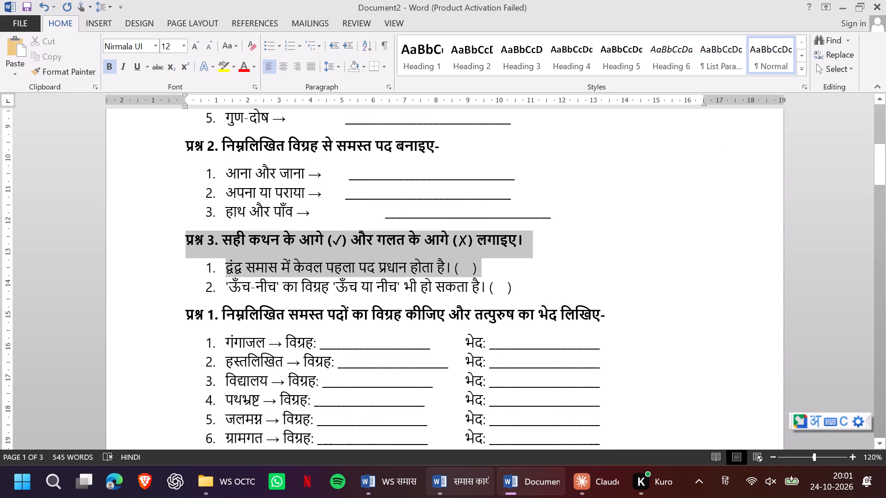
drag(495, 273, 532, 284)
key(BackSpace)
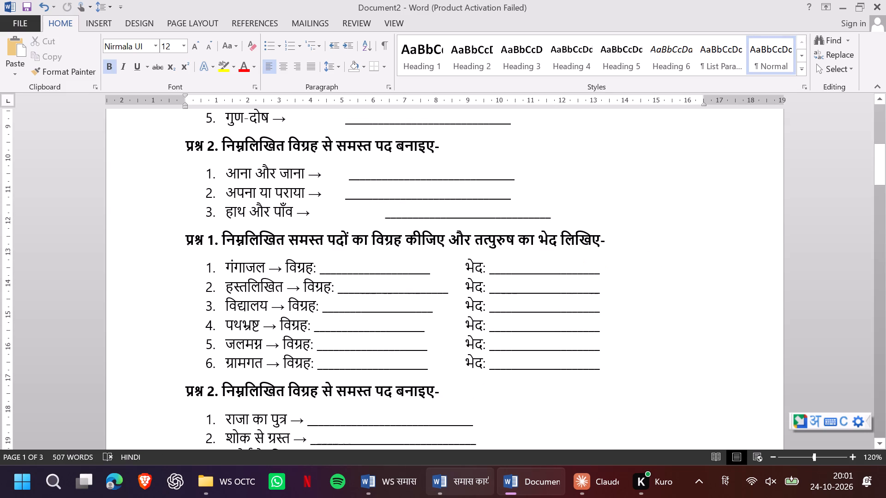
Renumber the question on विग्रह and तत्पुरुष का भेद as प्रश्न 3.
click(212, 240)
key(BackSpace)
text(3)
key(space)
key(BackSpace)
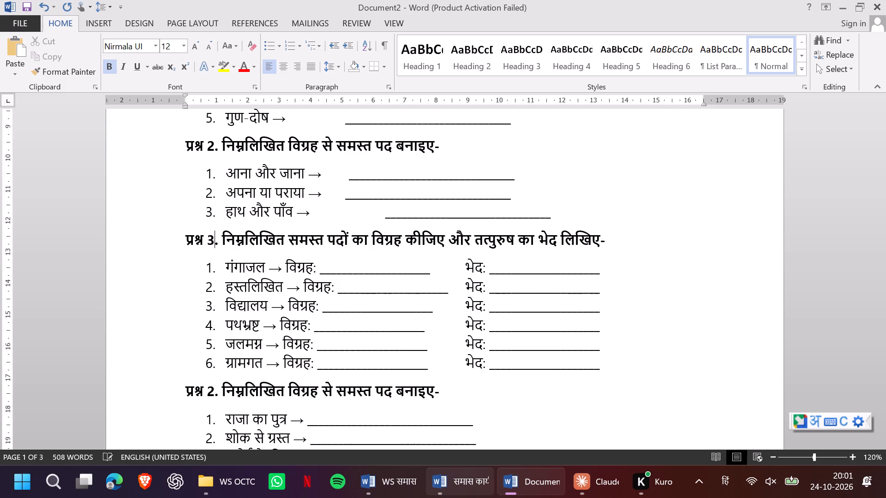
Renumber the समस्त पद बनाइए question that starts with राजा का पुत्र as प्रश्न 4.
click(215, 394)
key(BackSpace)
text(4)
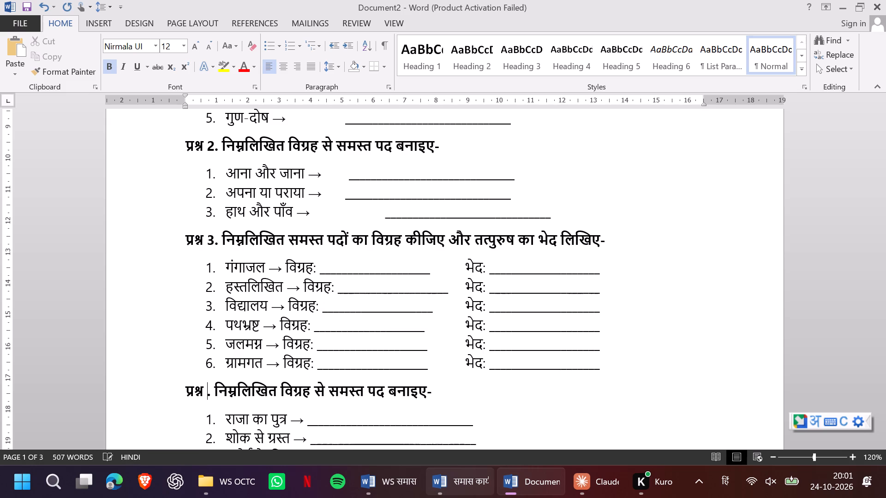
key(space)
key(BackSpace)
Renumber the question on matching each समस्त पद with its भेद as प्रश्न 5.
scroll(215, 394, down, 1)
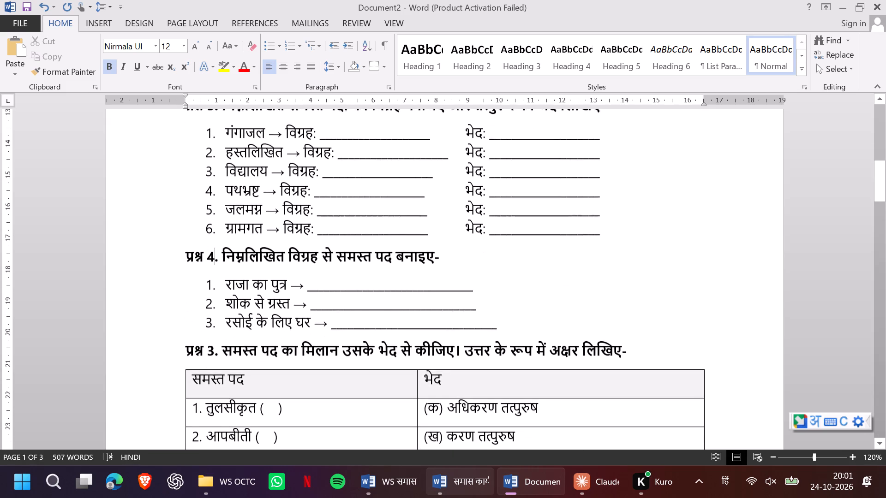
scroll(215, 394, down, 1)
click(214, 350)
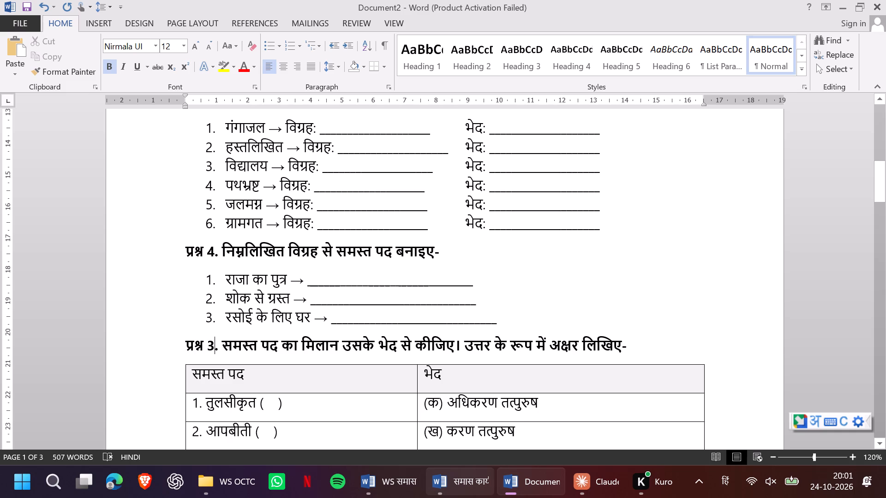
key(BackSpace)
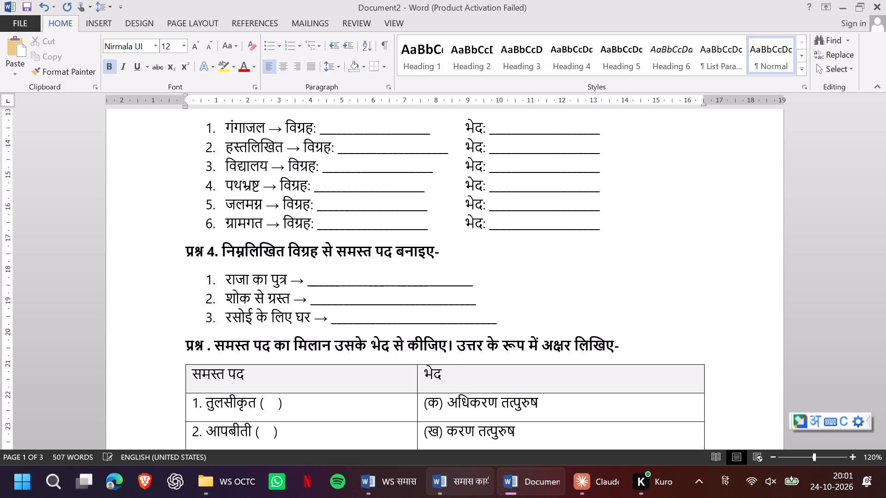
text(5)
key(space)
key(BackSpace)
Renumber the विग्रह कीजिए question that starts with यथासंभव as प्रश्न 6.
scroll(214, 350, down, 1)
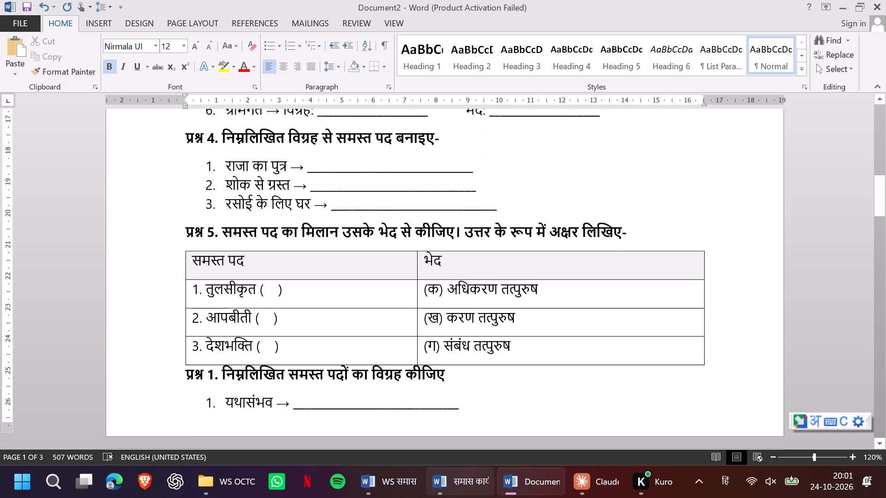
scroll(214, 350, down, 1)
click(214, 355)
key(BackSpace)
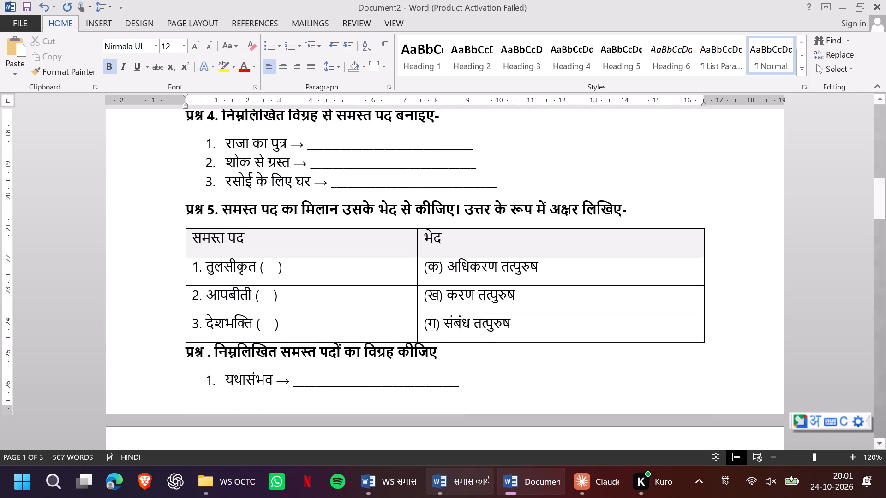
text(6)
key(space)
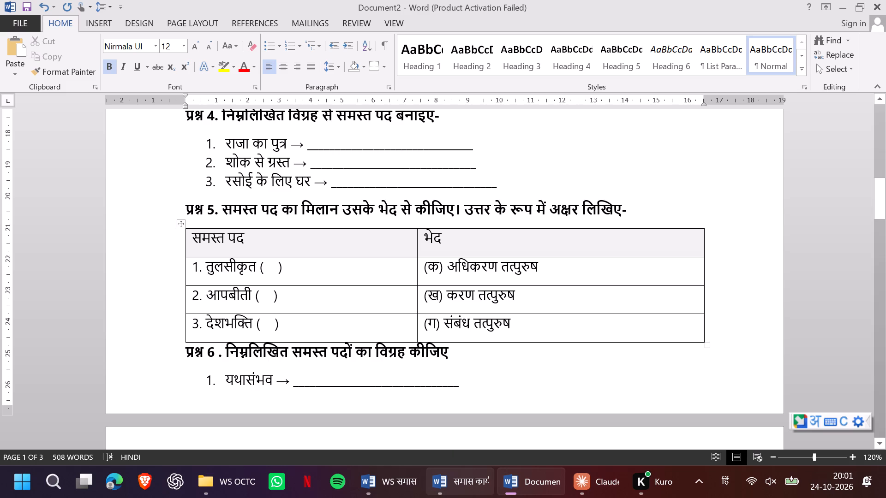
Renumber the समस्त पद बनाइए question that starts with नियम के अनुसार as प्रश्न 7.
scroll(383, 378, down, 1)
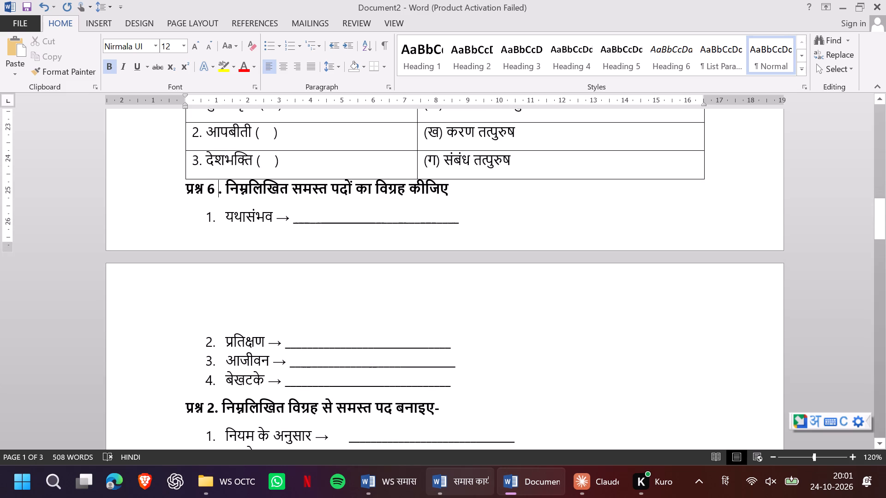
scroll(391, 341, down, 1)
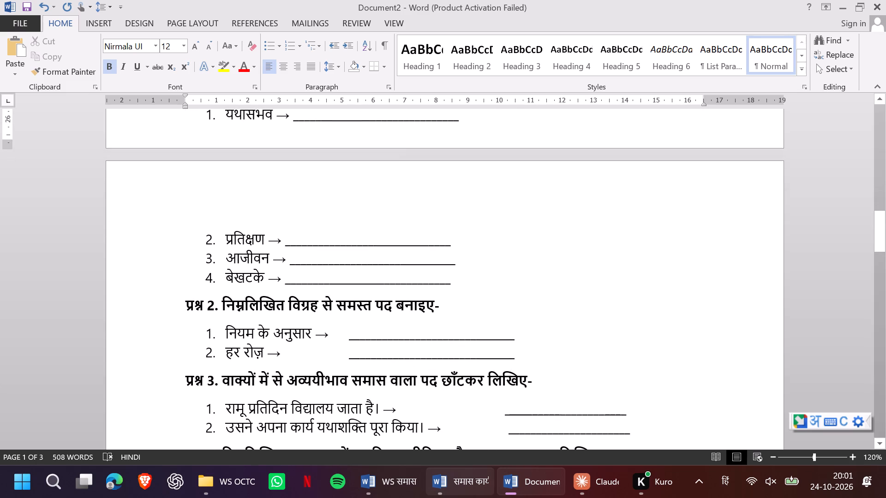
scroll(184, 299, right, 2)
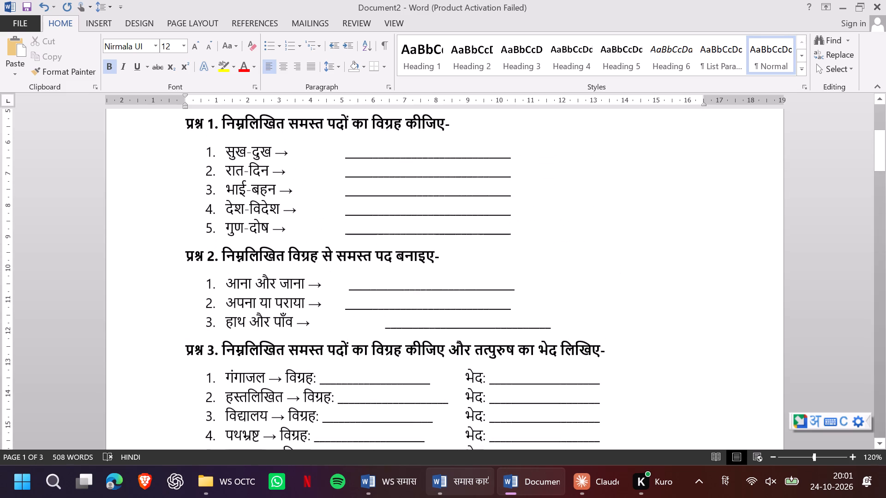
scroll(184, 299, right, 2)
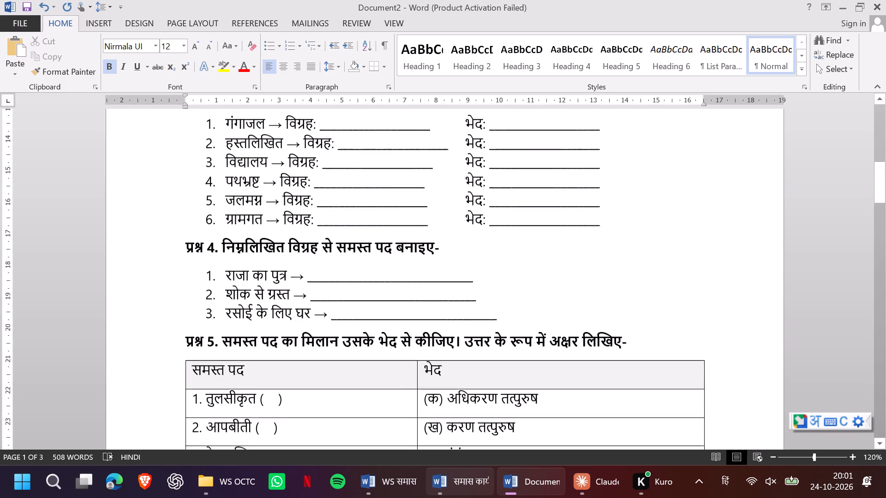
scroll(184, 299, right, 2)
scroll(184, 297, down, 1)
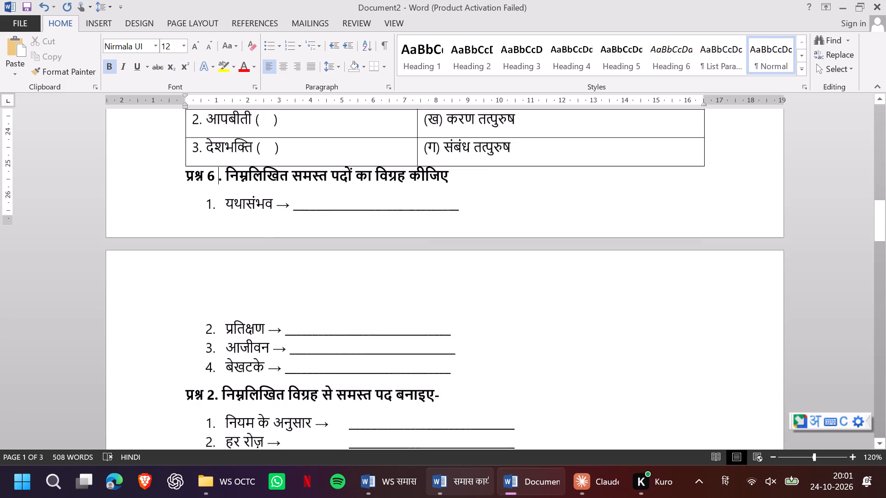
scroll(184, 297, down, 1)
click(211, 370)
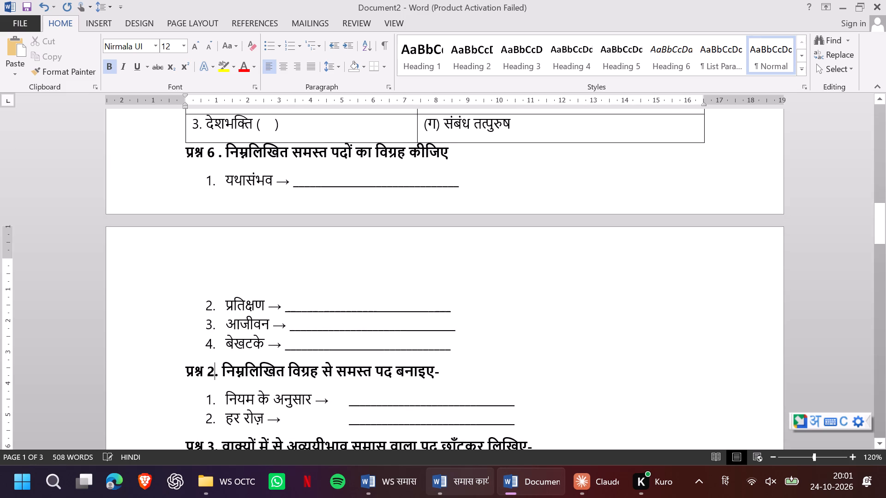
key(BackSpace)
text(7)
key(space)
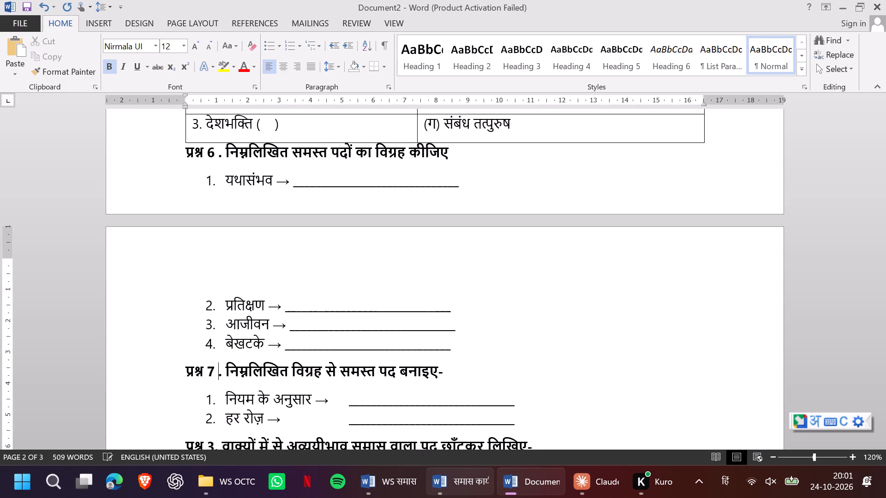
key(BackSpace)
Renumber the question on picking the अव्ययीभाव समास word from sentences as प्रश्न 8.
click(214, 447)
key(BackSpace)
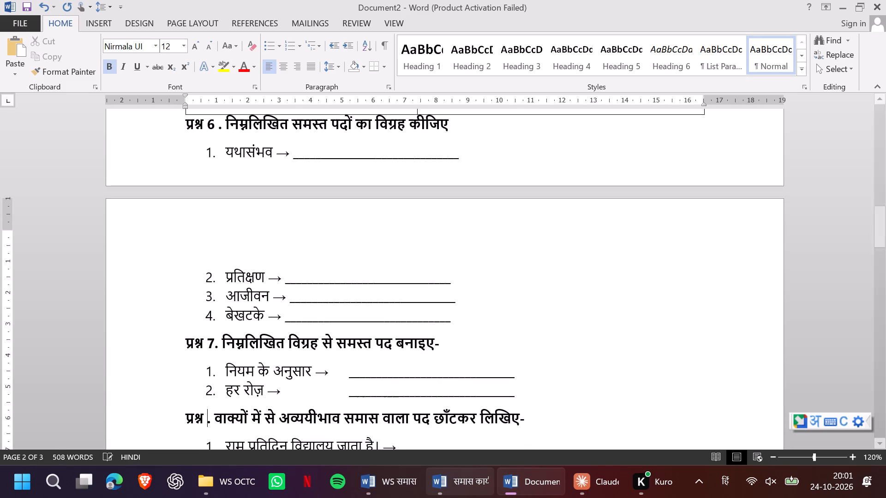
text(8)
key(space)
Renumber the question on विग्रह and समास का नाम that starts with दिन-रात as प्रश्न 9.
scroll(214, 447, down, 1)
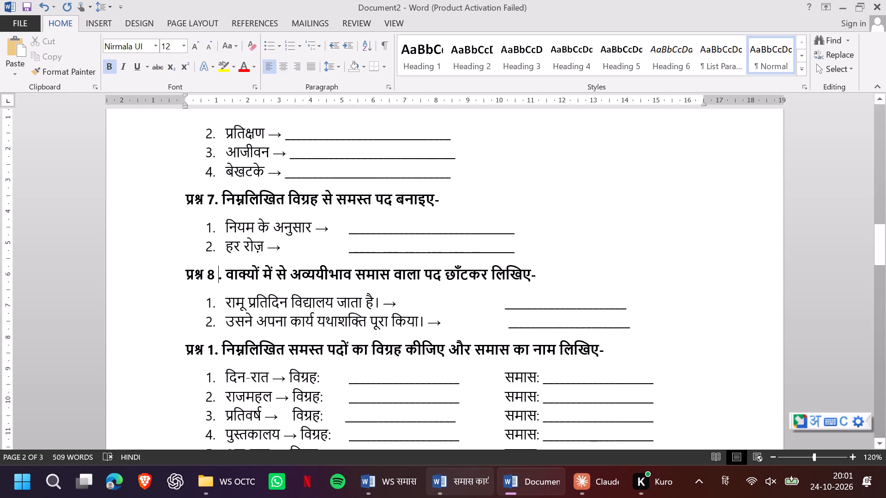
click(211, 351)
key(BackSpace)
text(9)
key(space)
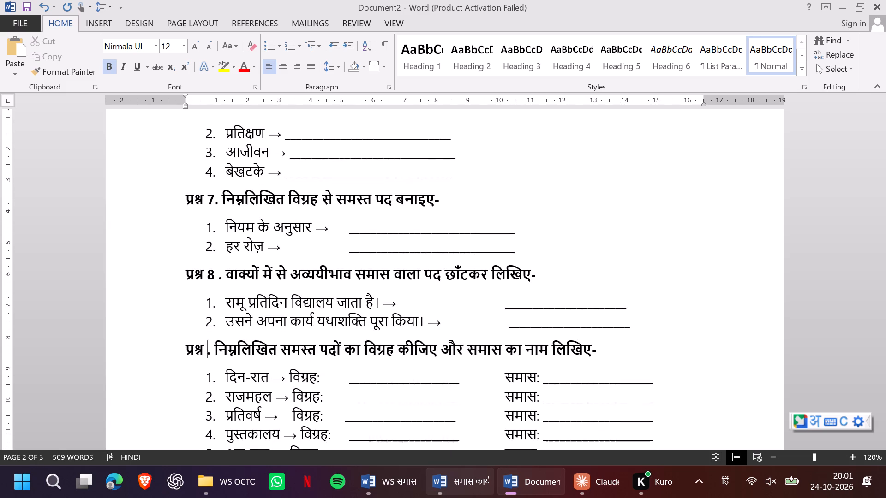
key(BackSpace)
Remove the blank lines between the end of प्रश्न 9 and the सही विकल्प चुनिए question.
scroll(211, 351, down, 1)
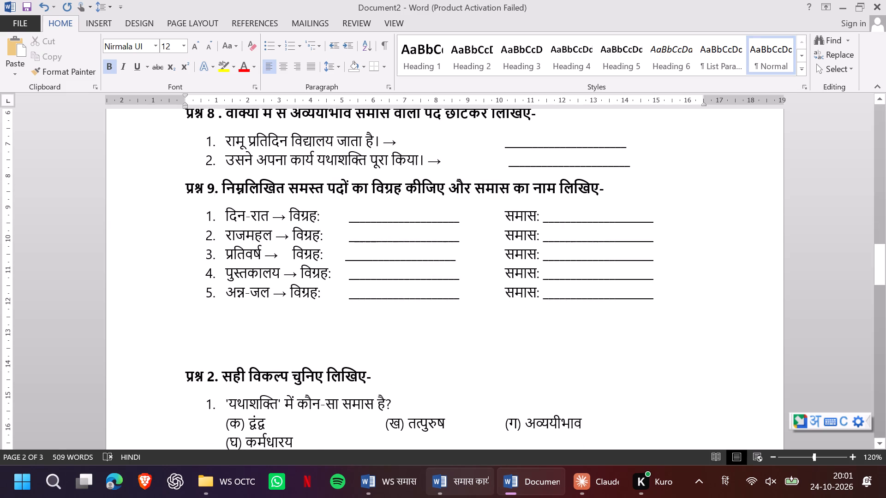
click(184, 377)
key(BackSpace)
key(BackSpace)
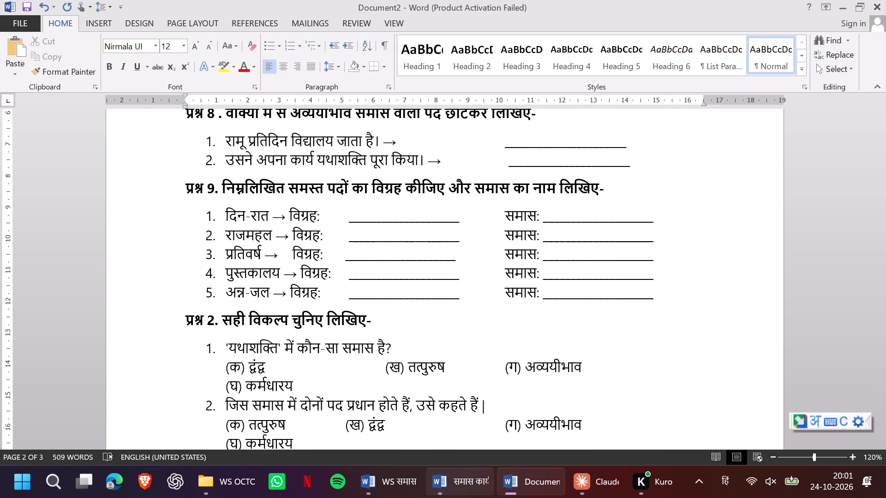
Renumber the multiple-choice question सही विकल्प चुनिए as प्रश्न 10.
click(212, 321)
key(BackSpace)
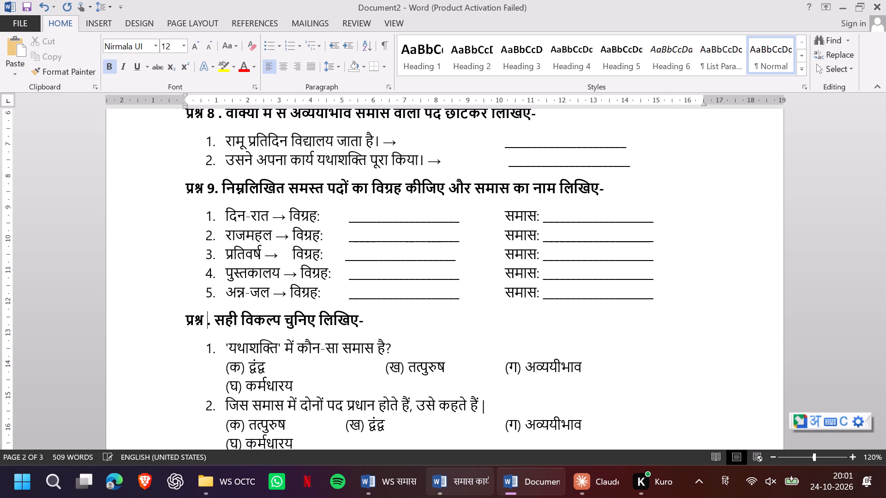
text(10)
key(space)
key(BackSpace)
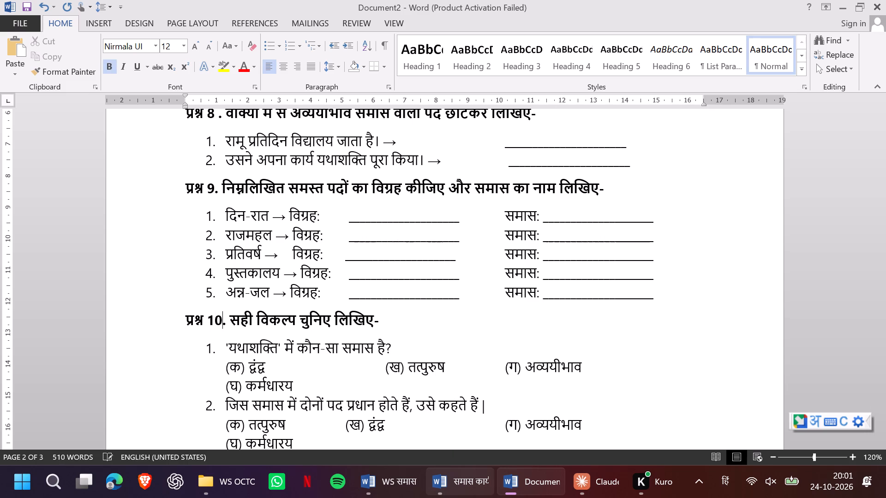
Renumber the विग्रह कीजिए question that starts with पति-पत्नी as प्रश्न 11.
scroll(212, 321, down, 2)
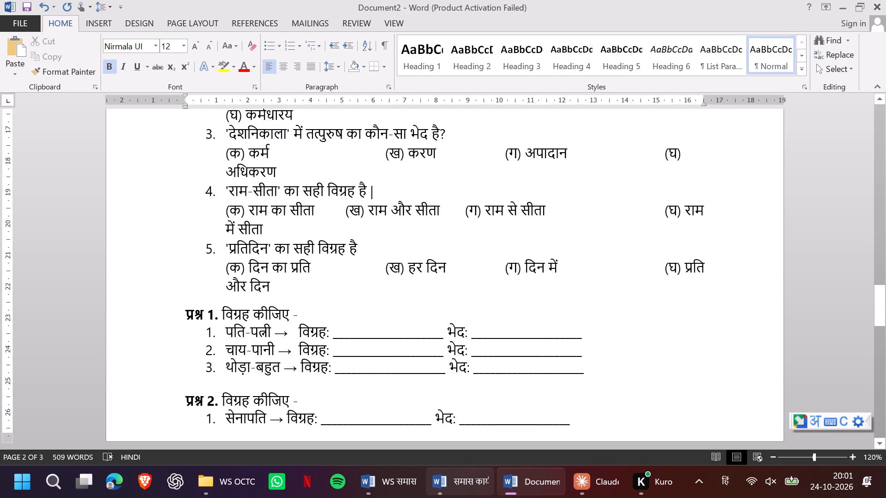
click(213, 316)
key(BackSpace)
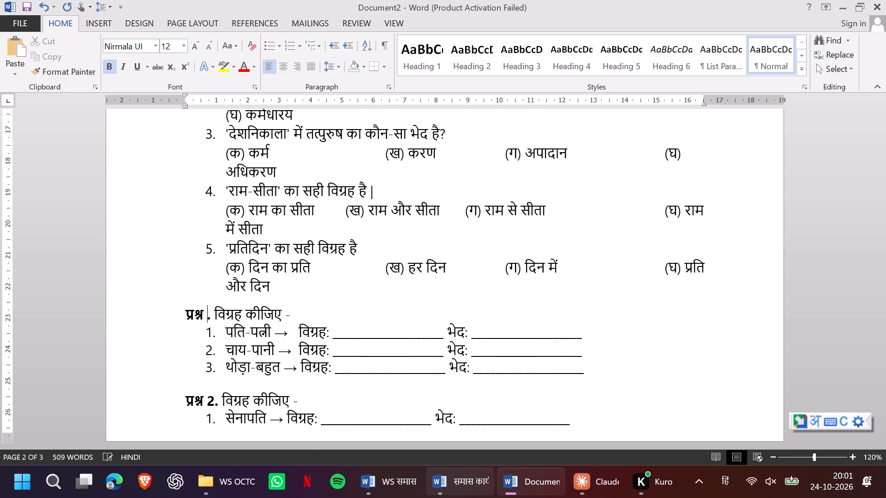
text(11)
key(space)
key(BackSpace)
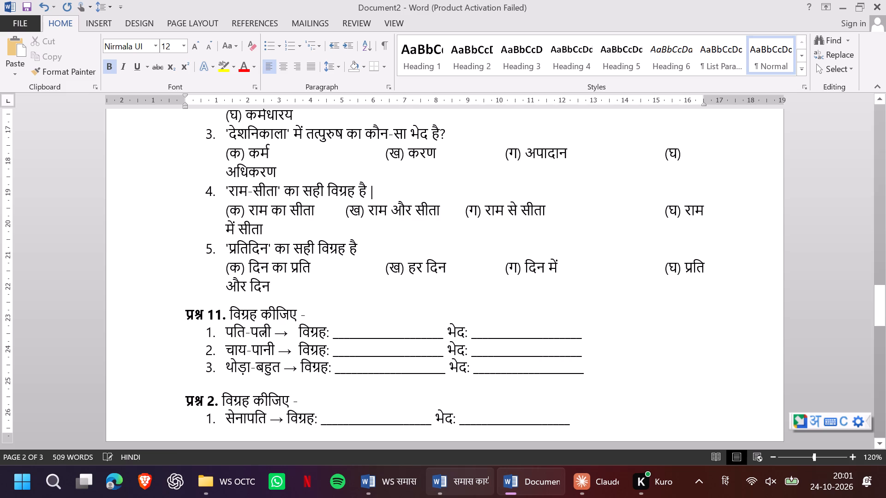
Renumber the विग्रह कीजिए question that starts with सेनापति as प्रश्न 12.
click(210, 396)
text(1)
key(space)
key(BackSpace)
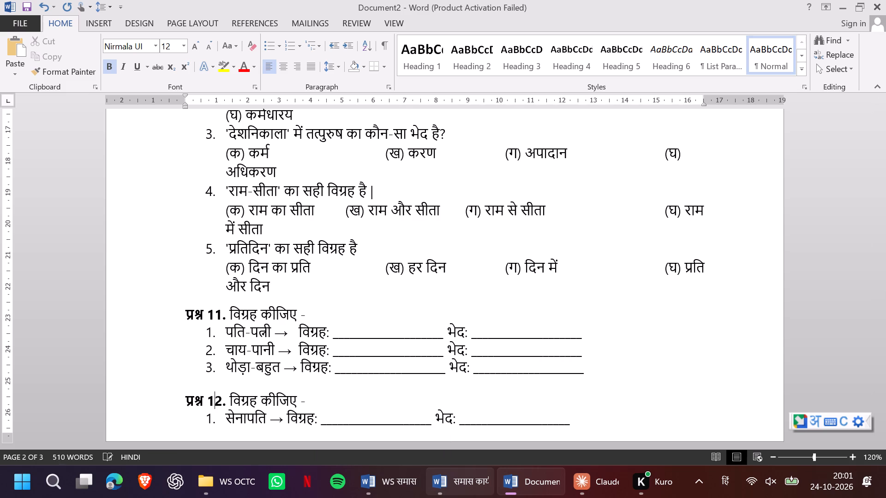
Renumber the अव्ययीभाव समास question that starts with यथाविधि as प्रश्न 13.
scroll(210, 396, down, 3)
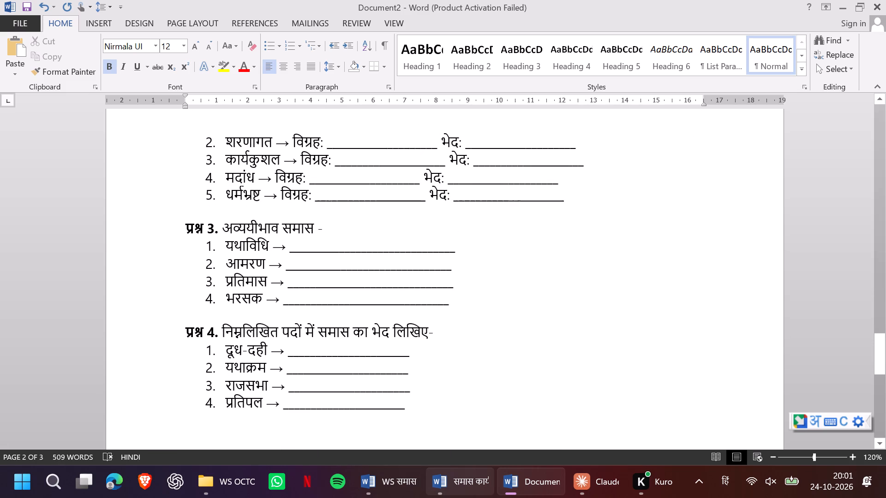
click(210, 230)
key(1)
key(space)
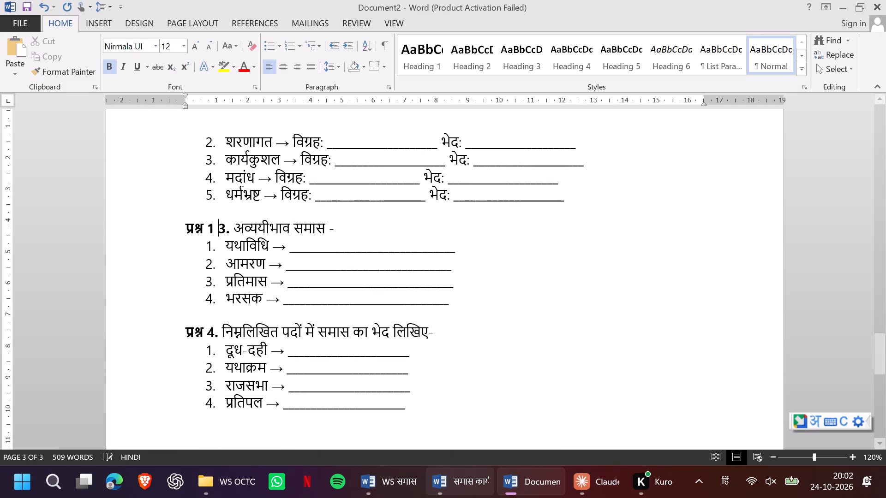
key(BackSpace)
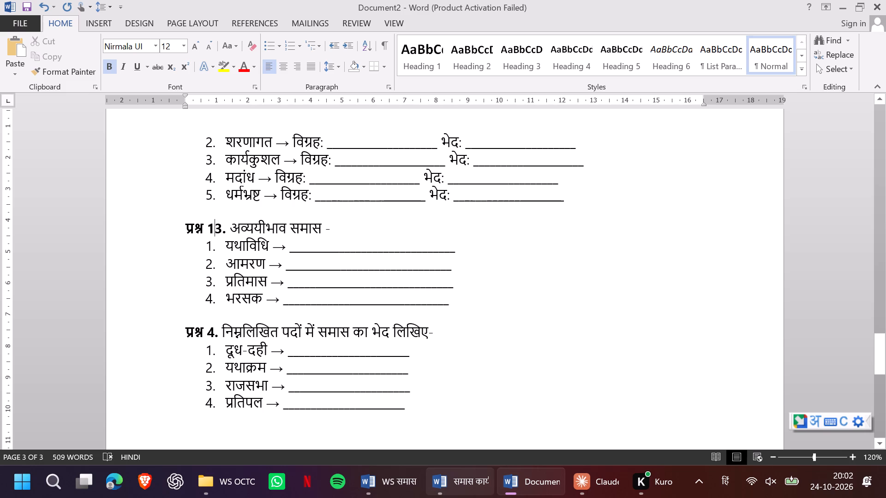
Renumber the समास का भेद लिखिए question that starts with दूध-दही as प्रश्न 14.
click(210, 333)
key(1)
key(space)
key(BackSpace)
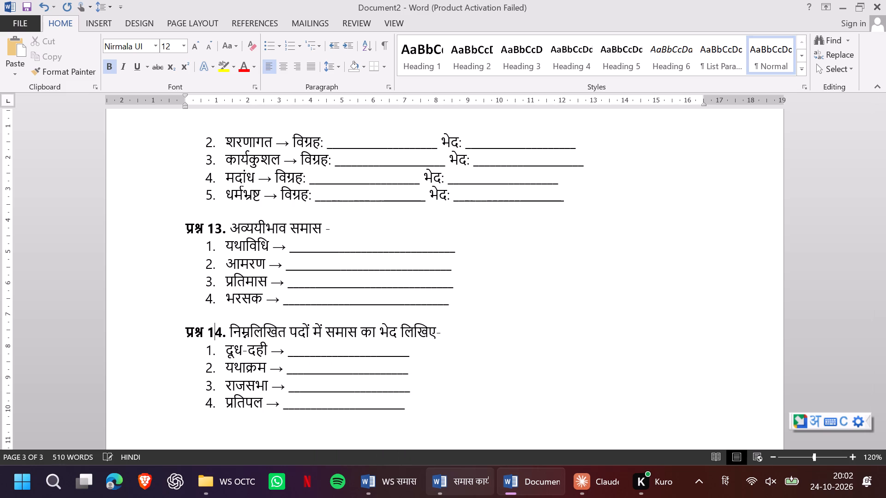
Delete the fifth item, गुण-दोष, from प्रश्न 1.
scroll(210, 333, right, 1)
scroll(210, 333, up, 1)
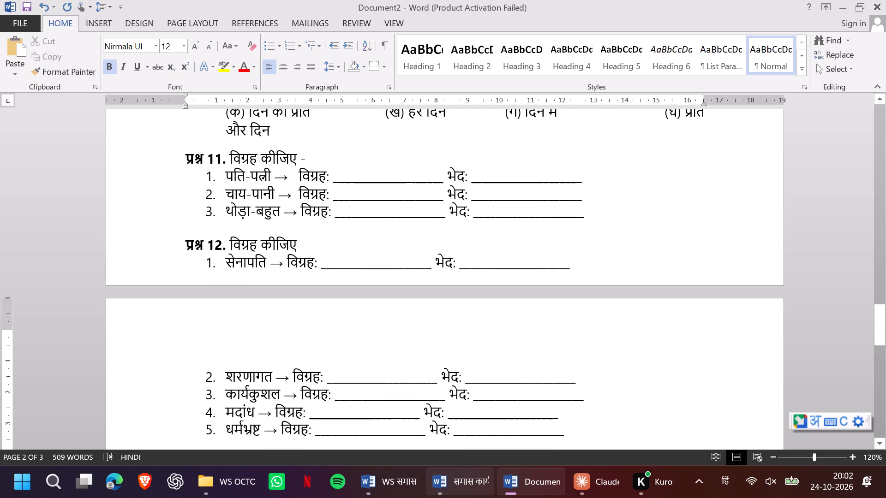
scroll(210, 333, up, 2)
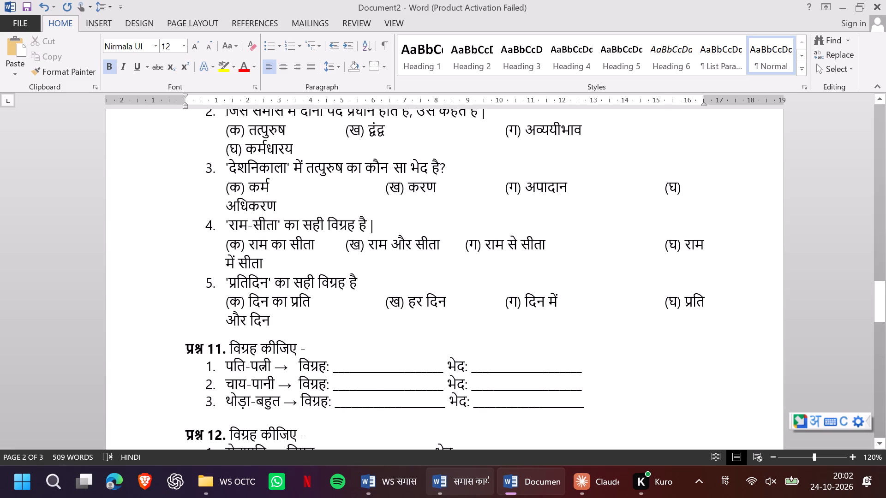
scroll(383, 290, up, 4)
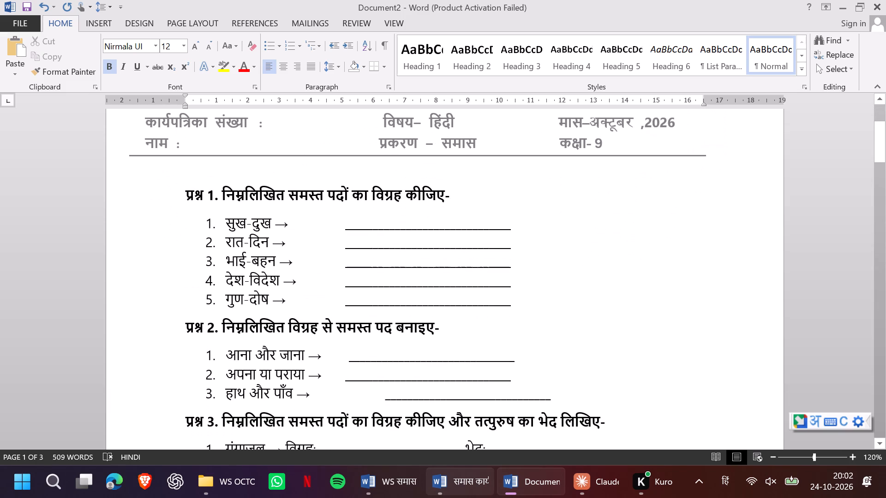
scroll(383, 290, down, 1)
click(168, 244)
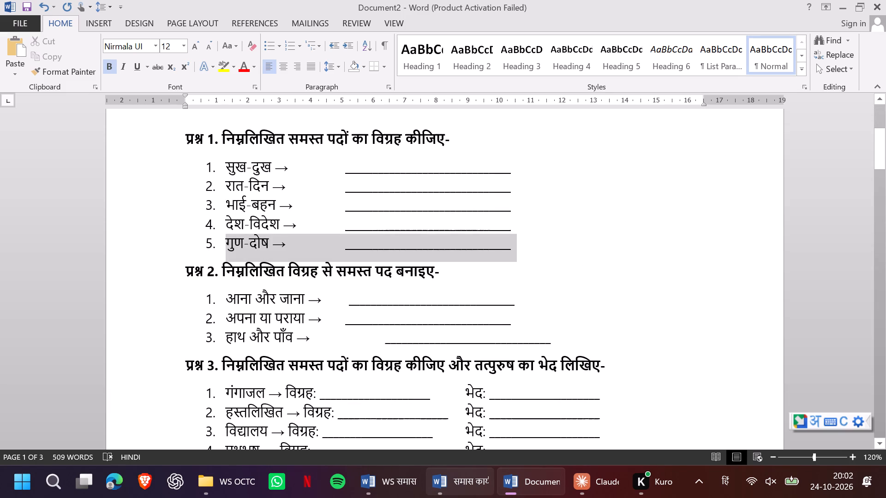
key(BackSpace)
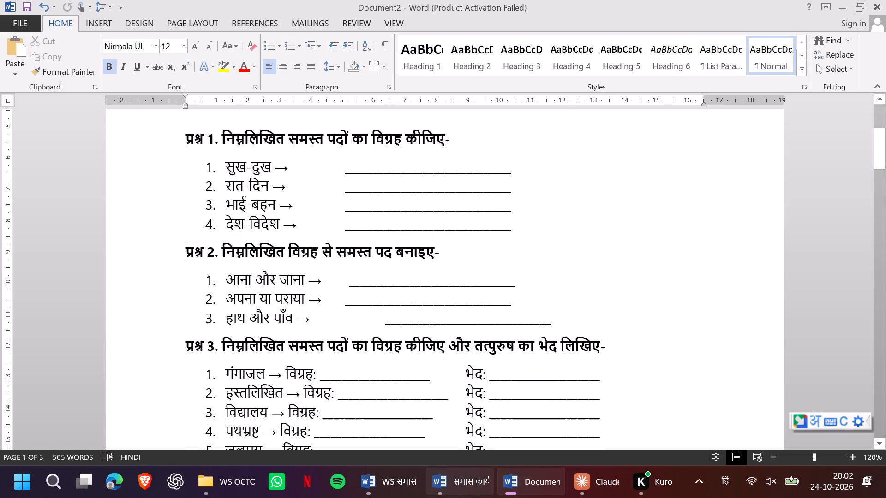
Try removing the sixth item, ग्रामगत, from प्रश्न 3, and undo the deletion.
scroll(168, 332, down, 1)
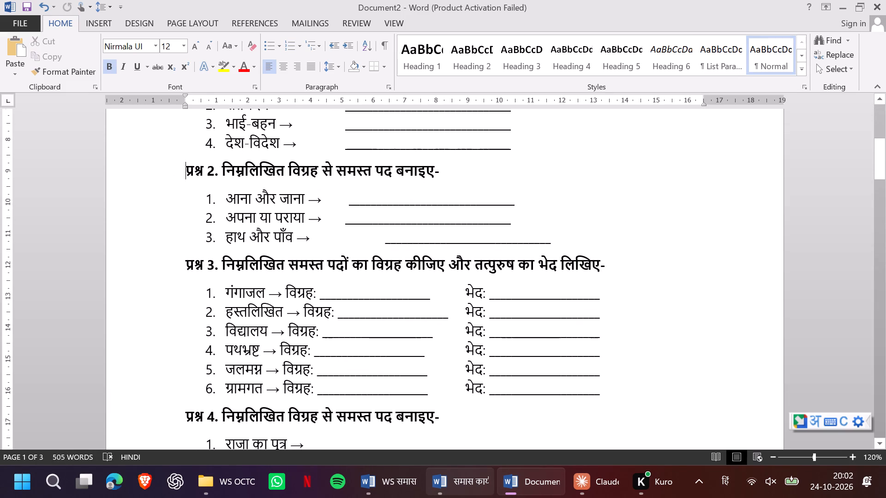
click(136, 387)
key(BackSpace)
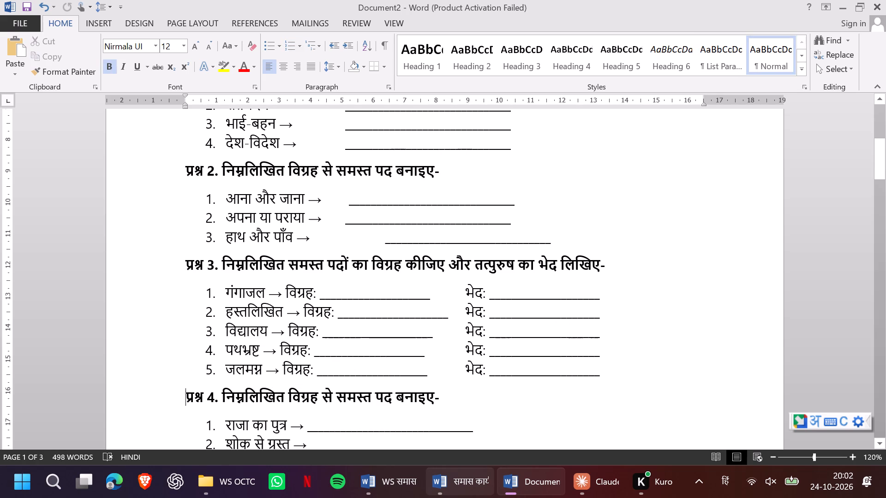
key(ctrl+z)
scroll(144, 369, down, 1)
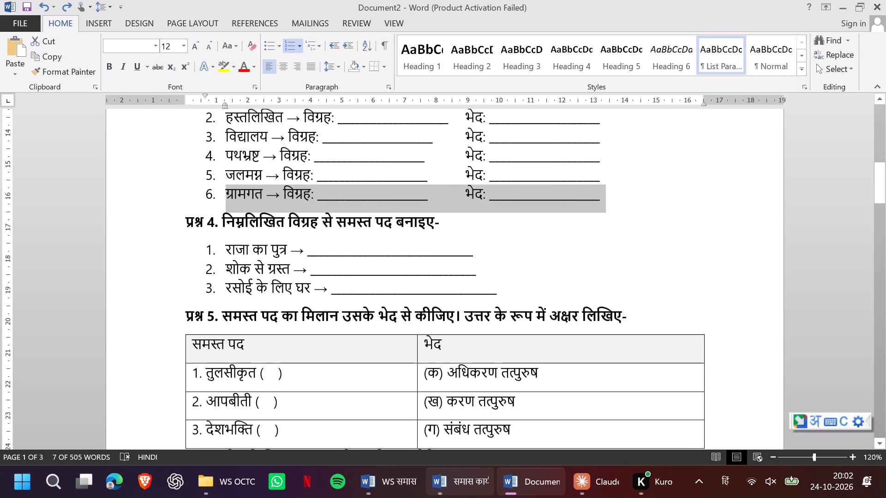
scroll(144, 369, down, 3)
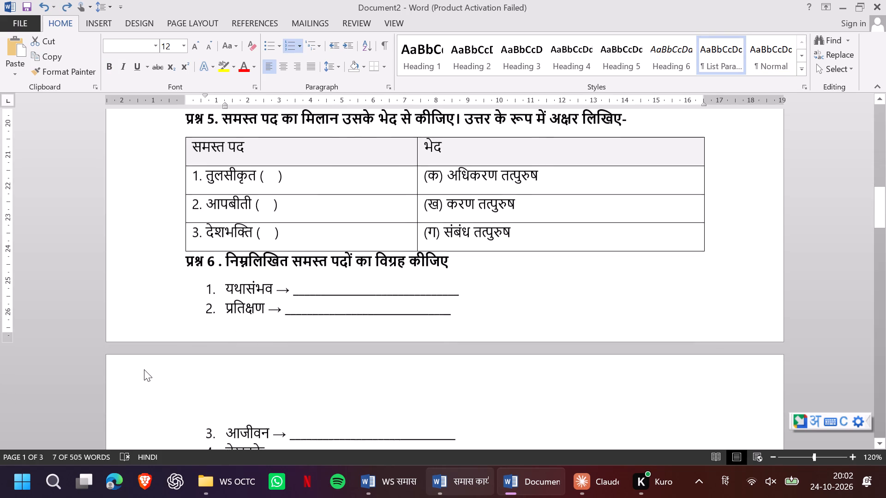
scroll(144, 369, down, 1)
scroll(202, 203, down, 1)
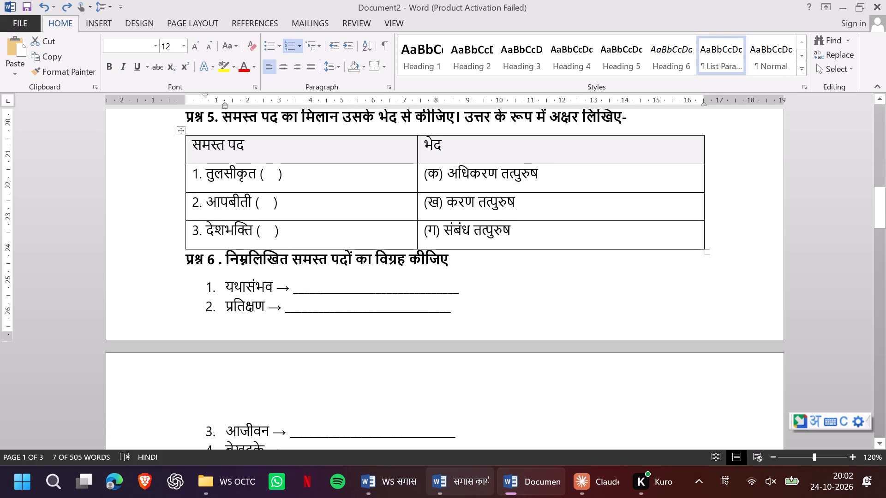
Review the worksheet from the प्रश्न 5 matching table through प्रश्न 12, checking the questions and page breaks.
scroll(202, 203, down, 3)
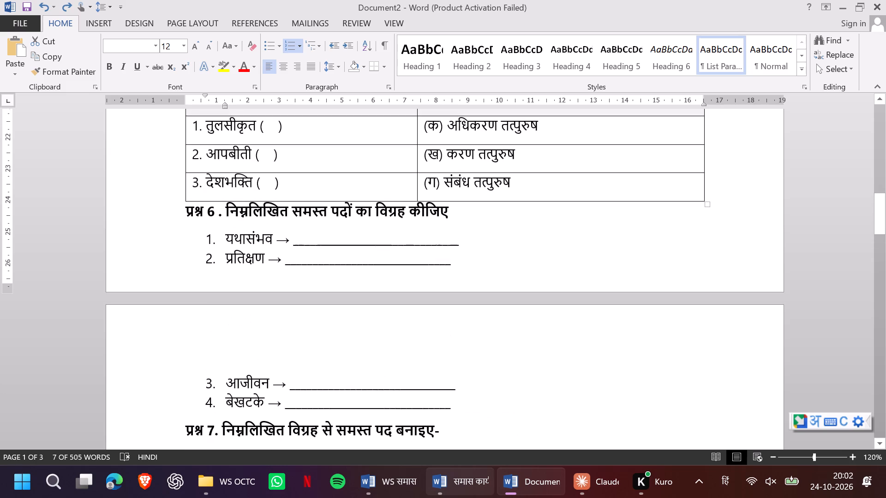
scroll(202, 203, down, 2)
scroll(202, 203, up, 1)
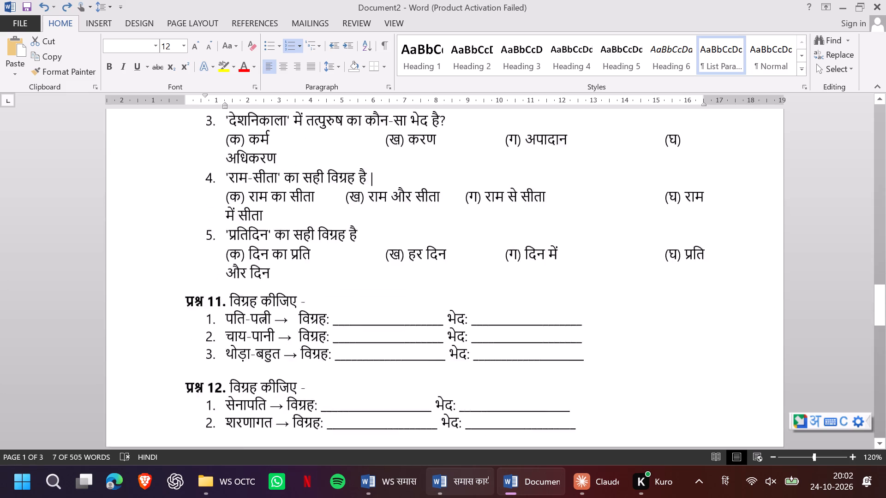
scroll(202, 203, up, 2)
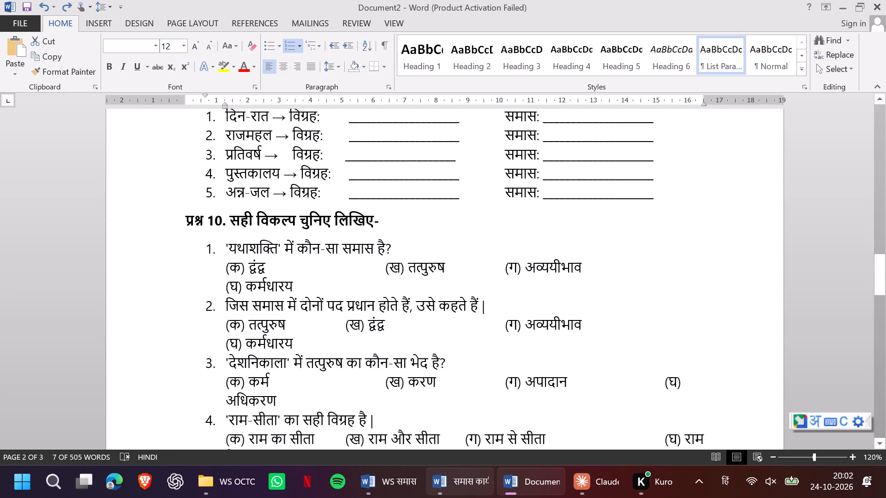
scroll(216, 245, down, 2)
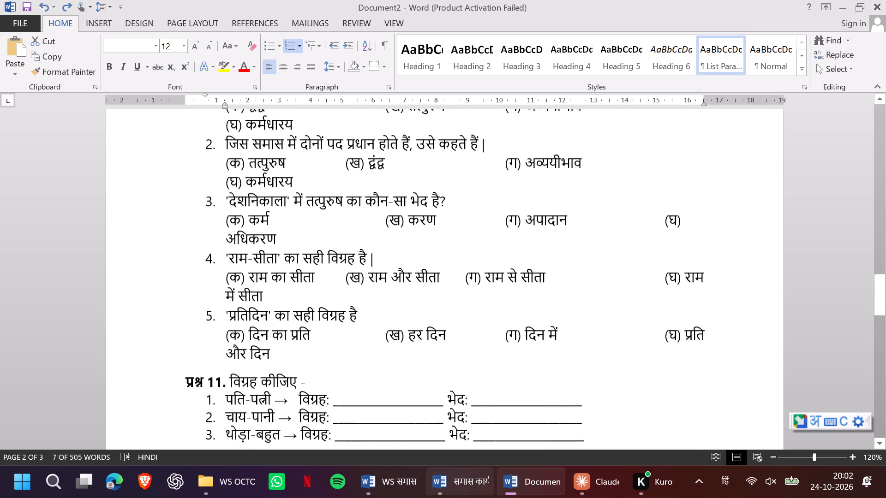
scroll(216, 245, down, 1)
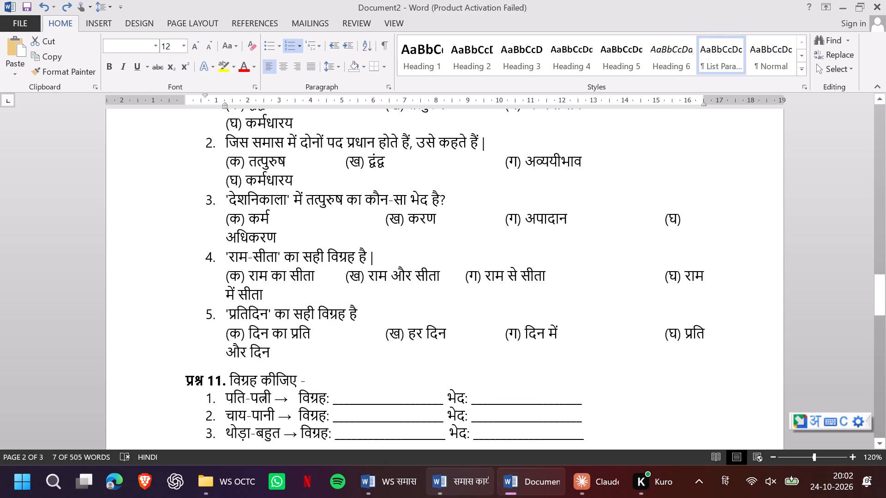
scroll(140, 304, down, 3)
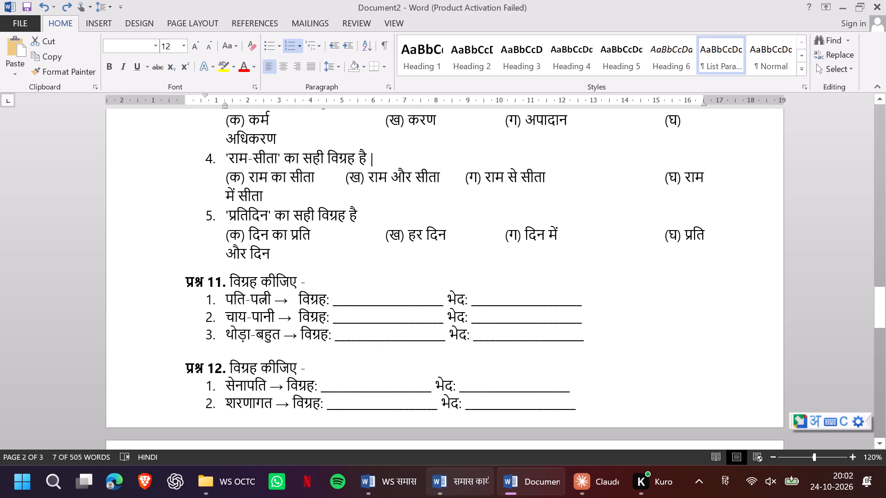
Insert blank lines after the third item of प्रश्न 11, थोड़ा-बहुत, to push प्रश्न 12 onto the following page.
scroll(140, 304, down, 1)
click(590, 336)
key(Return)
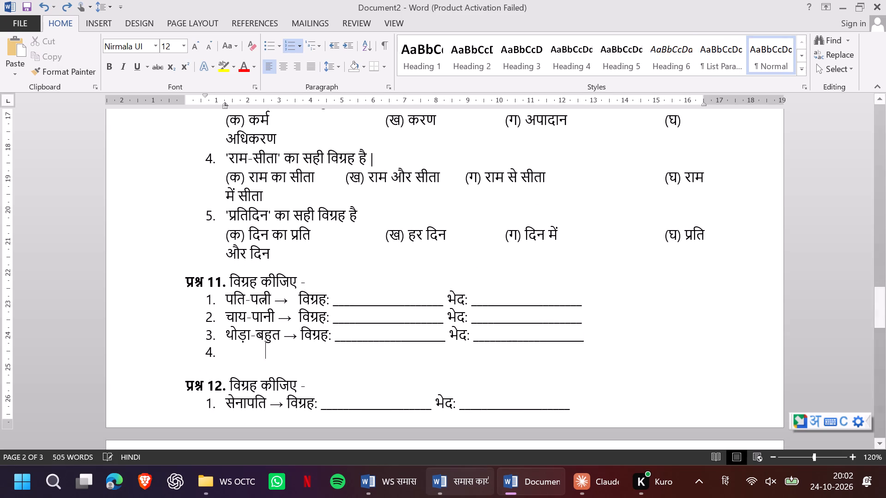
key(Return)
key(Return)
key(Return)
Delete प्रश्न 12, प्रश्न 13 and प्रश्न 14 with all their items so the worksheet ends at प्रश्न 11.
scroll(590, 336, down, 1)
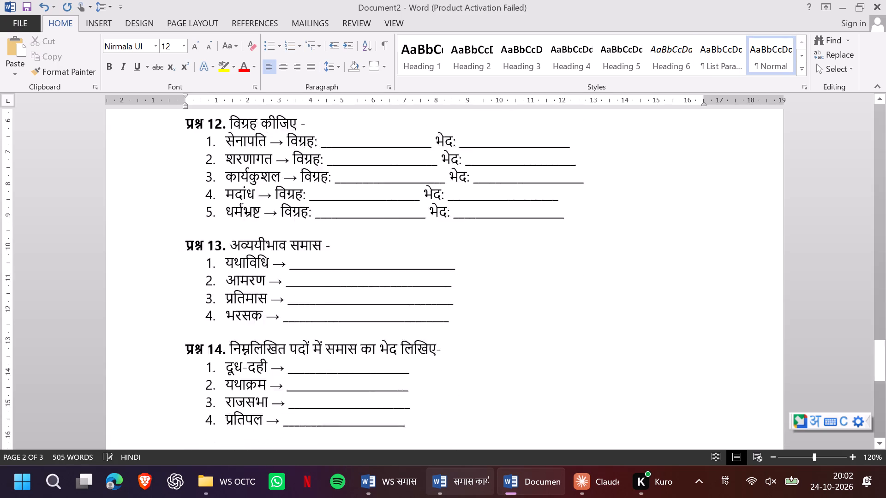
scroll(590, 336, down, 2)
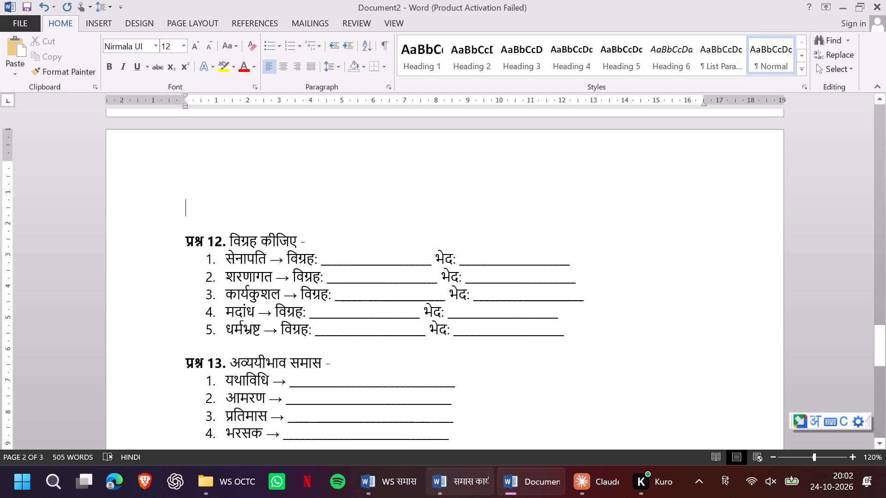
scroll(590, 336, down, 3)
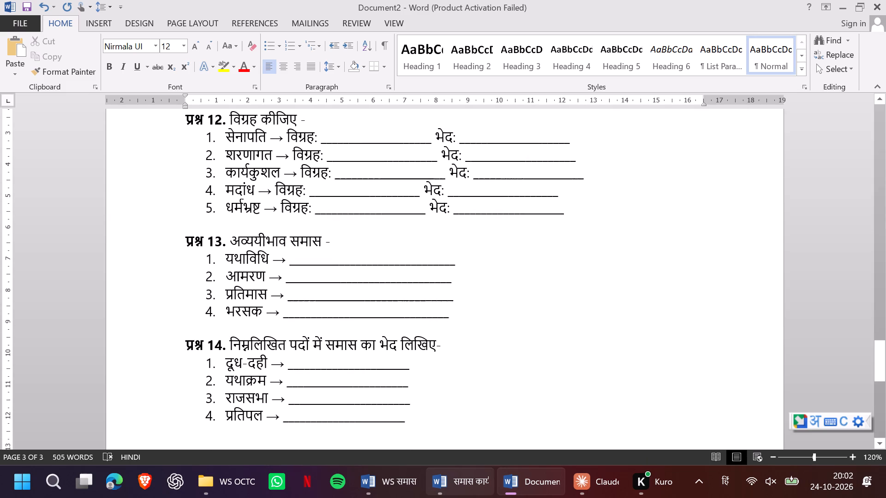
drag(431, 421, 166, 195)
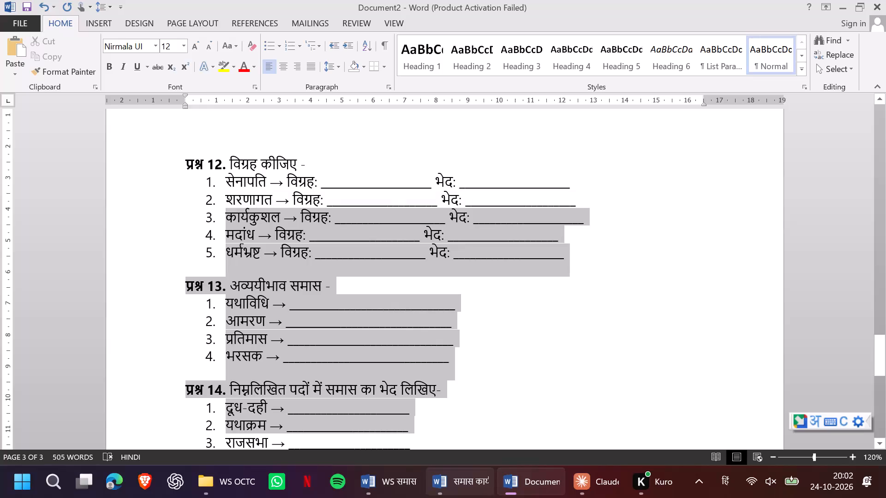
drag(166, 195, 161, 152)
key(BackSpace)
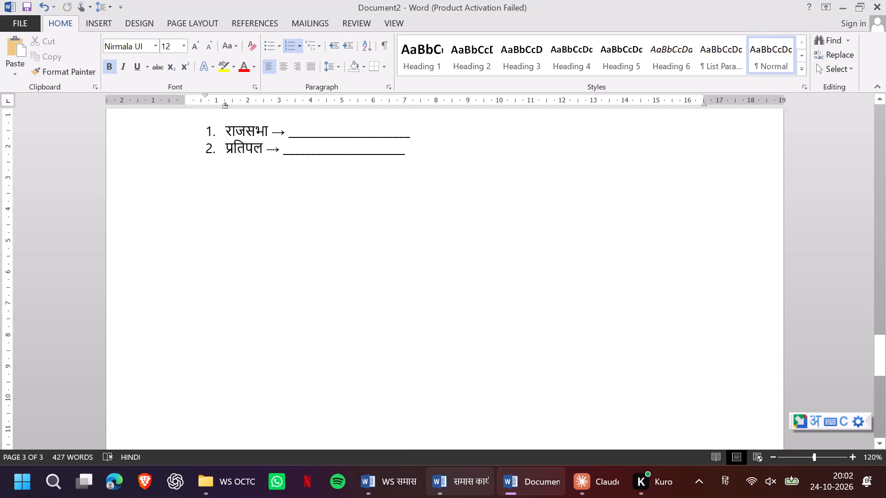
scroll(161, 152, right, 2)
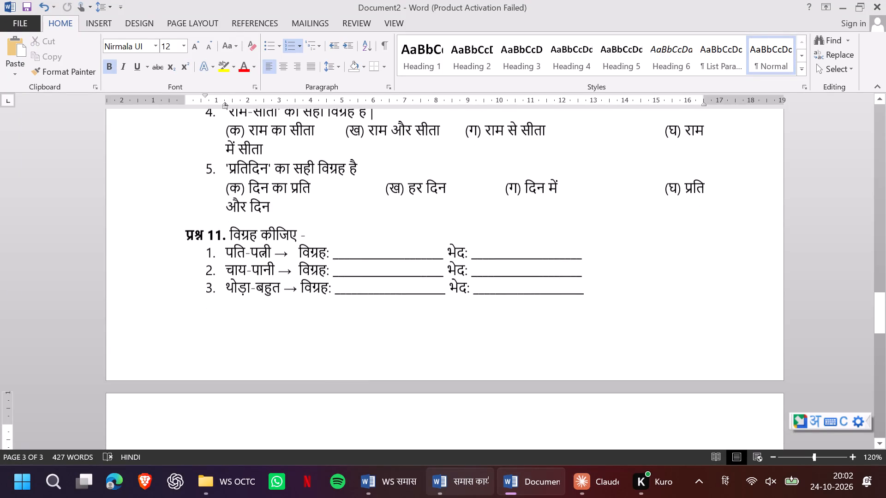
scroll(161, 152, right, 1)
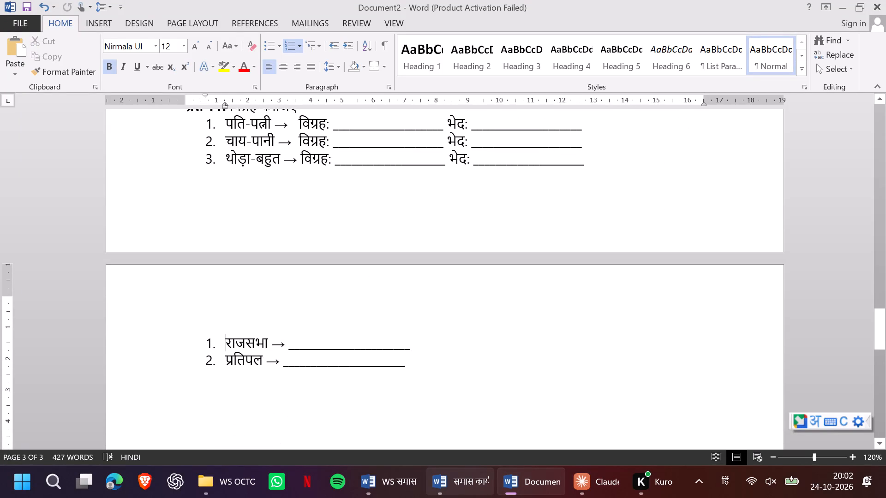
drag(411, 364, 191, 321)
key(BackSpace)
key(BackSpace)
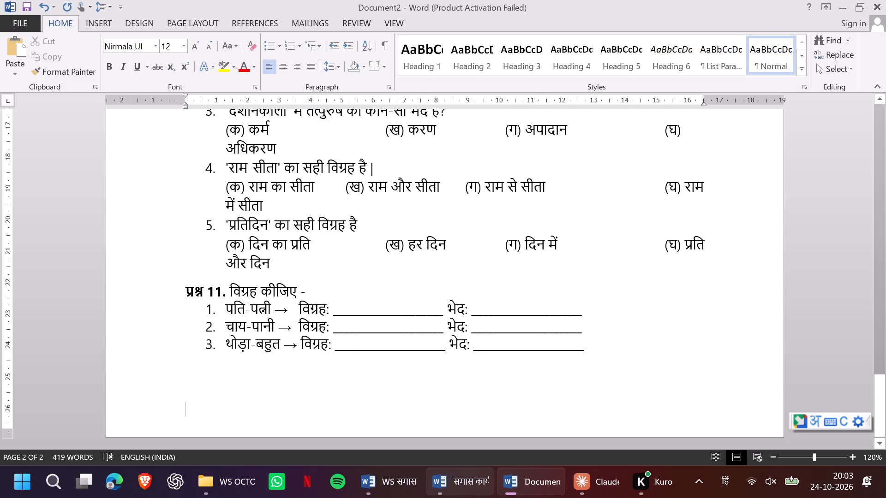
Save the worksheet as समास कार्यपत्रिका अक्टूबर in dell all data > CLASS 9 (2026 - 27) > WS (2026-27) > WS OCTOBER.
scroll(269, 273, up, 3)
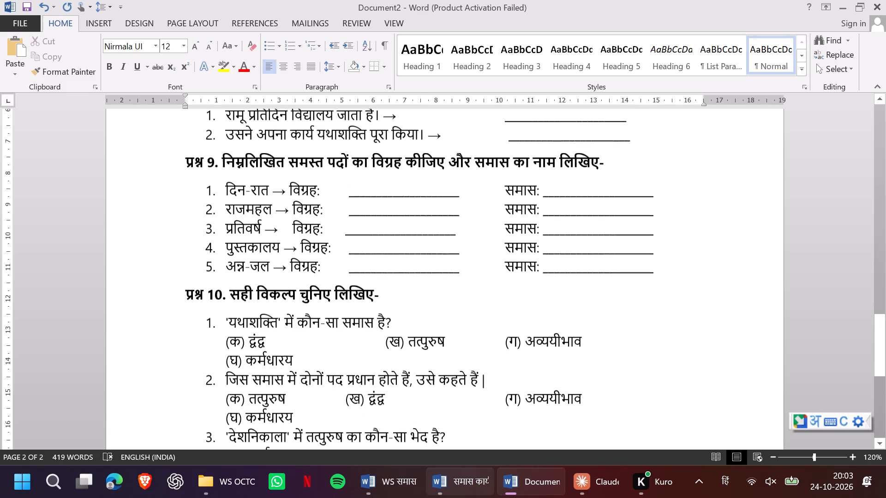
key(ctrl+s)
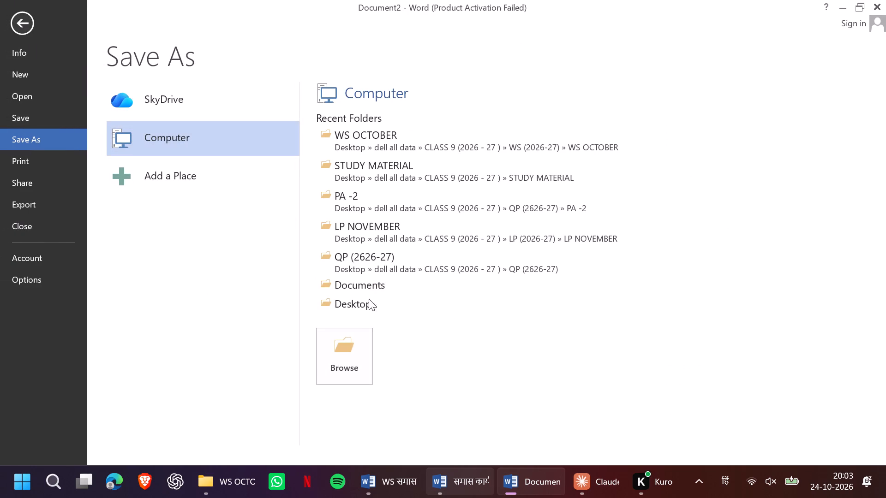
click(362, 304)
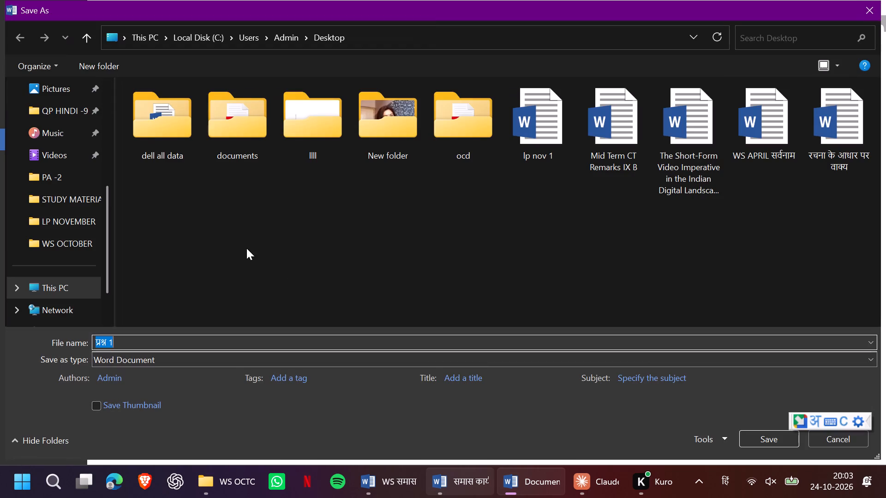
key(BackSpace)
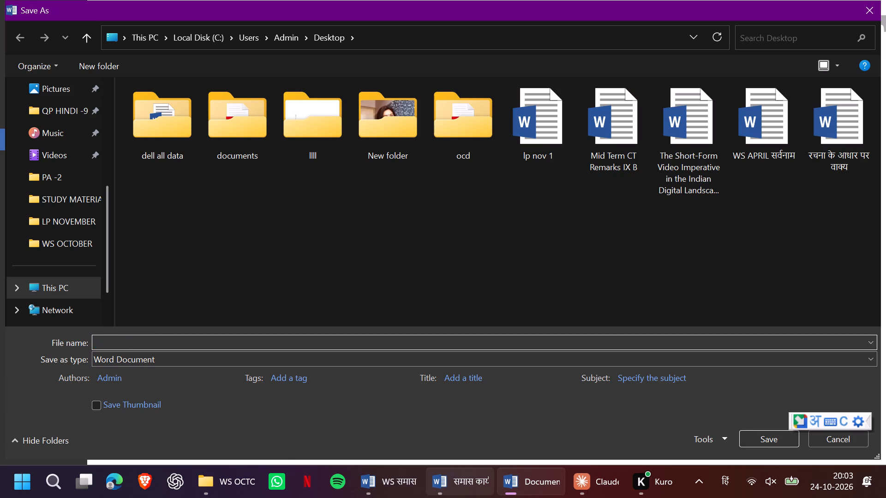
text(samaas)
key(space)
text(kaaryptrika)
key(space)
text(october)
key(space)
double_click(144, 149)
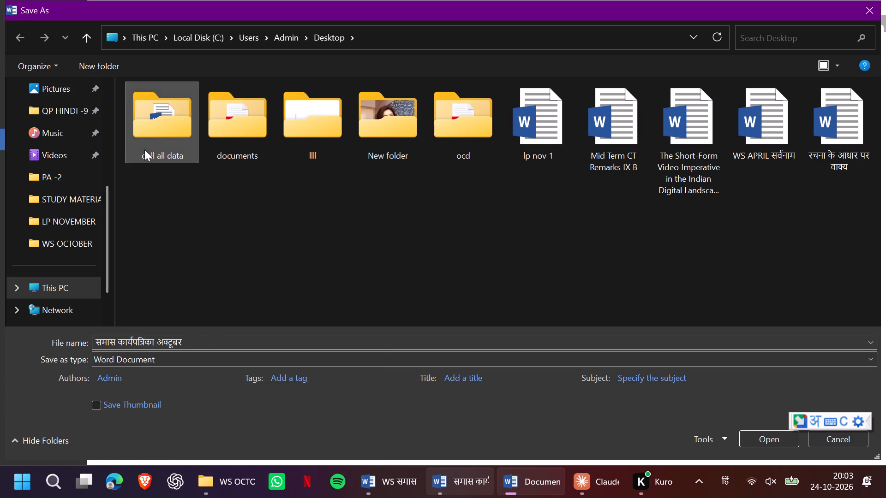
double_click(172, 168)
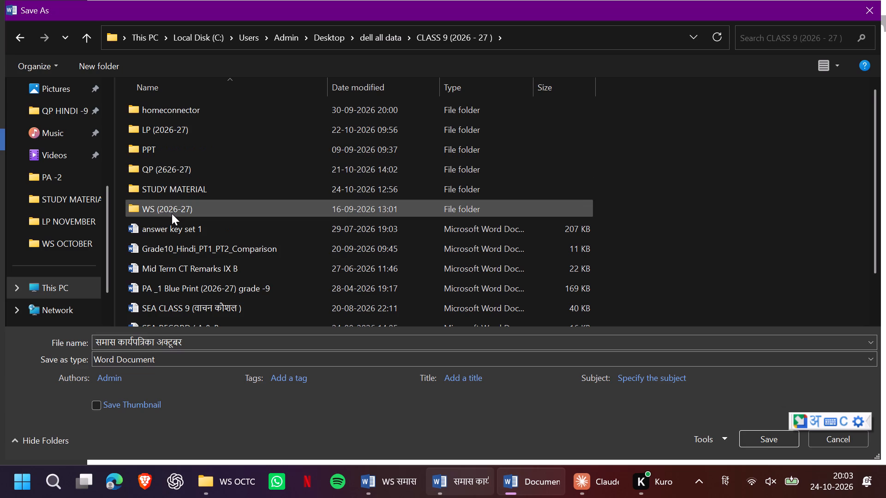
double_click(172, 213)
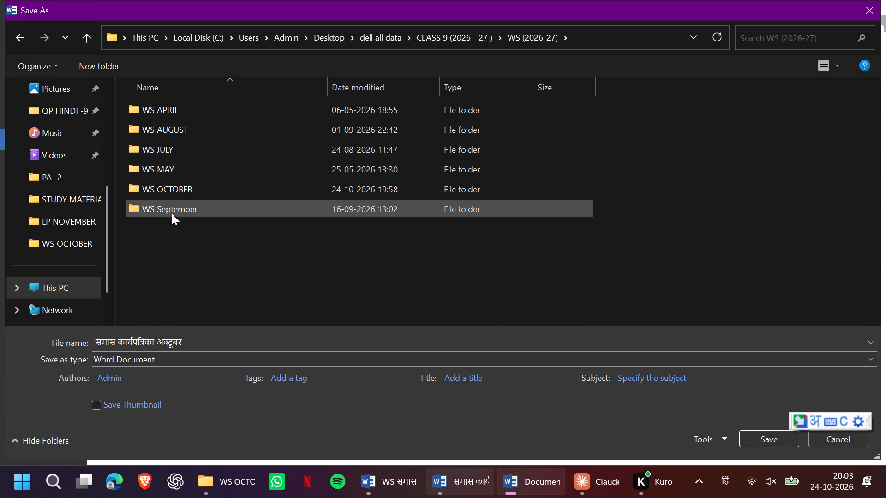
double_click(176, 191)
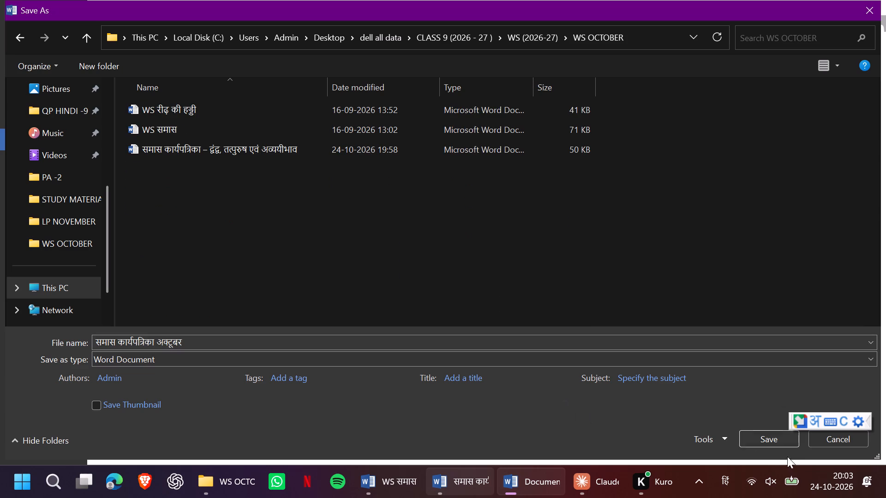
click(776, 436)
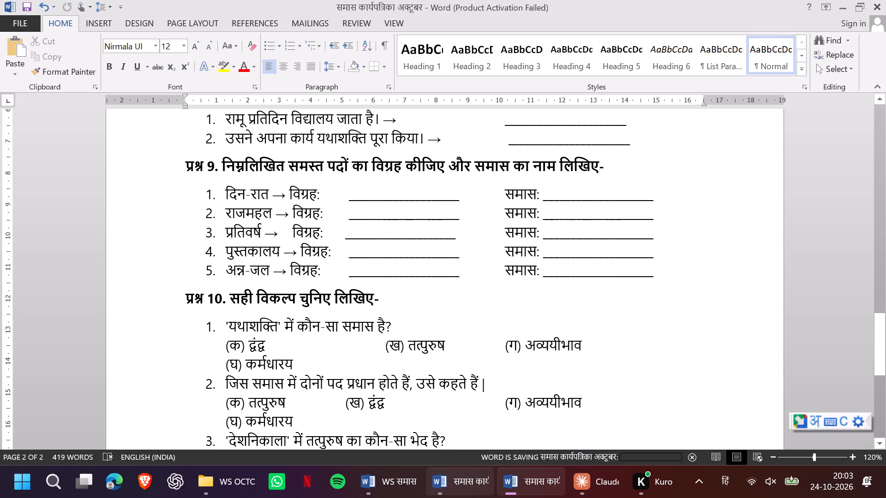
Export the worksheet as a PDF named समास कार्यपत्रिका अक्टूबर in the WS OCTOBER folder.
click(34, 21)
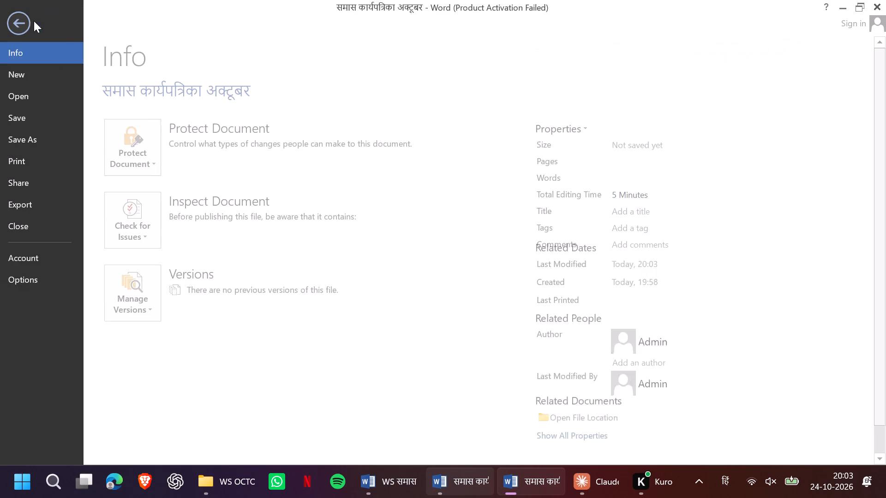
click(46, 196)
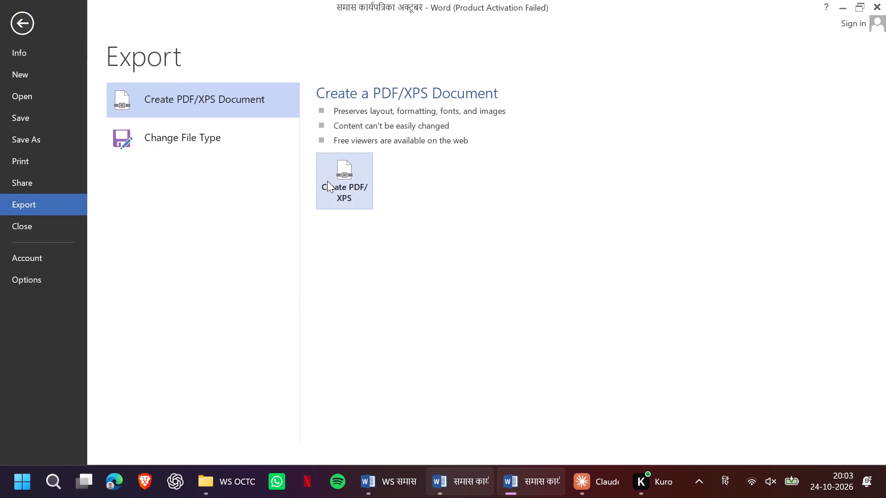
click(327, 181)
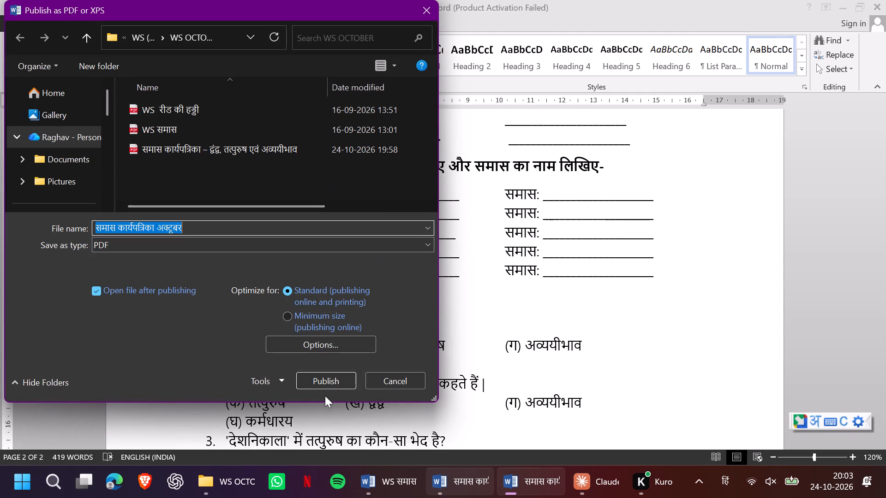
click(319, 380)
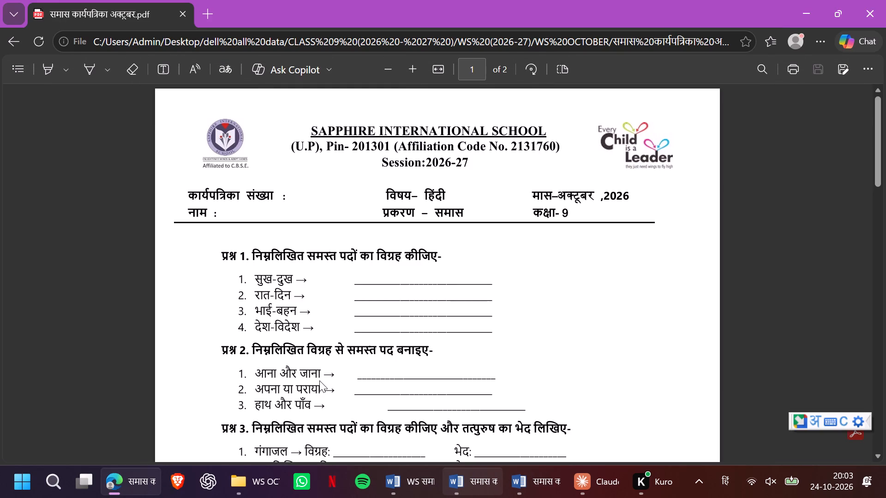
Review the exported समास कार्यपत्रिका अक्टूबर PDF from the school header to the end of प्रश्न 11, checking the layout.
scroll(319, 380, down, 1)
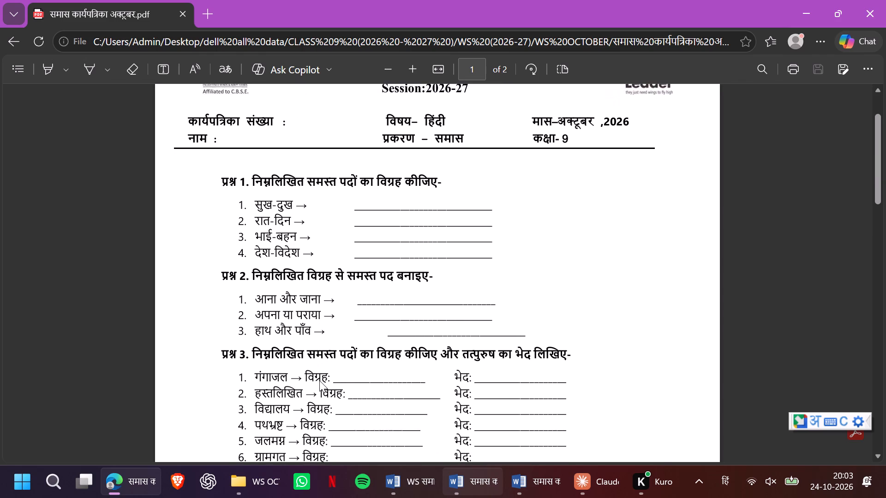
scroll(319, 380, down, 4)
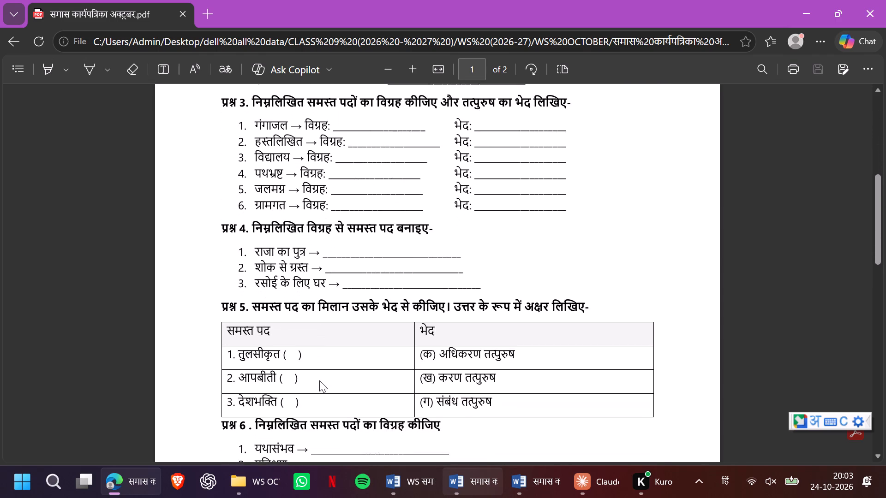
scroll(319, 380, down, 3)
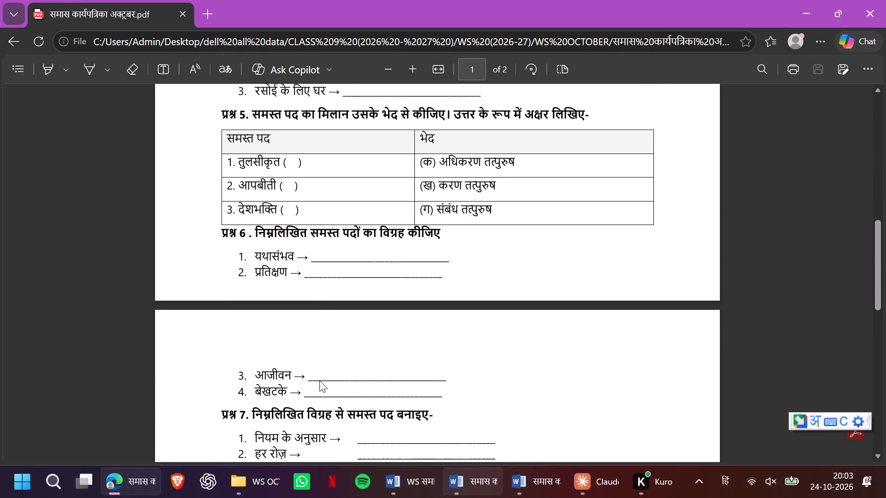
scroll(319, 380, down, 5)
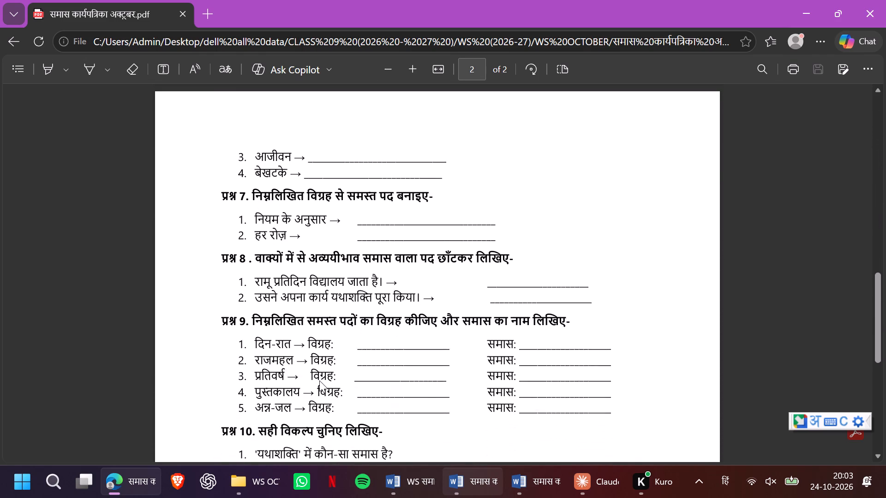
scroll(319, 380, down, 5)
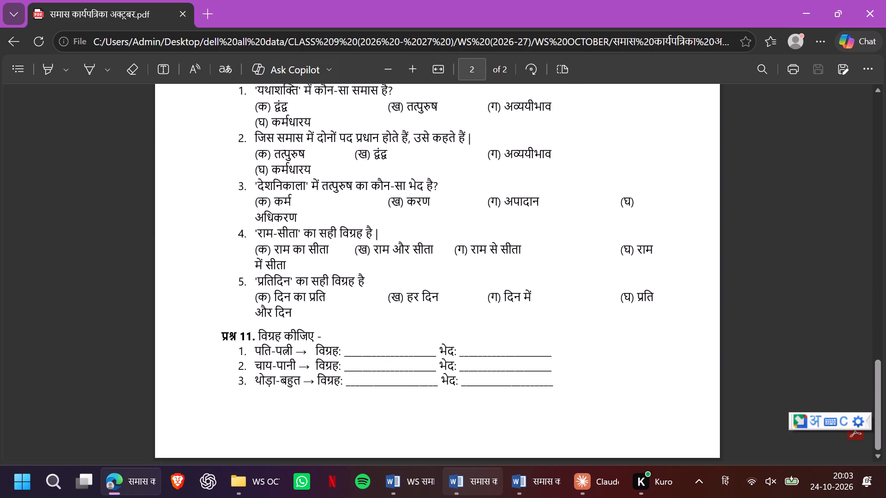
click(190, 15)
Switch to the Word worksheet and align option (ख) द्वंद्व of प्रश्न 10 item 2 under item 1's (ख) option.
click(527, 482)
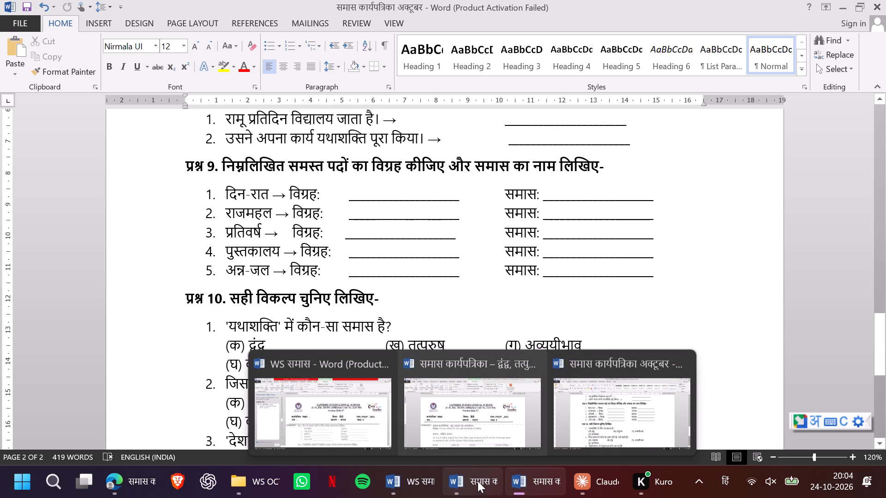
click(543, 482)
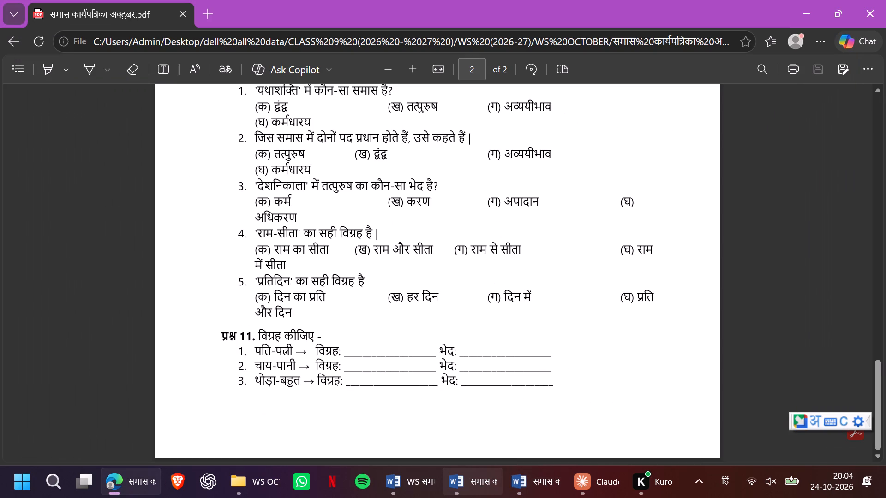
click(529, 480)
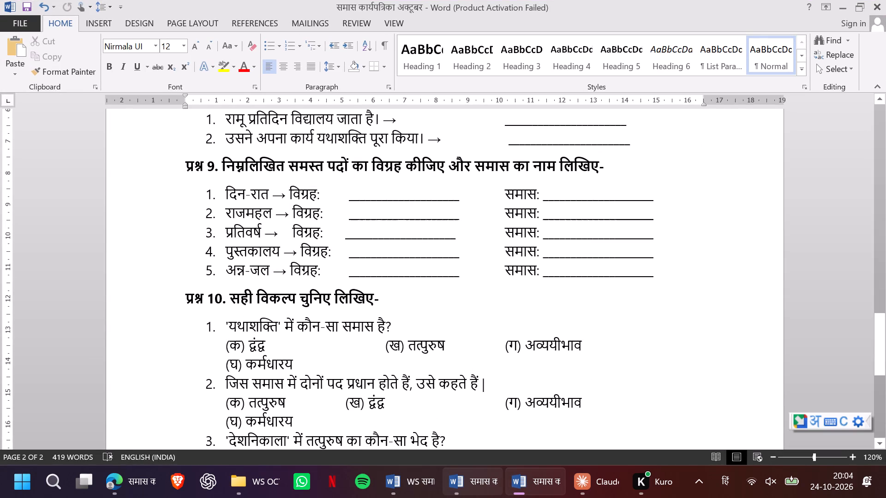
click(345, 400)
key(Tab)
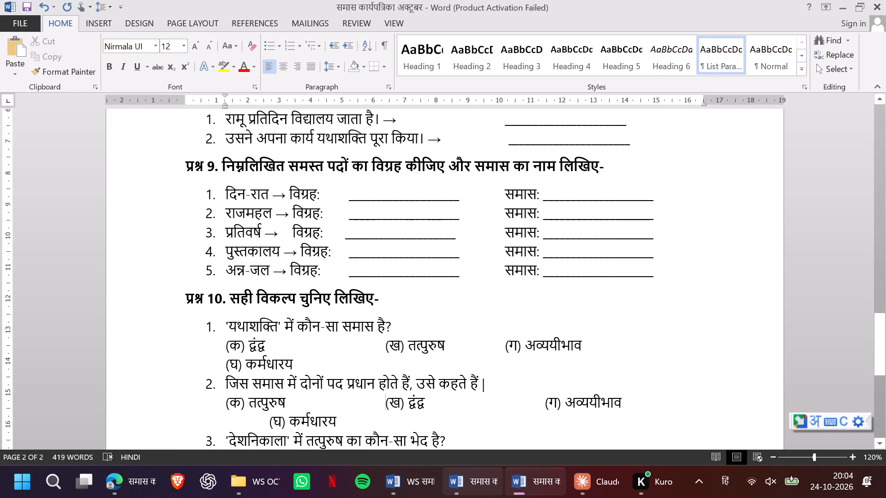
Respace options (ग) अव्ययीभाव and (घ) कर्मधारय of प्रश्न 10 item 1 so all four options fit on one line.
click(499, 341)
key(Tab)
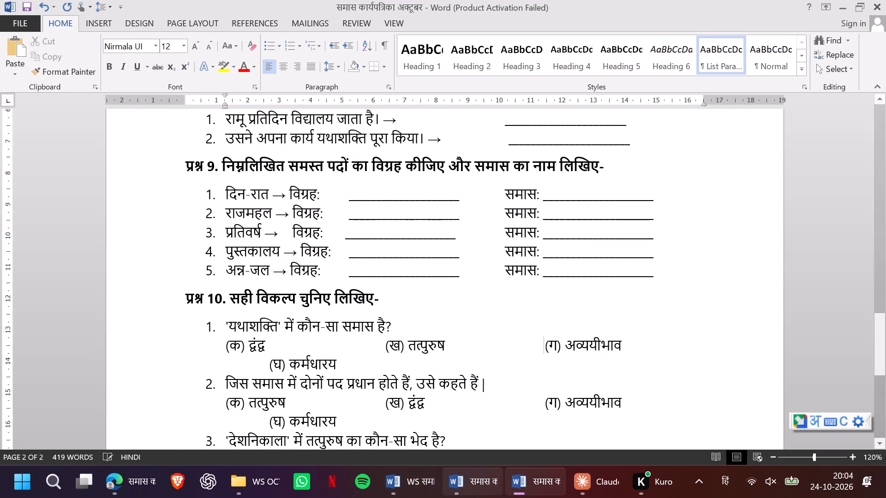
click(267, 364)
key(BackSpace)
key(BackSpace)
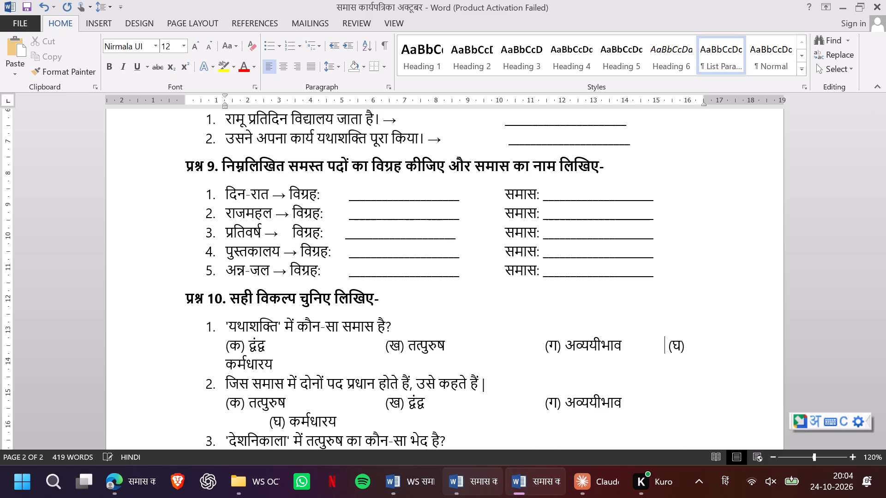
key(BackSpace)
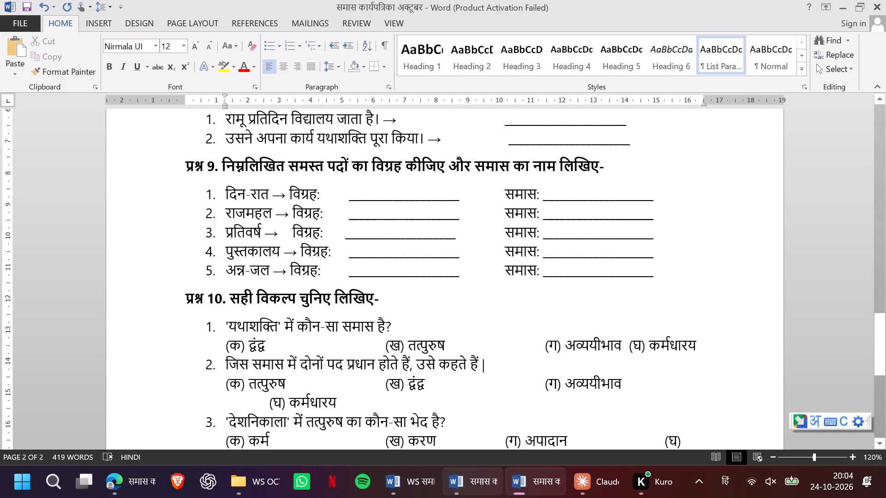
click(543, 350)
key(BackSpace)
key(BackSpace)
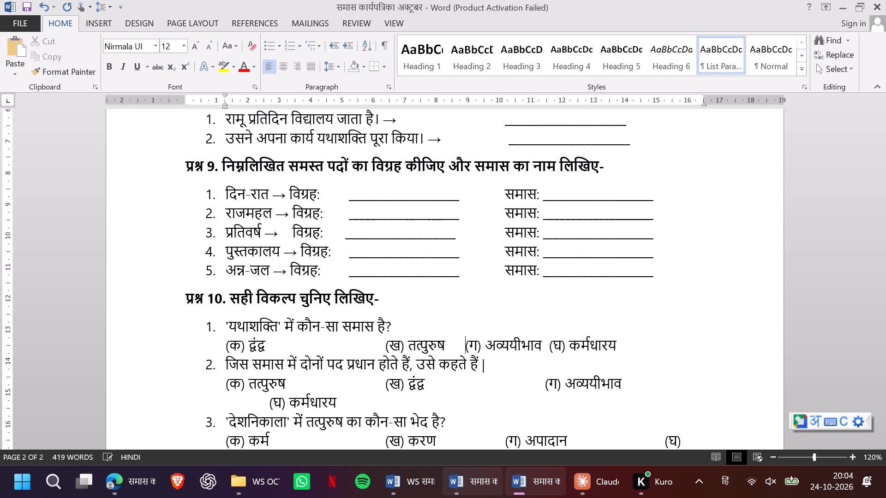
key(space)
key(space)
key(space)
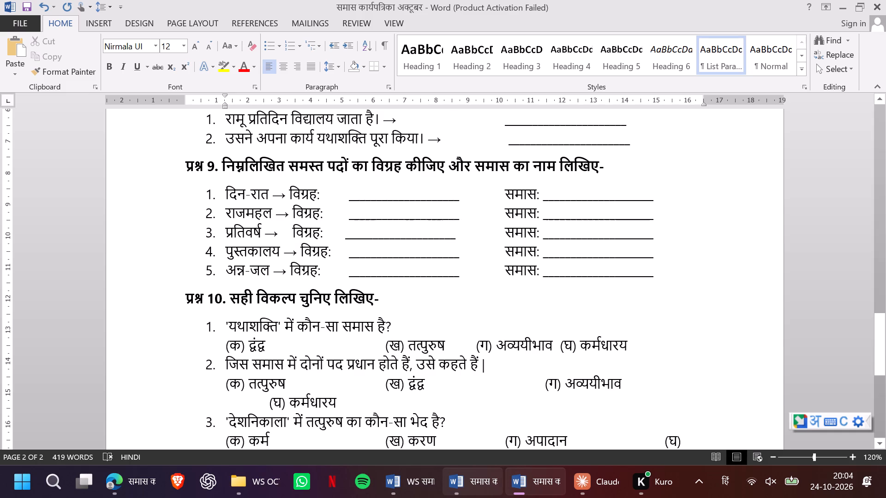
click(556, 352)
key(Tab)
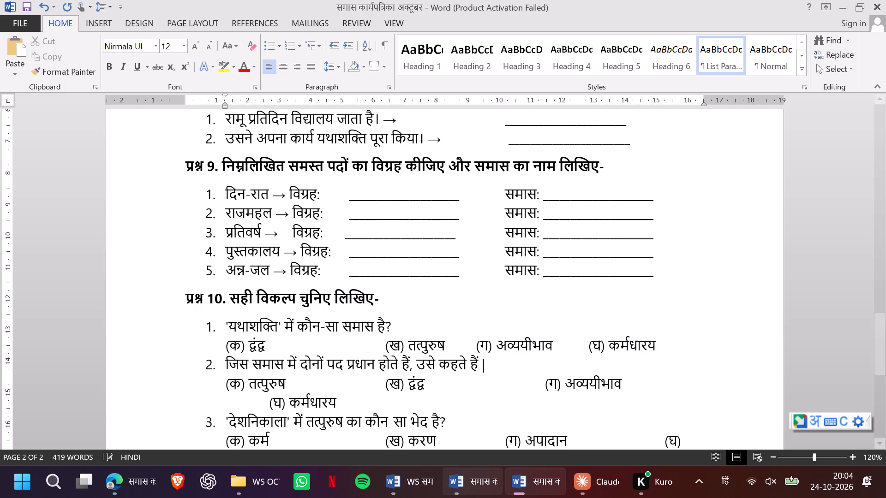
Respace options (ग) अव्ययीभाव and (घ) कर्मधारय of प्रश्न 10 item 2 onto one line, aligned under those of item 1.
click(543, 386)
key(BackSpace)
key(BackSpace)
key(BackSpace)
key(Tab)
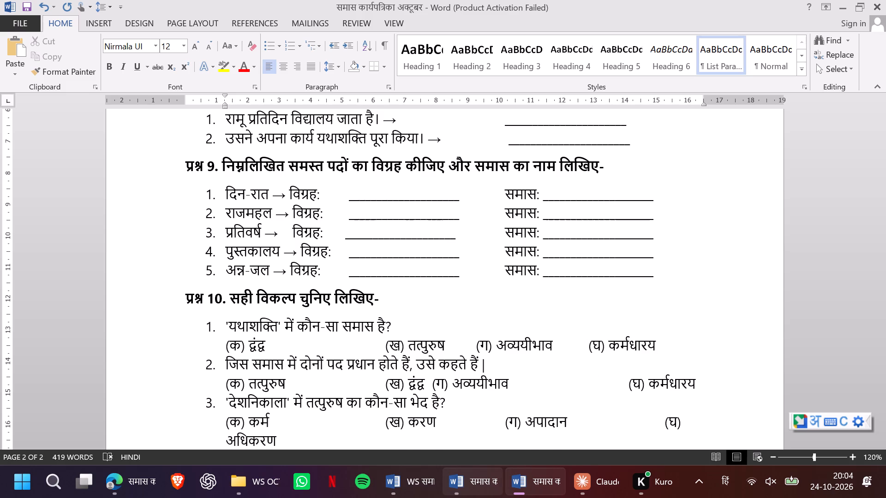
key(space)
key(space)
key(space)
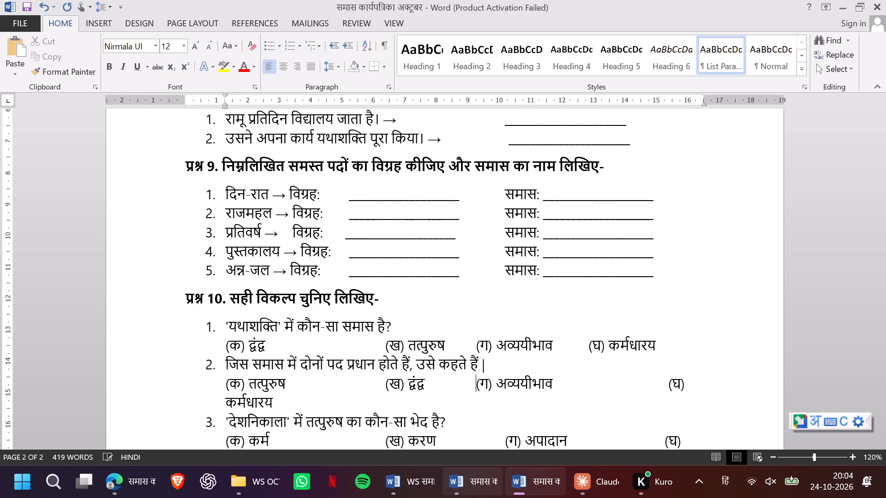
click(668, 390)
key(BackSpace)
key(BackSpace)
key(BackSpace)
key(BackSpace)
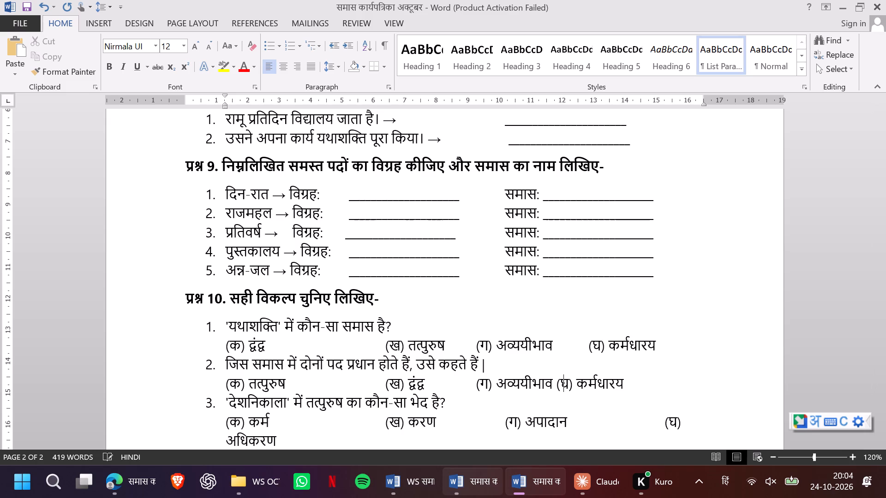
key(Tab)
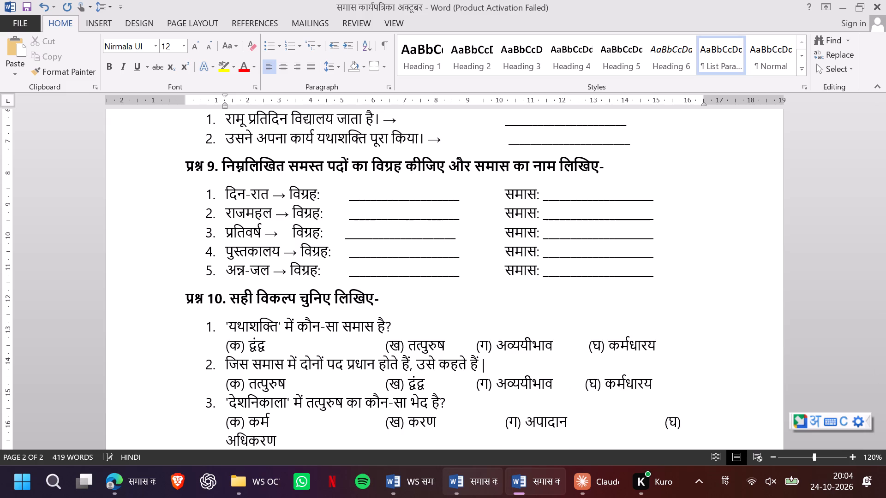
key(space)
Respace options (ग) अपादान and (घ) अधिकरण of प्रश्न 10 item 3 onto one line, aligned with the options above.
click(505, 425)
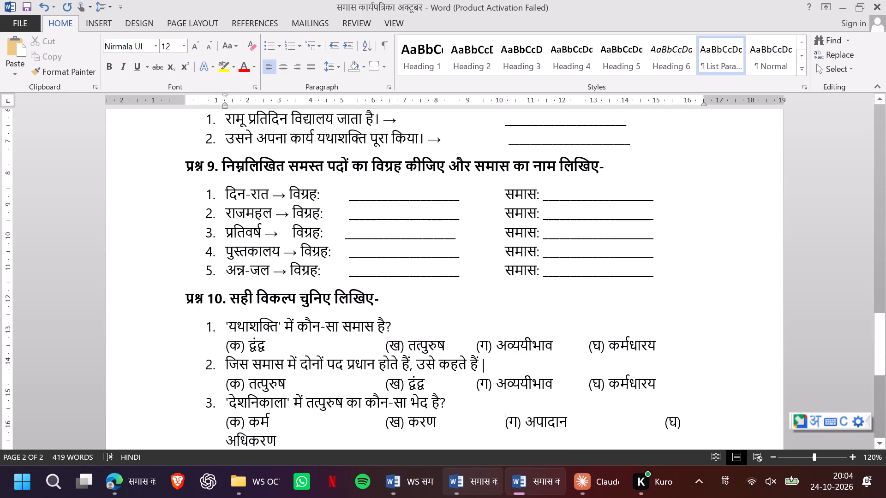
key(BackSpace)
key(space)
key(space)
key(space)
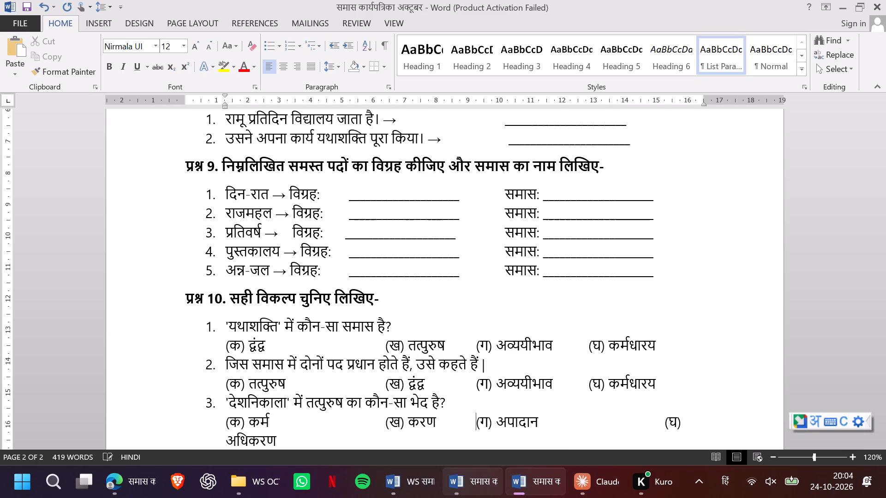
click(659, 427)
key(BackSpace)
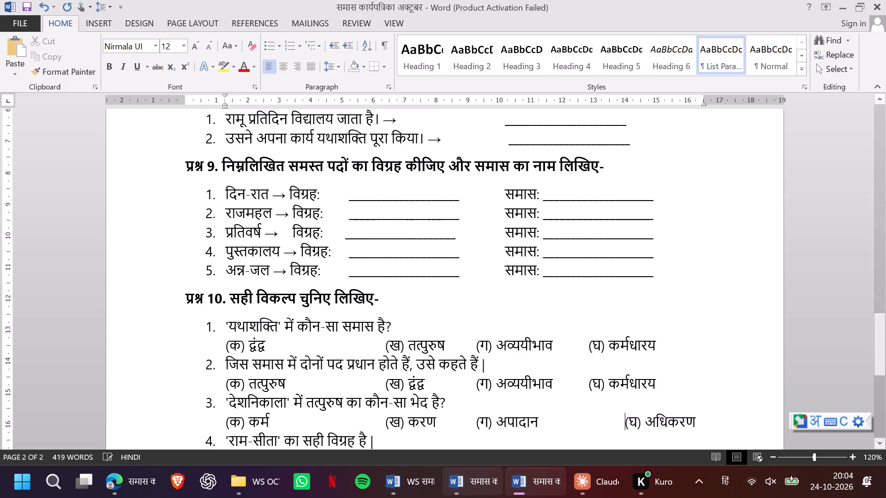
key(BackSpace)
key(BackSpace)
key(Tab)
Add spaces before option (ख) राम और सीता of प्रश्न 10 item 4 to align it with the (ख) options above.
scroll(659, 427, down, 1)
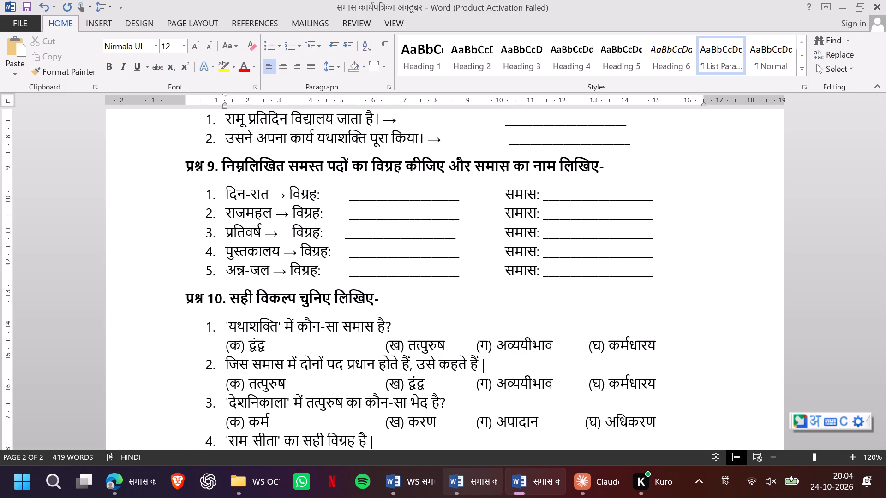
scroll(659, 427, down, 1)
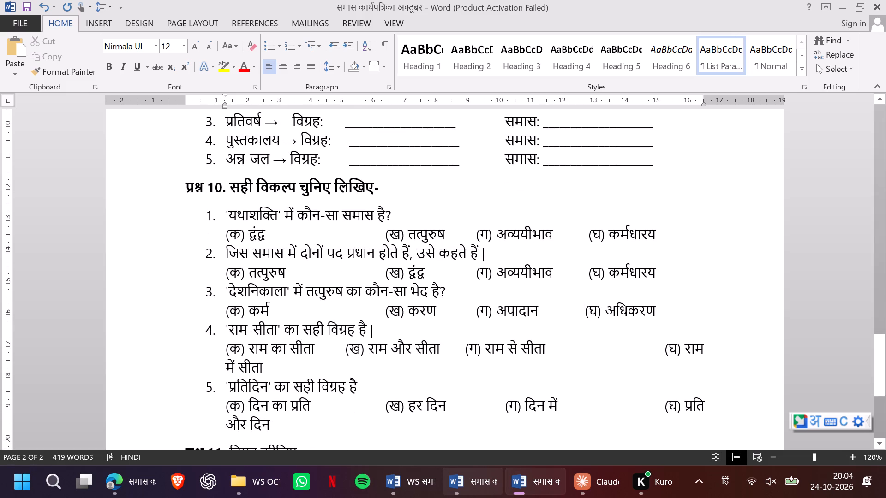
click(458, 351)
key(space)
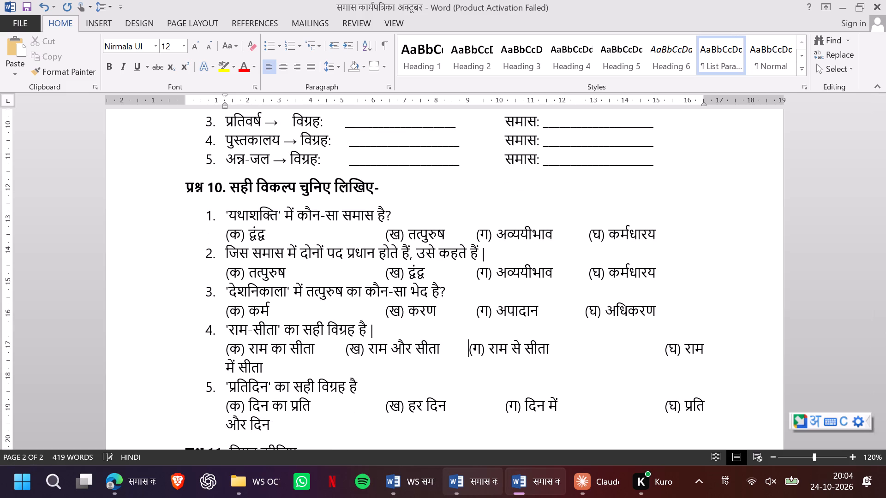
click(344, 349)
key(space)
key(space)
key(space)
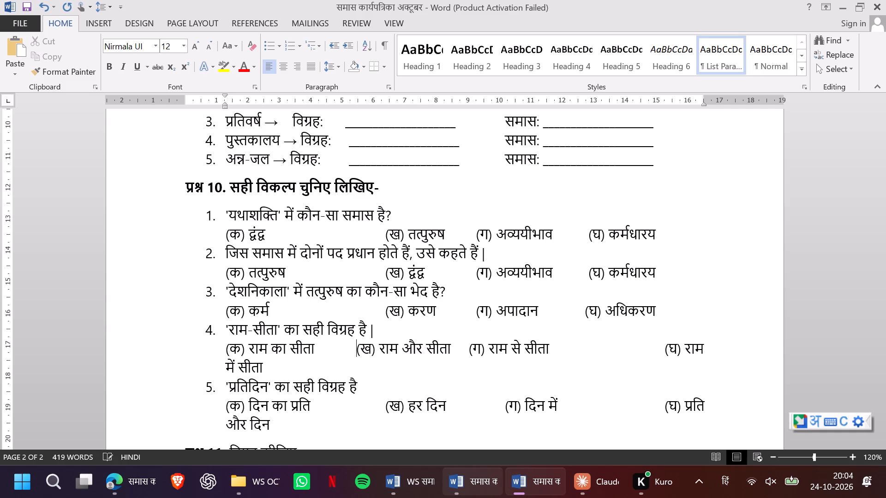
key(space)
key(space)
key(space)
key(space)
key(space)
key(space)
key(space)
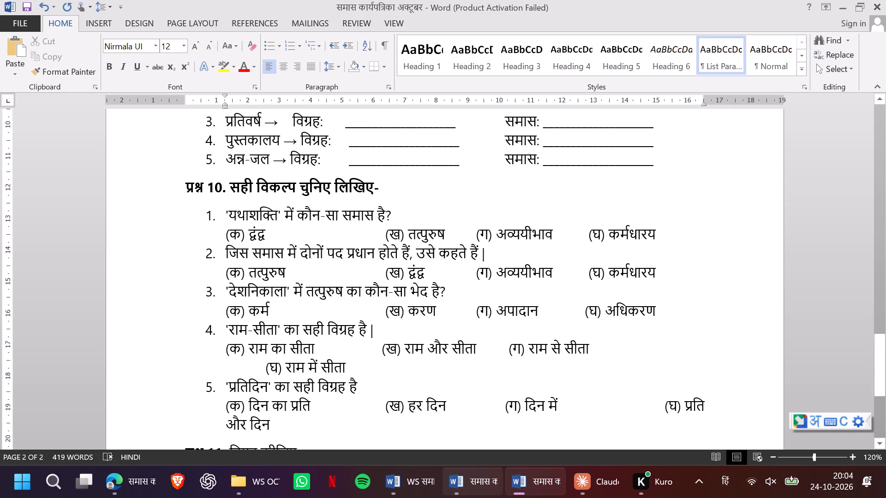
Close up the gaps before (ग) राम से सीता and (घ) राम में सीता so item 4's options fit on one line.
click(509, 355)
key(BackSpace)
key(BackSpace)
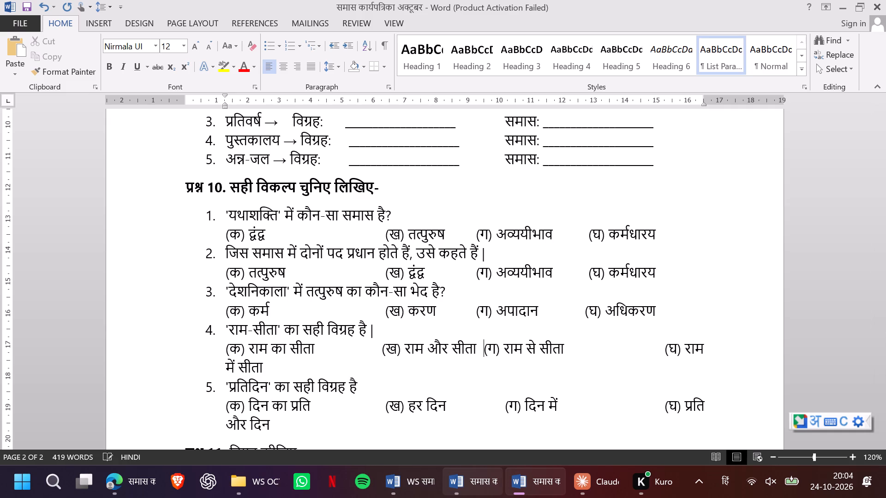
key(BackSpace)
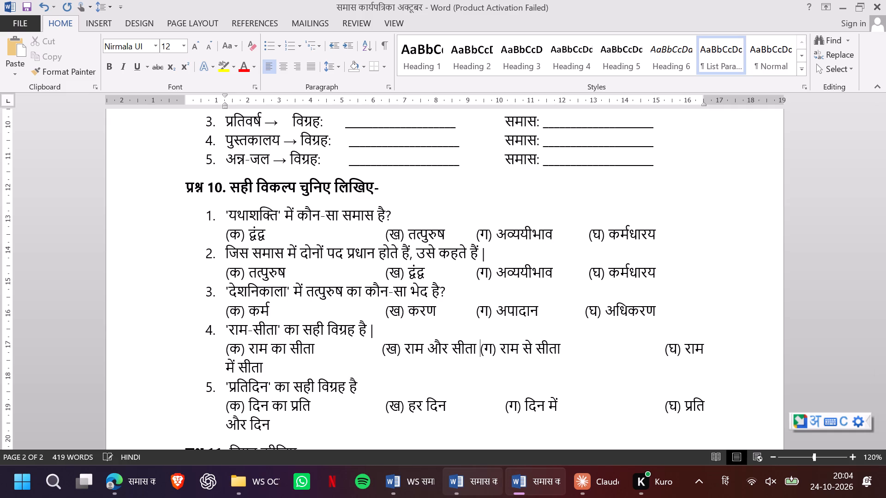
click(663, 346)
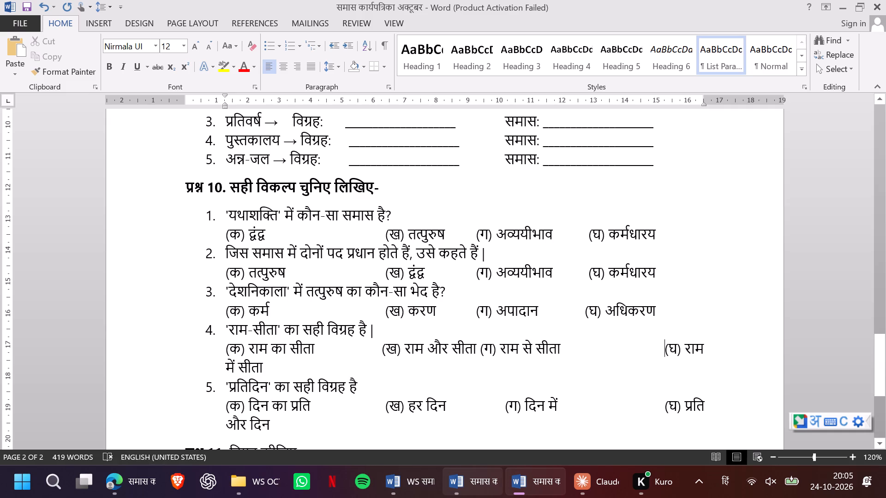
key(BackSpace)
key(BackSpace)
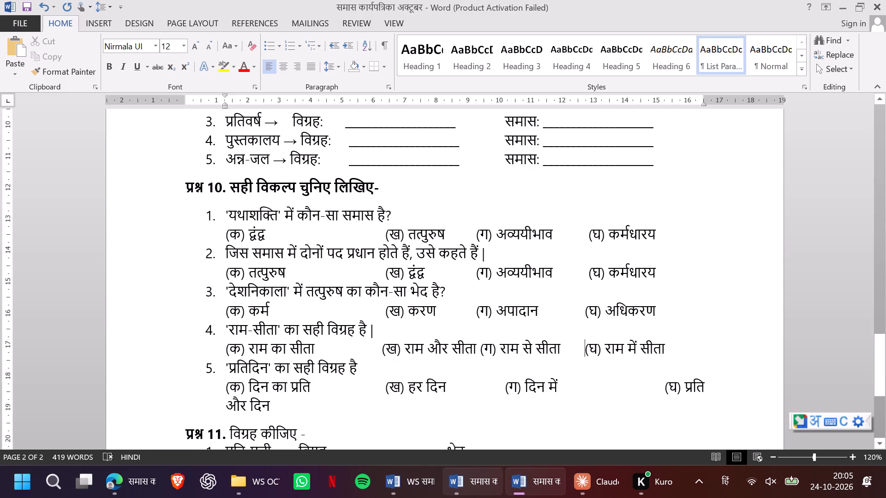
Close up the gaps before (ग) दिन में and (घ) प्रति और दिन so प्रश्न 10 item 5's options fit on one line.
click(503, 391)
key(BackSpace)
key(space)
key(space)
key(space)
key(space)
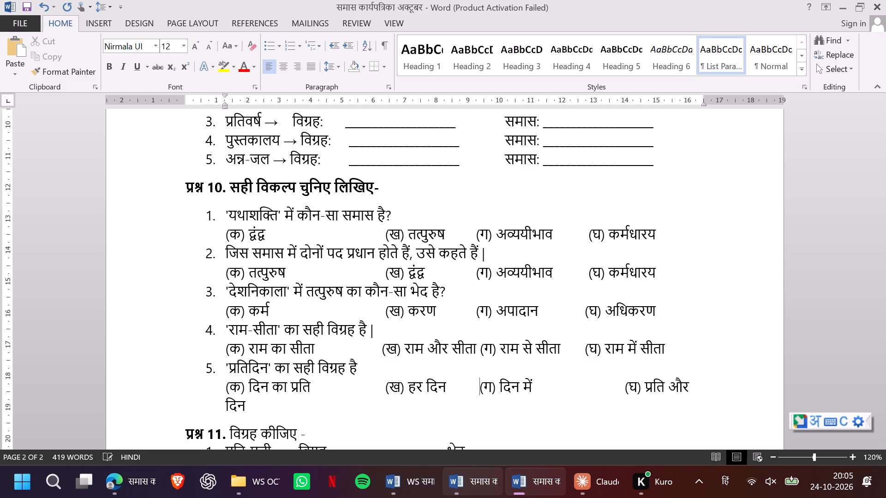
click(629, 385)
key(Left)
key(BackSpace)
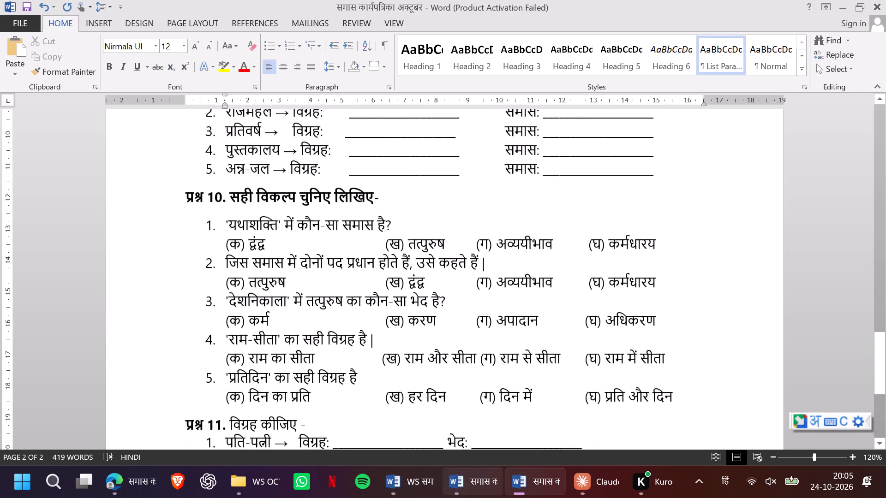
Switch to the full द्वंद्व, तत्पुरुष एवं अव्ययीभाव worksheet document and leave header editing to return to its body text.
scroll(629, 385, right, 1)
scroll(629, 385, down, 1)
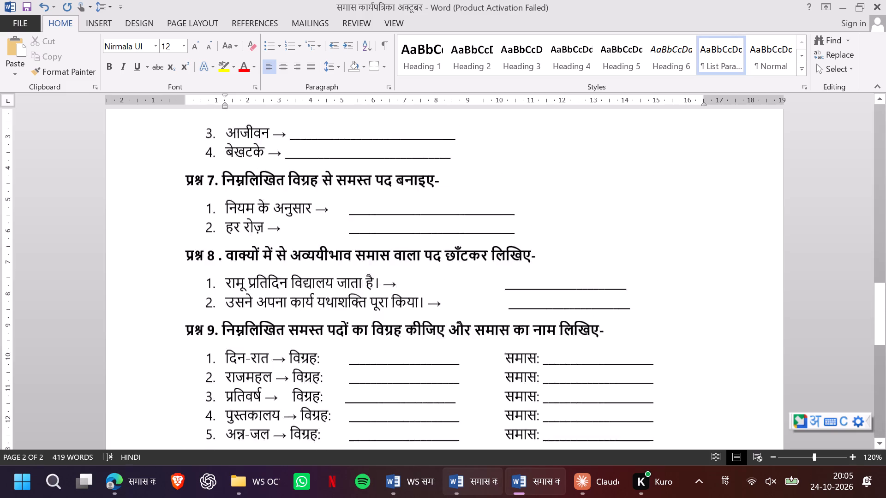
scroll(629, 385, down, 2)
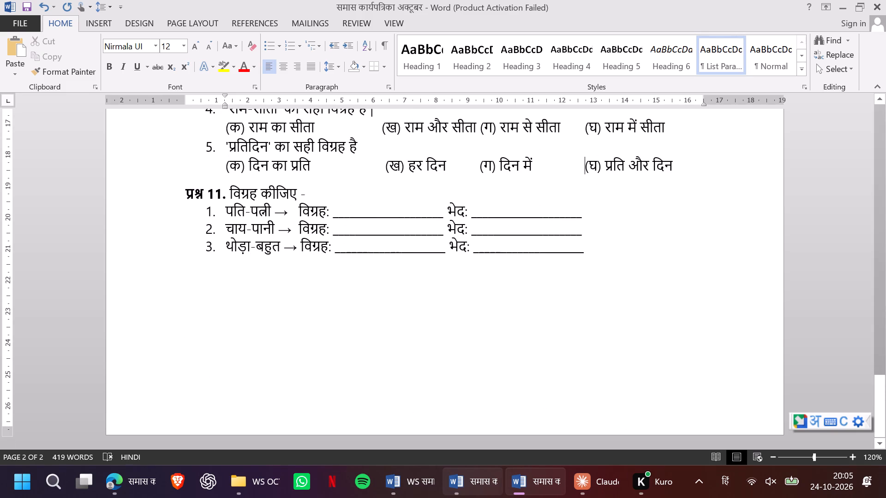
click(490, 484)
scroll(447, 374, down, 2)
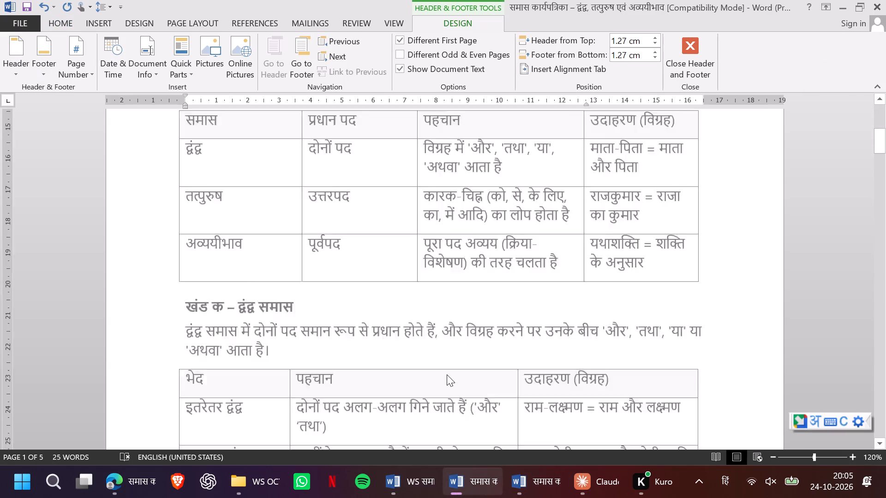
scroll(447, 374, down, 6)
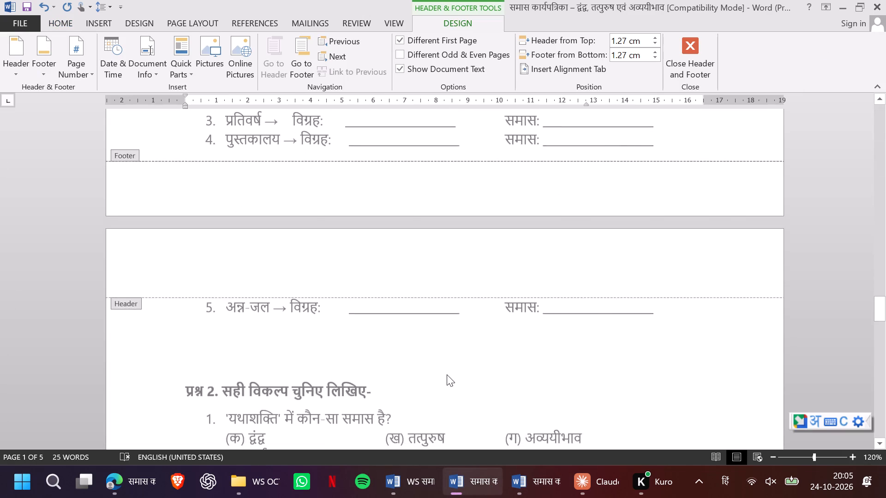
scroll(447, 374, down, 2)
scroll(447, 374, up, 1)
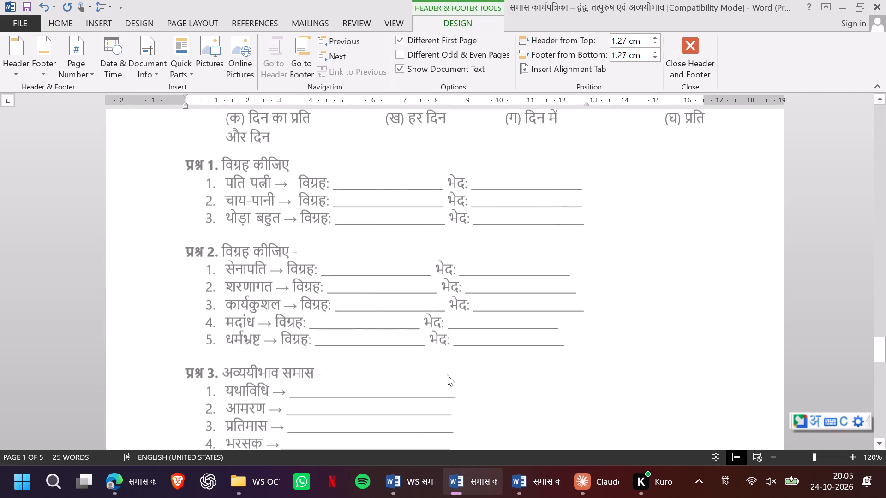
scroll(447, 374, up, 2)
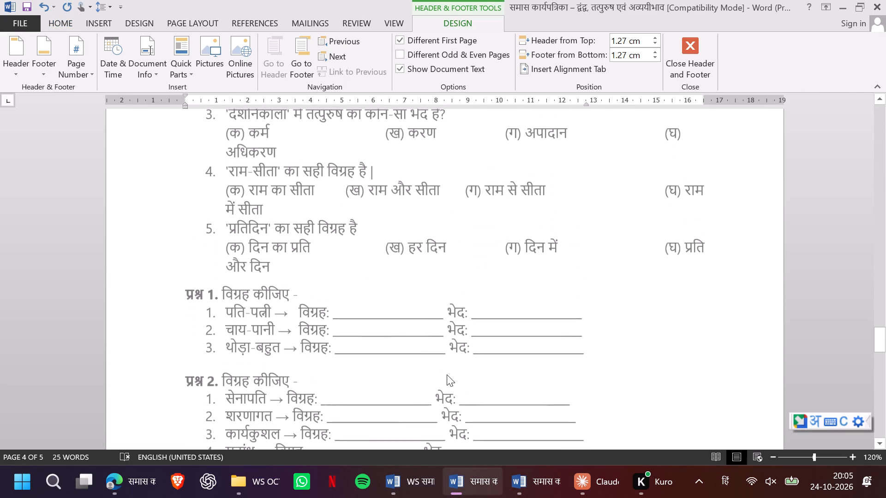
scroll(447, 374, up, 2)
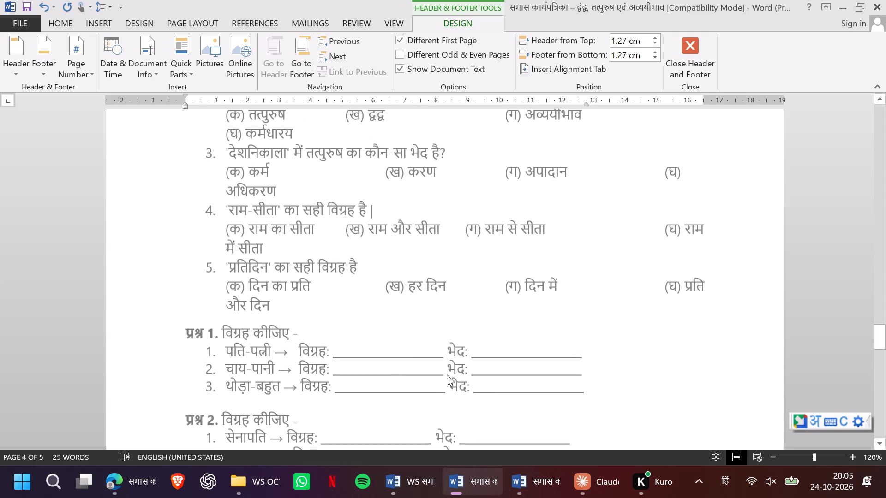
scroll(447, 374, up, 1)
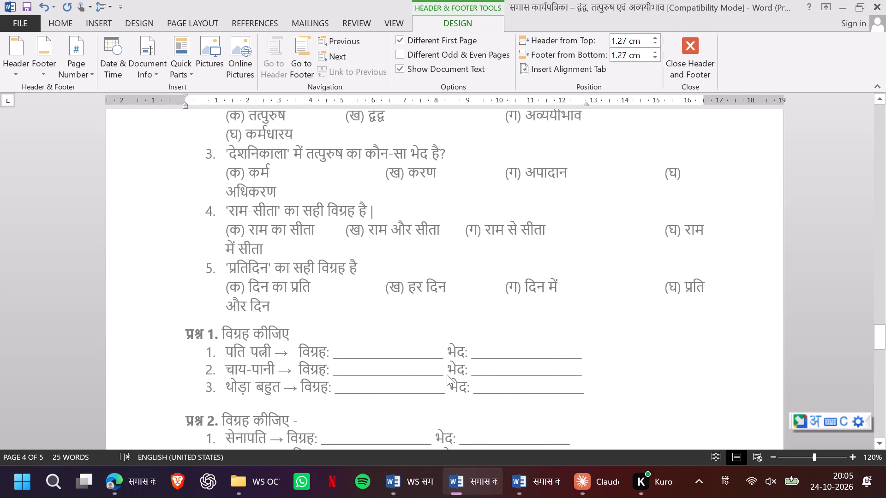
click(447, 374)
double_click(445, 398)
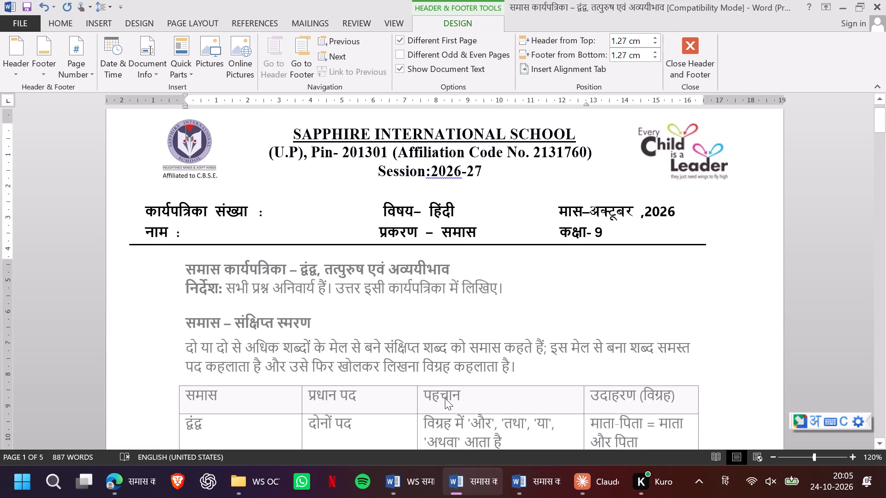
Copy the text from प्रश्न 3's heading अव्ययीभाव समास through the end of प्रश्न 4 in the document's closing section.
scroll(445, 398, down, 7)
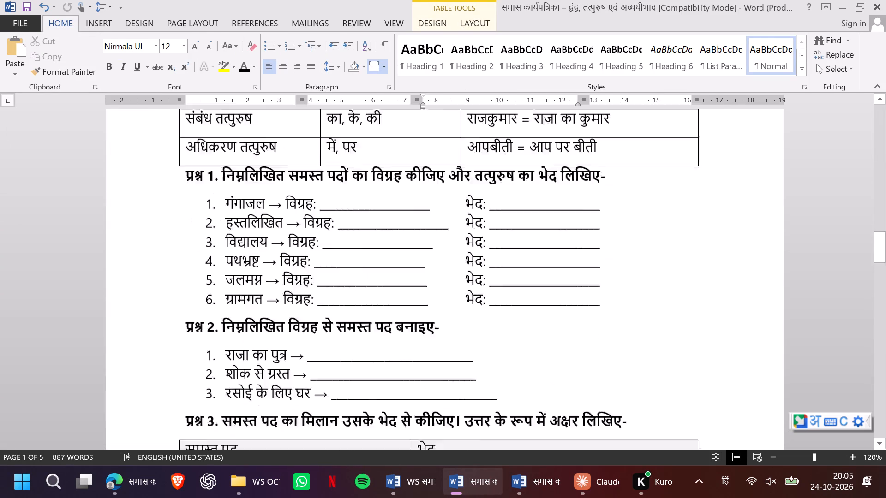
scroll(445, 398, down, 7)
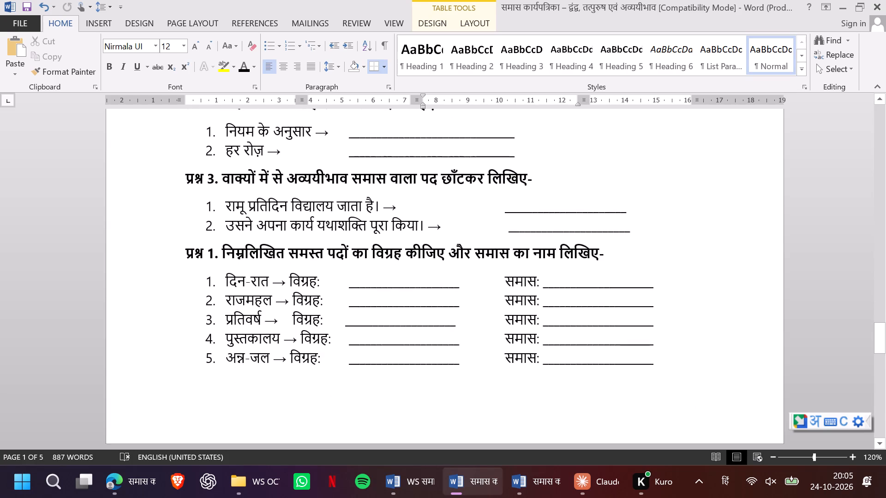
scroll(445, 398, down, 2)
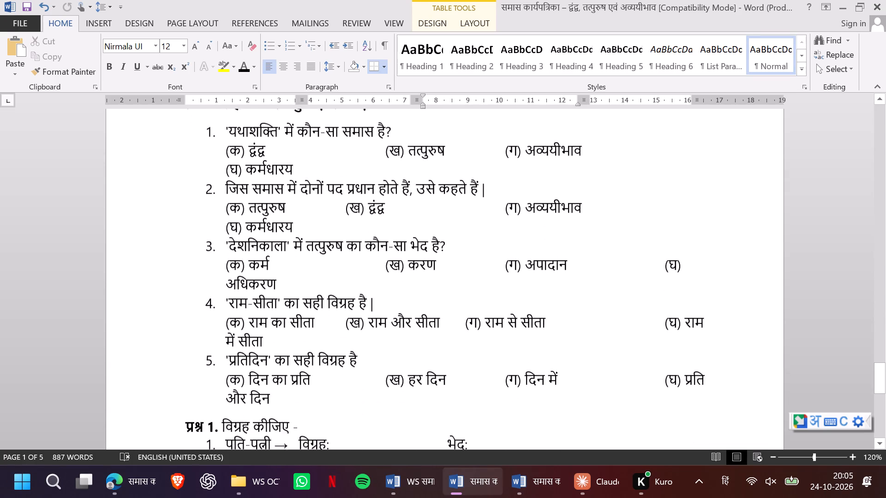
scroll(445, 398, down, 1)
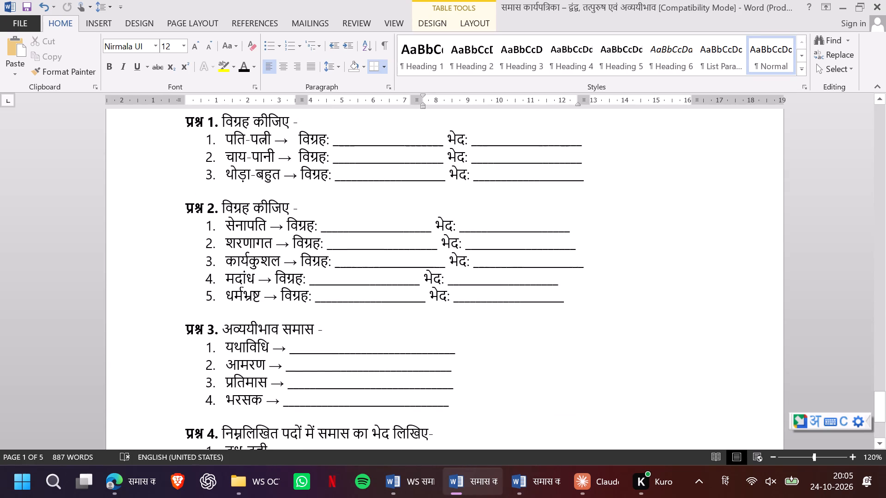
drag(227, 324, 407, 497)
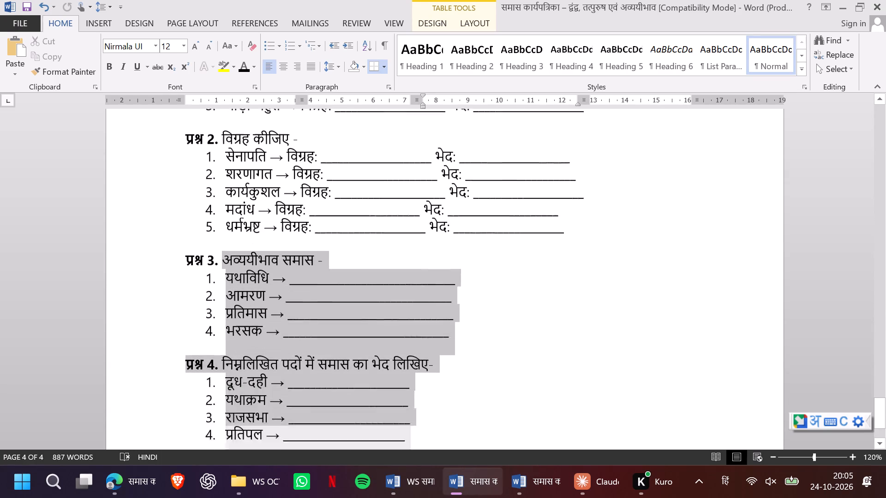
drag(407, 497, 451, 385)
key(ctrl+c)
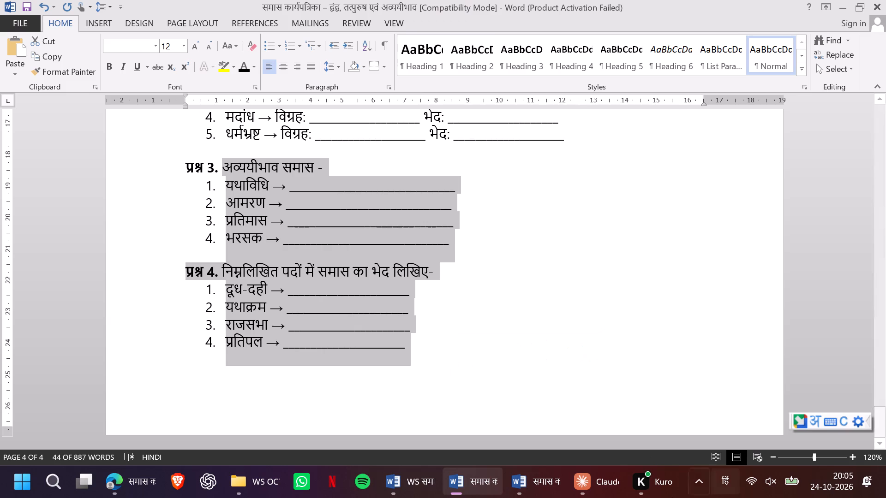
Paste the copied questions on a new unnumbered line below प्रश्न 11 in the October worksheet.
click(539, 485)
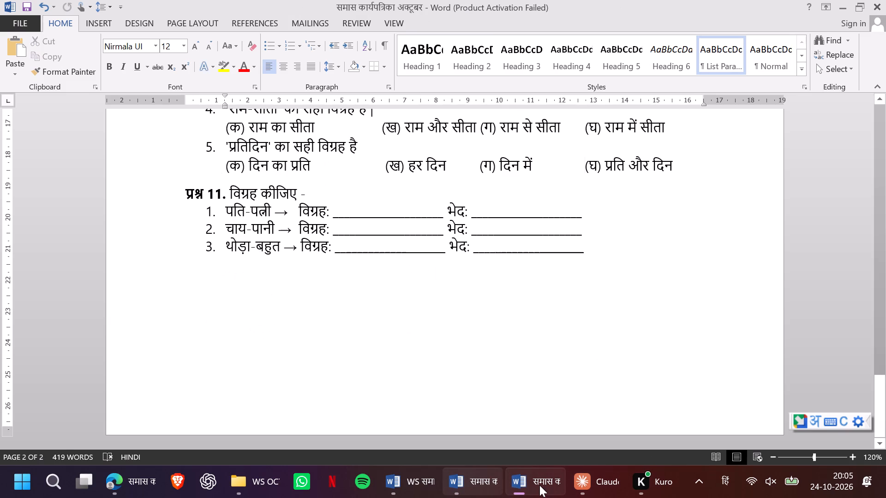
click(590, 261)
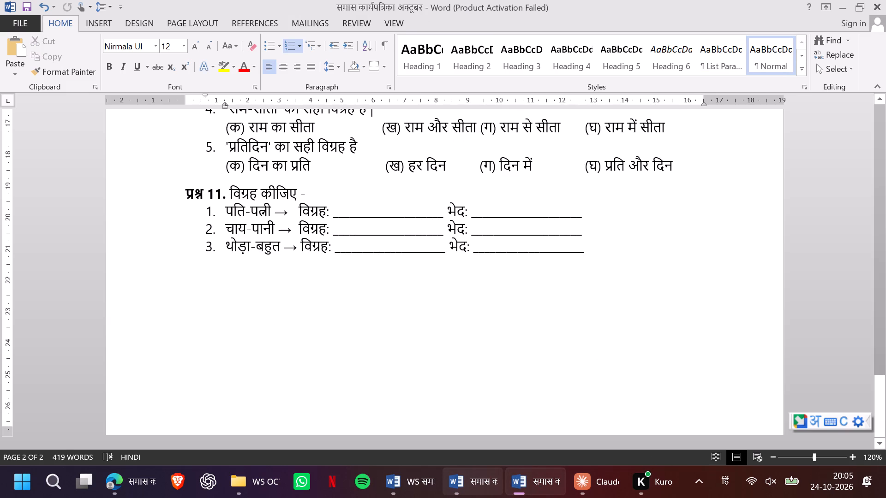
key(Return)
key(BackSpace)
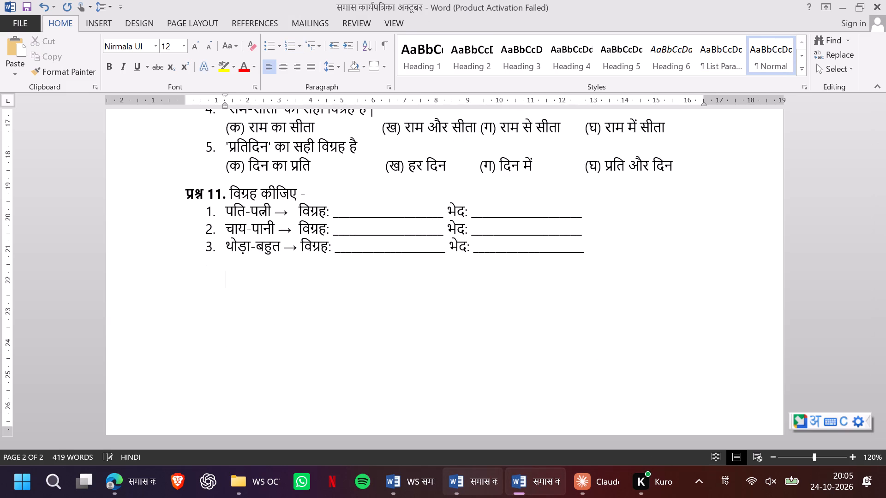
key(ctrl+v)
Delete the pasted प्रश्न 4 section with its four items, keeping only the अव्ययीभाव समास question.
scroll(341, 247, up, 1)
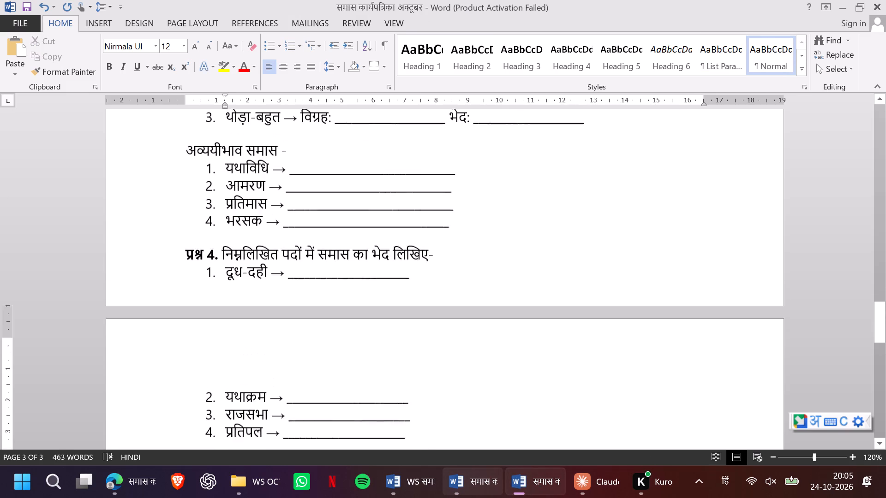
scroll(341, 247, up, 1)
drag(180, 268, 397, 486)
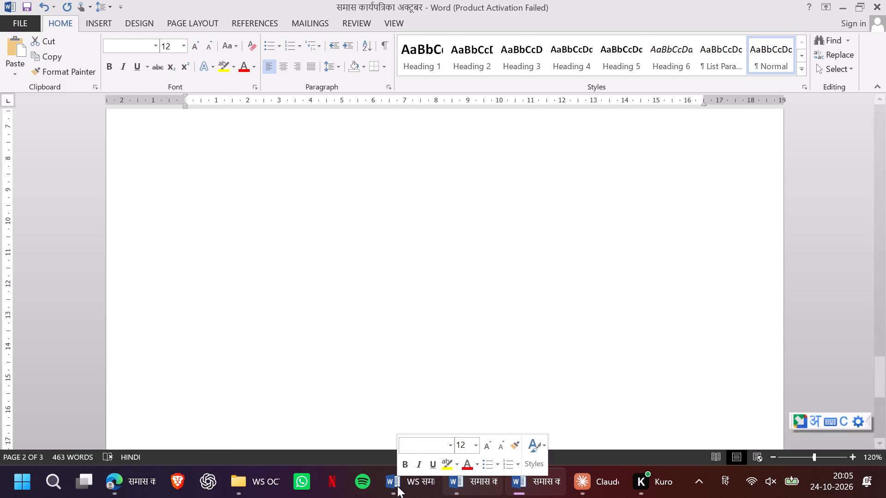
key(BackSpace)
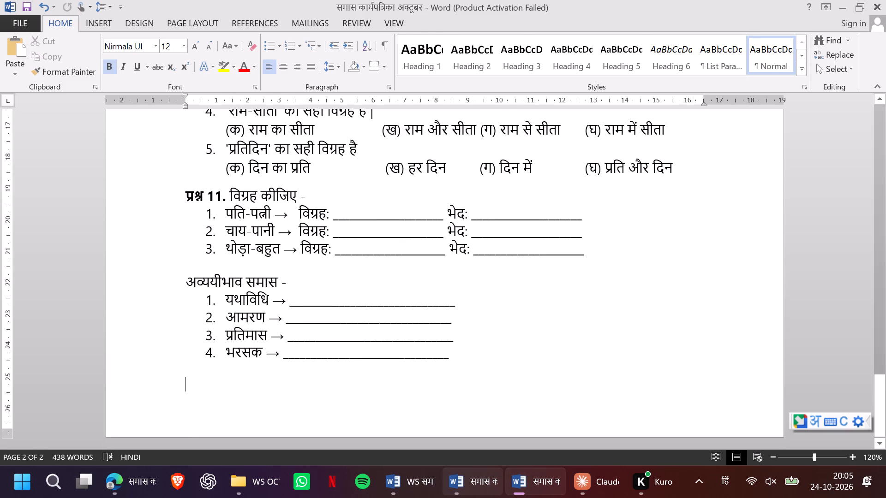
Number the pasted अव्ययीभाव समास heading as प्रश्न 12., reusing the bold label from प्रश्न 11.
click(183, 286)
drag(221, 197, 189, 198)
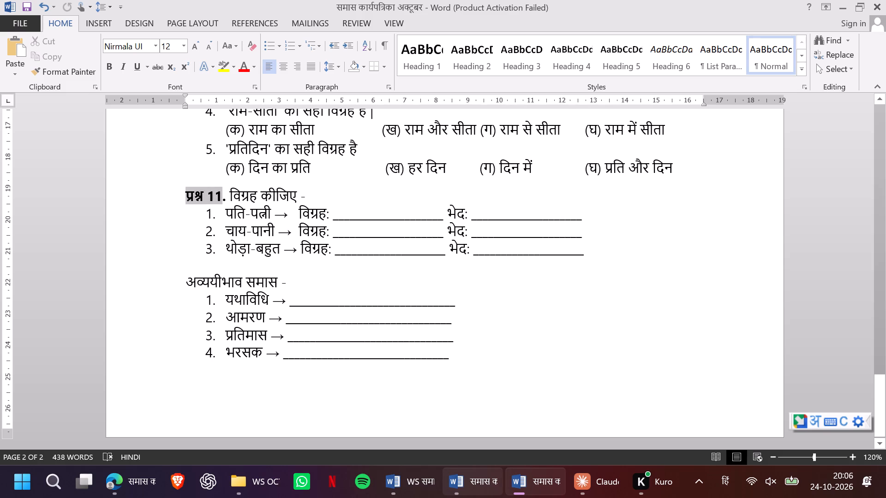
key(ctrl+c)
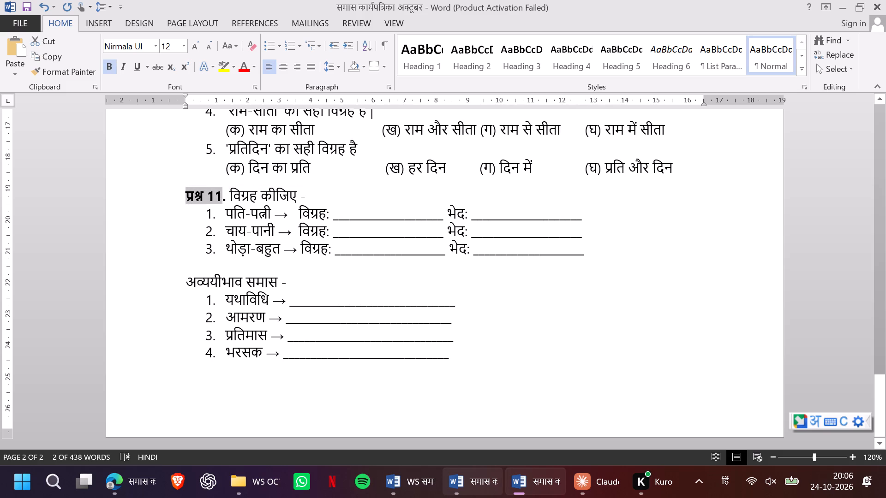
click(187, 280)
key(ctrl+v)
key(BackSpace)
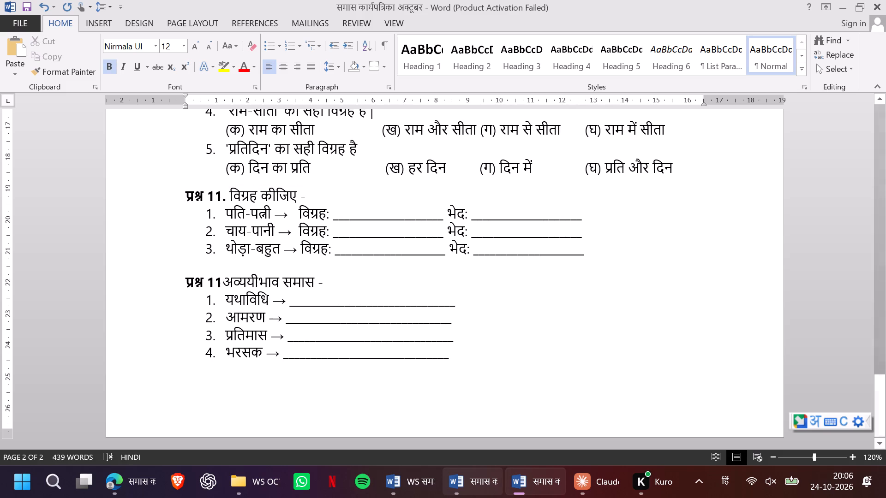
key(2)
key(space)
key(BackSpace)
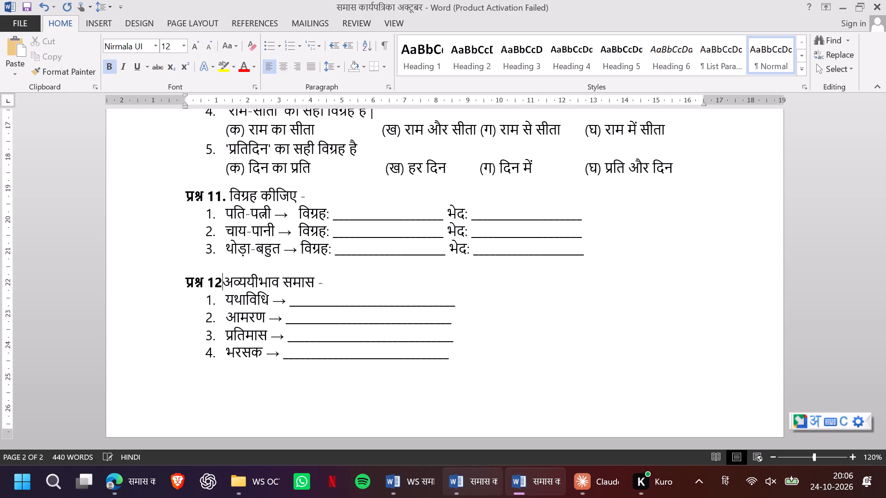
text(.)
key(space)
Add one empty single-line row at the bottom of the matching table in प्रश्न 5.
scroll(187, 280, right, 1)
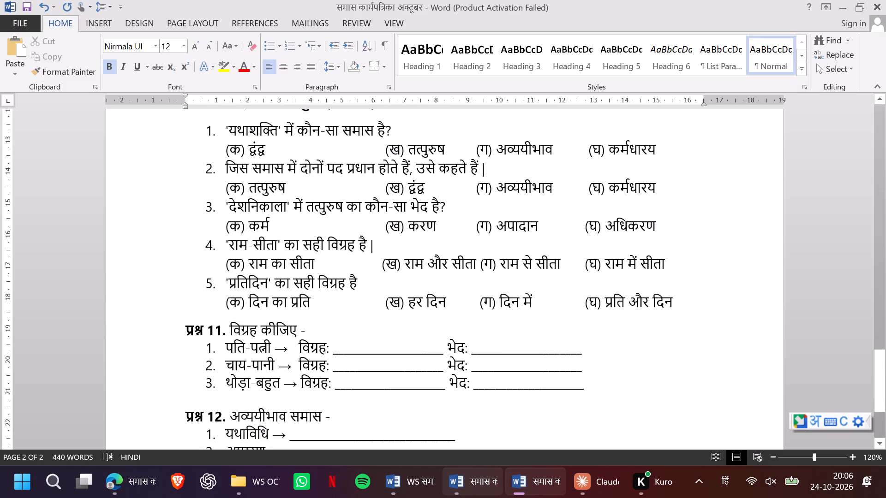
scroll(187, 280, right, 1)
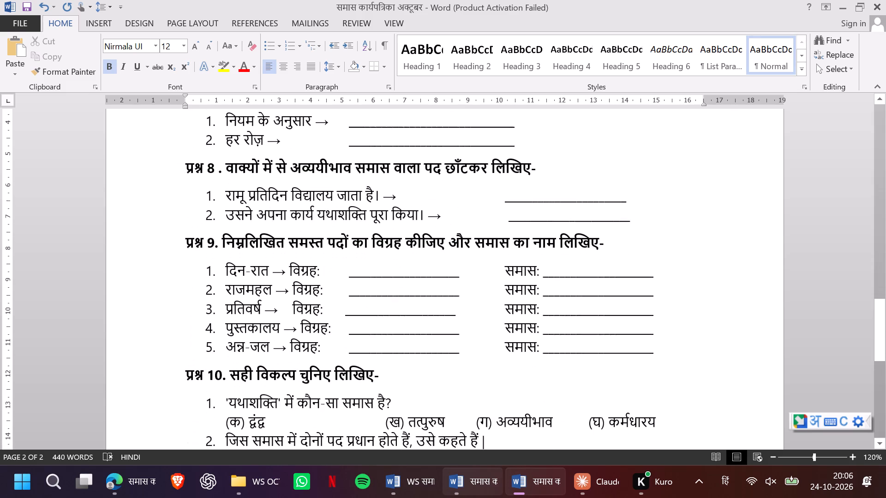
scroll(187, 280, right, 1)
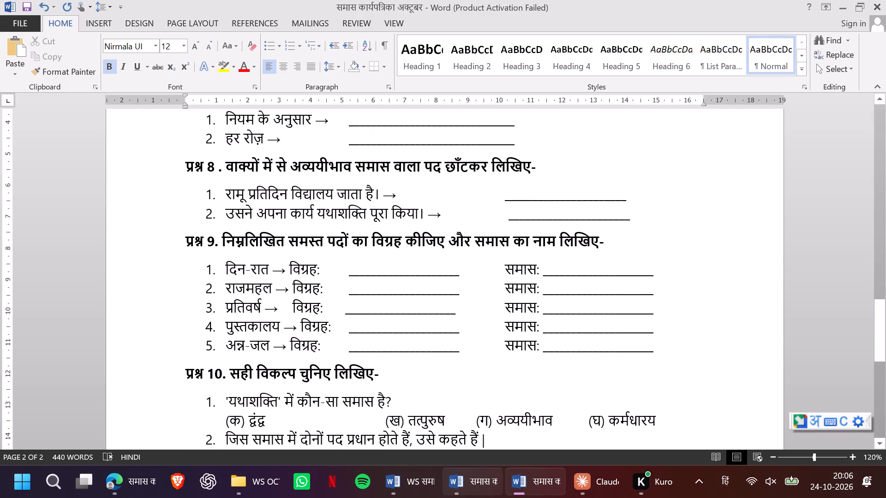
scroll(187, 280, up, 2)
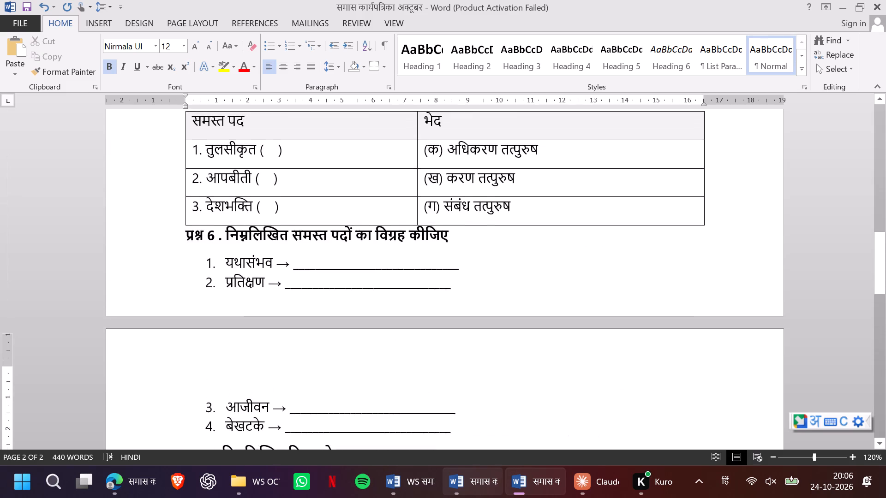
scroll(187, 280, up, 1)
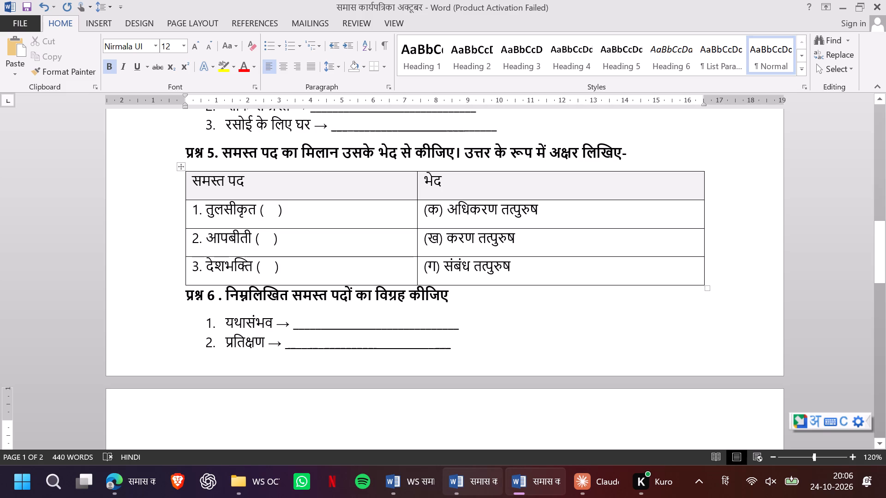
click(714, 282)
key(Return)
key(Return)
key(Return)
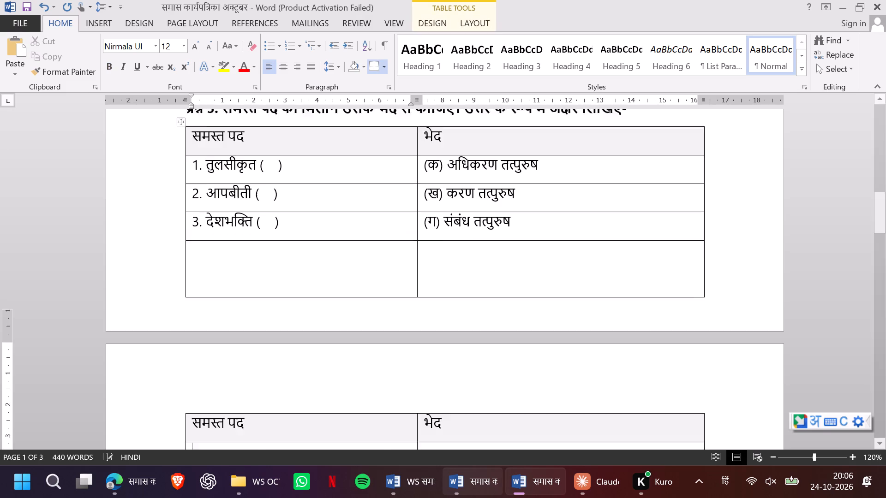
key(ctrl+z)
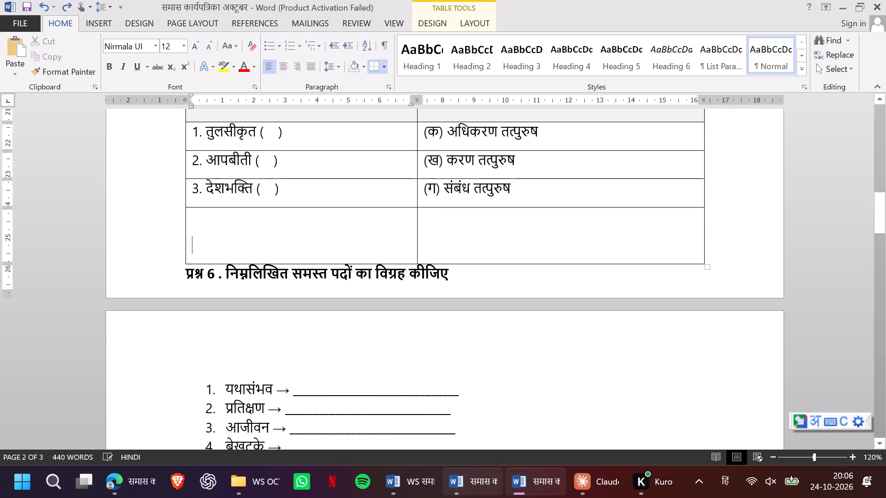
key(BackSpace)
key(BackSpace)
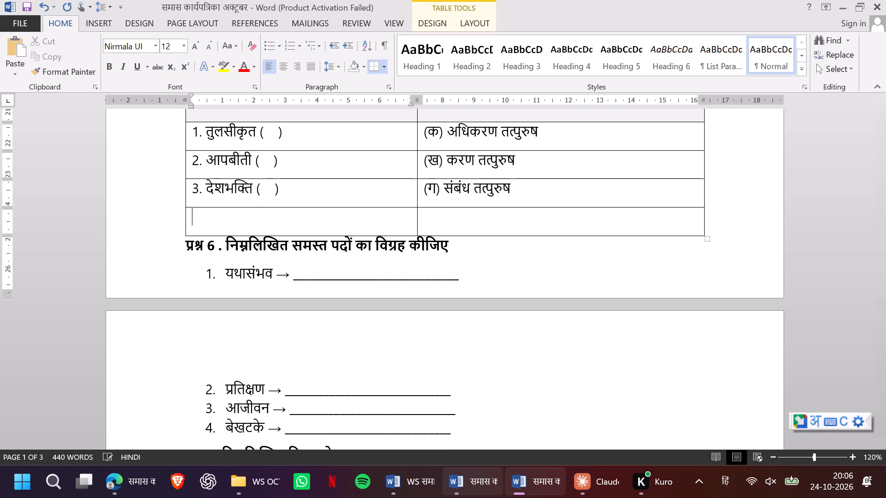
Insert two blank lines before the प्रश्न 6 heading to move it to the top of page 2.
click(184, 249)
key(Return)
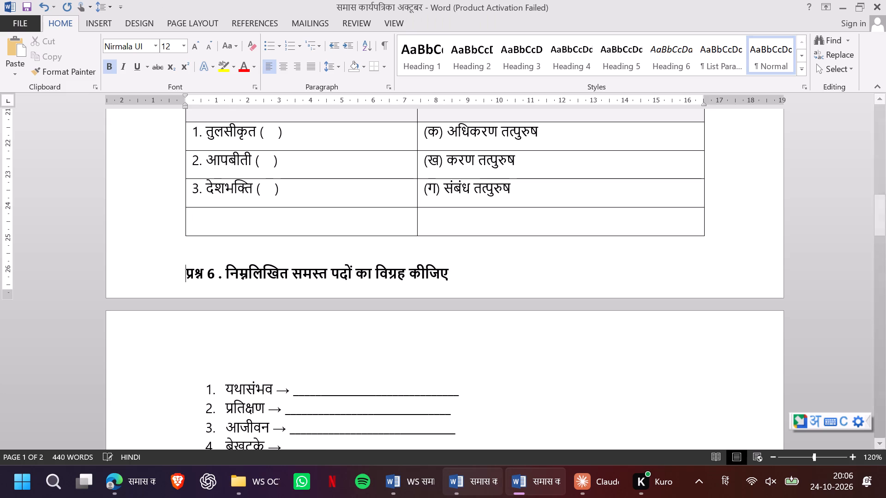
key(Return)
Remove the trailing blank line that spills onto page 3 after प्रश्न 12.
scroll(100, 243, down, 2)
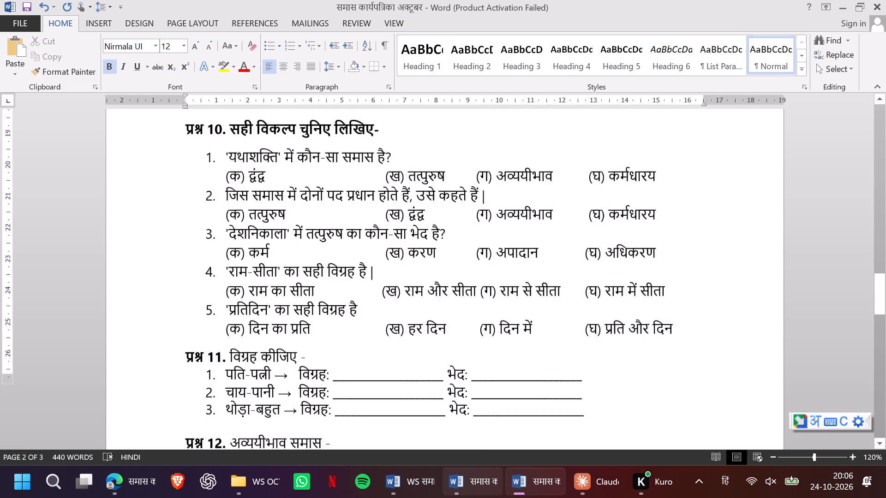
scroll(100, 243, down, 4)
scroll(128, 268, up, 1)
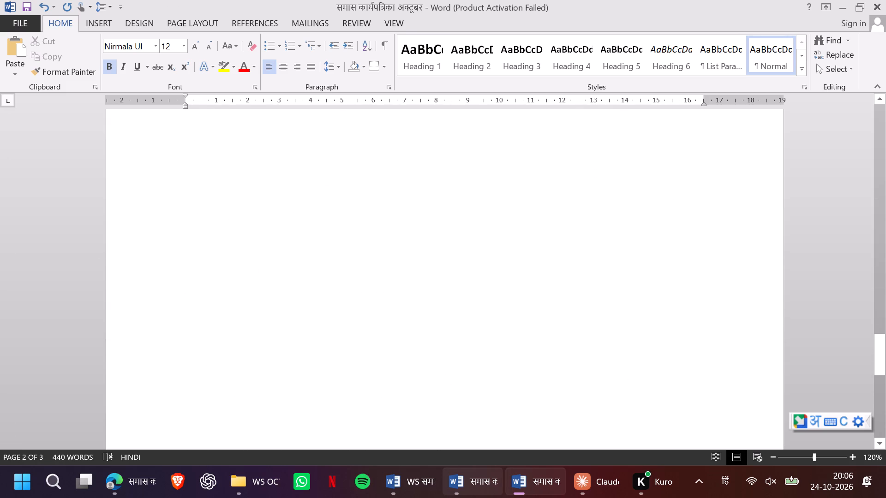
scroll(128, 268, up, 2)
scroll(263, 261, up, 1)
click(263, 261)
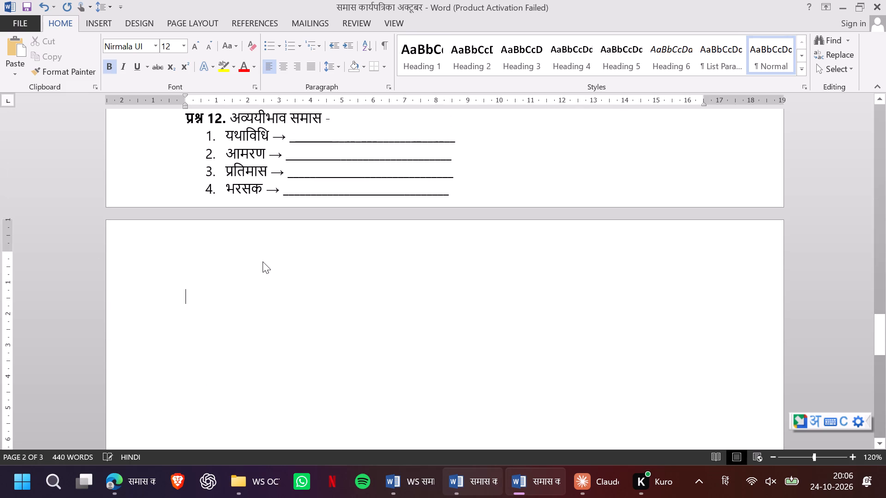
key(BackSpace)
Reduce the worksheet's top page margin by about half a centimetre.
scroll(263, 261, up, 1)
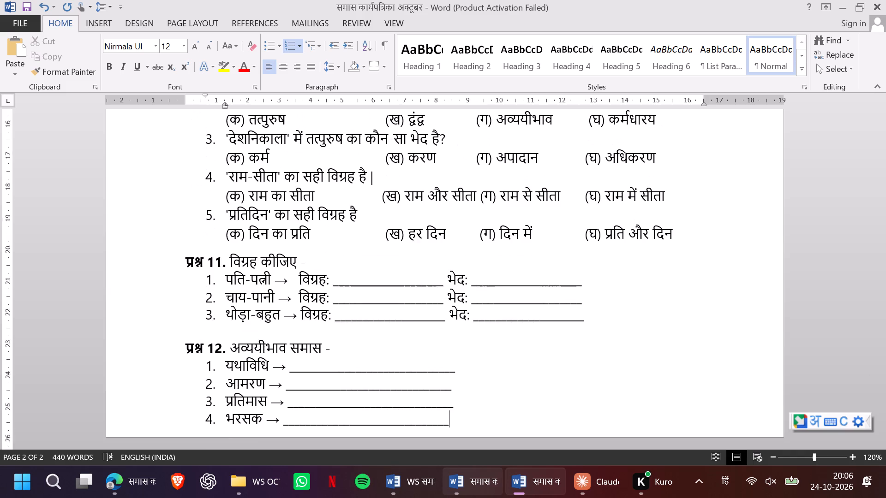
scroll(263, 261, up, 4)
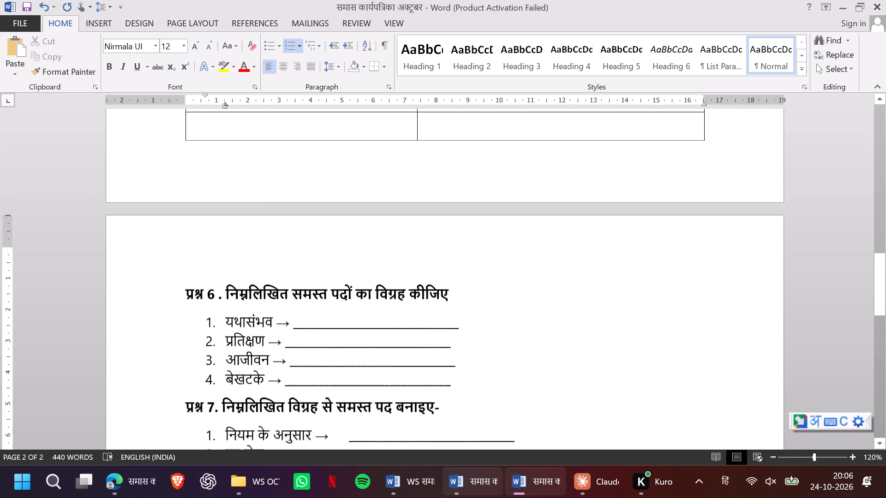
scroll(263, 261, up, 1)
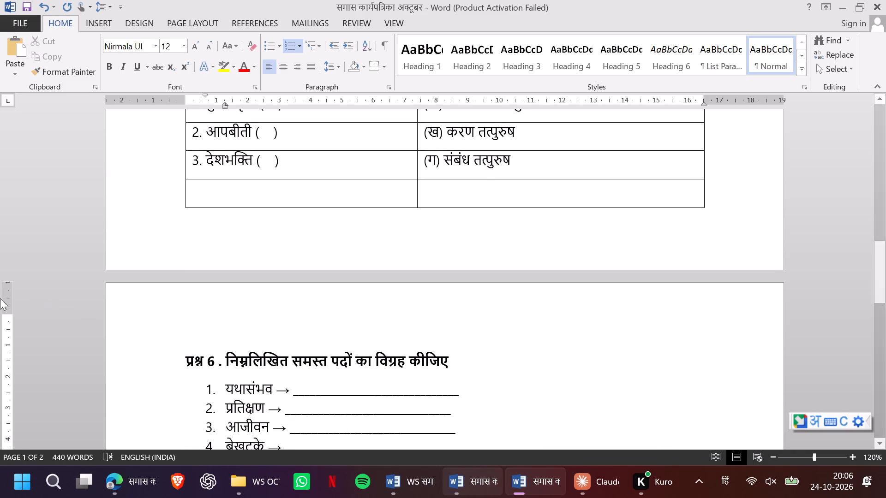
drag(7, 314, 6, 297)
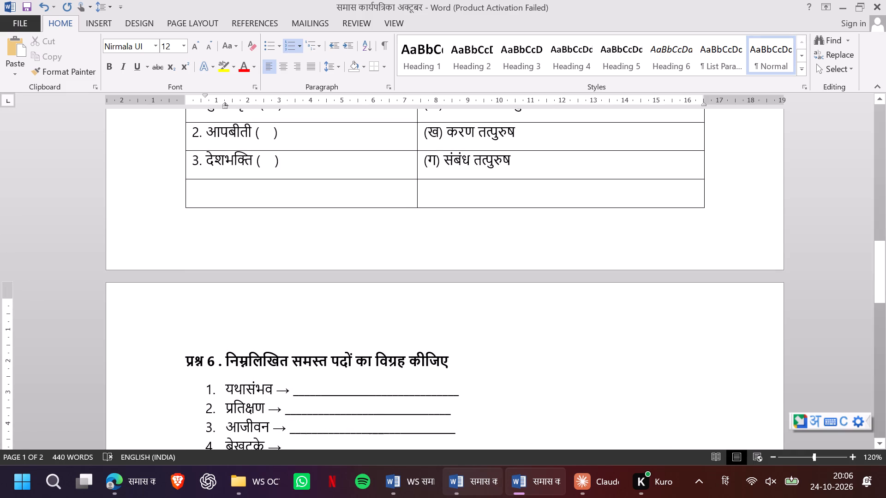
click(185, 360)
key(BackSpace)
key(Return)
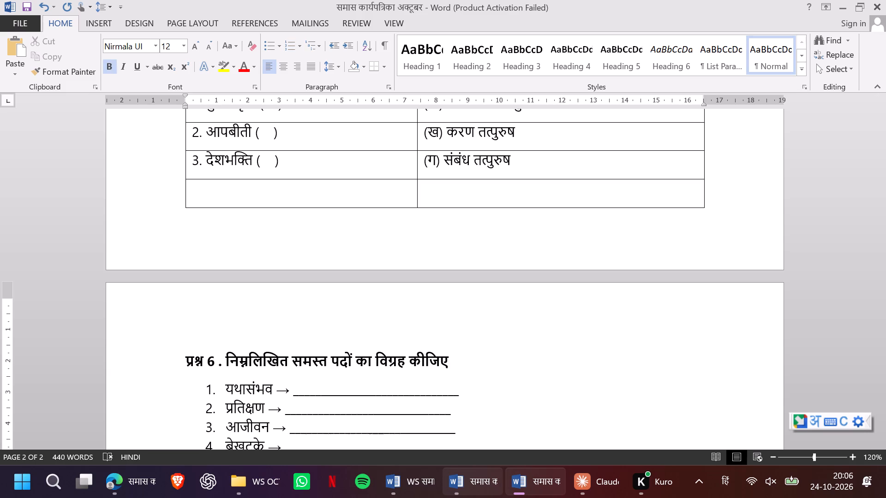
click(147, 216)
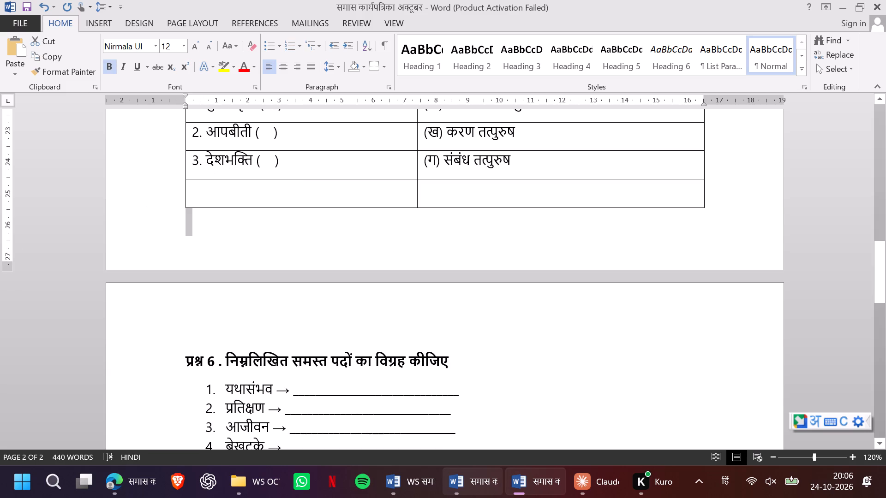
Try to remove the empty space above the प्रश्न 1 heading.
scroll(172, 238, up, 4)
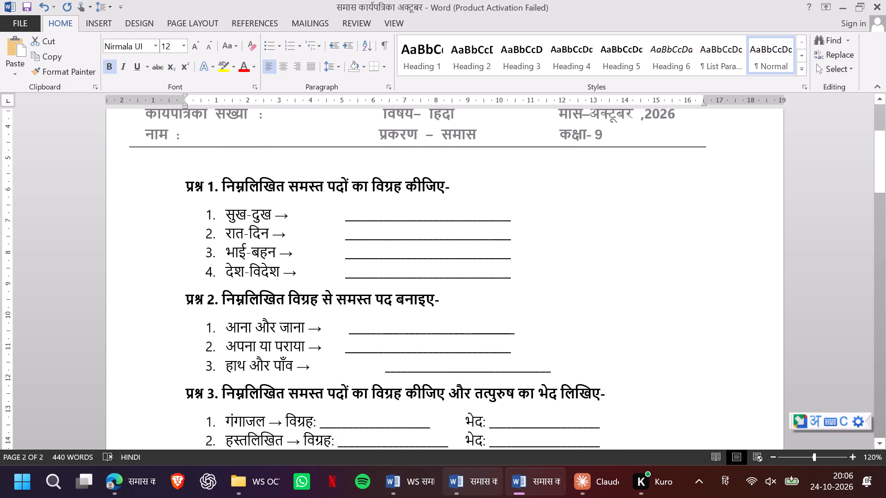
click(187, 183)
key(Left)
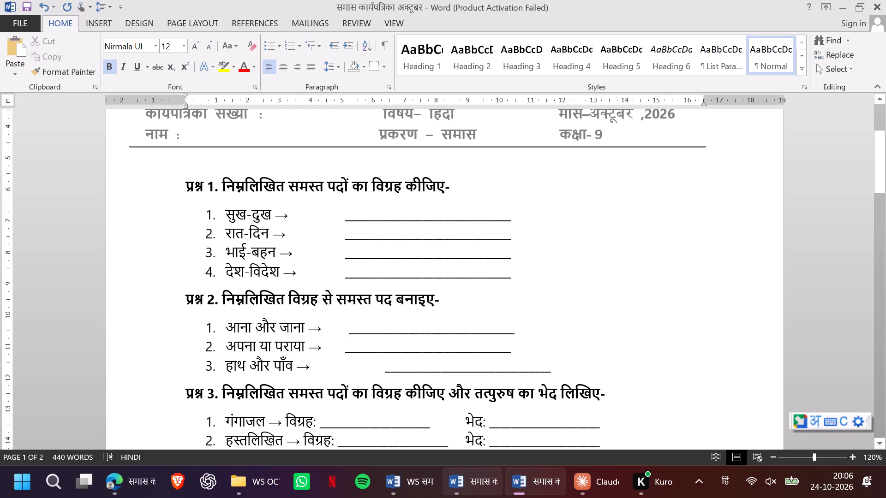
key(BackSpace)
Delete one tab before the answer blank of हाथ और पाँव in प्रश्न 2 to align it with the blanks above.
scroll(187, 183, down, 7)
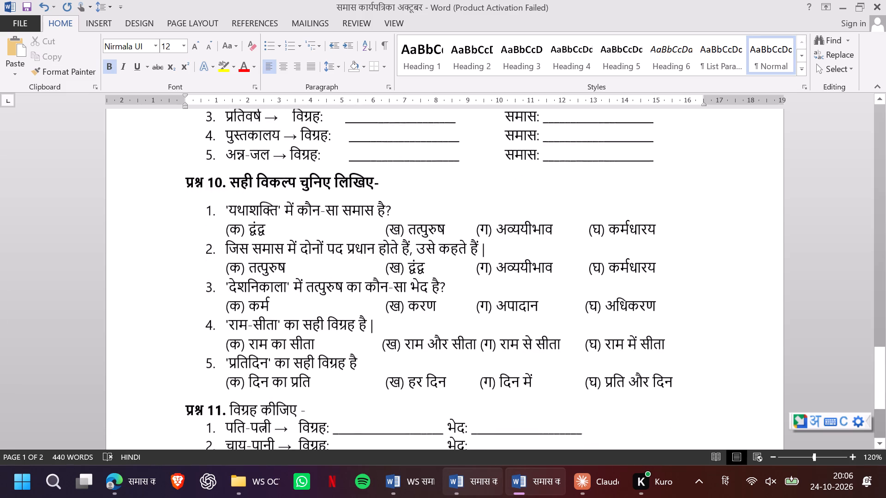
scroll(187, 183, down, 4)
scroll(187, 183, up, 3)
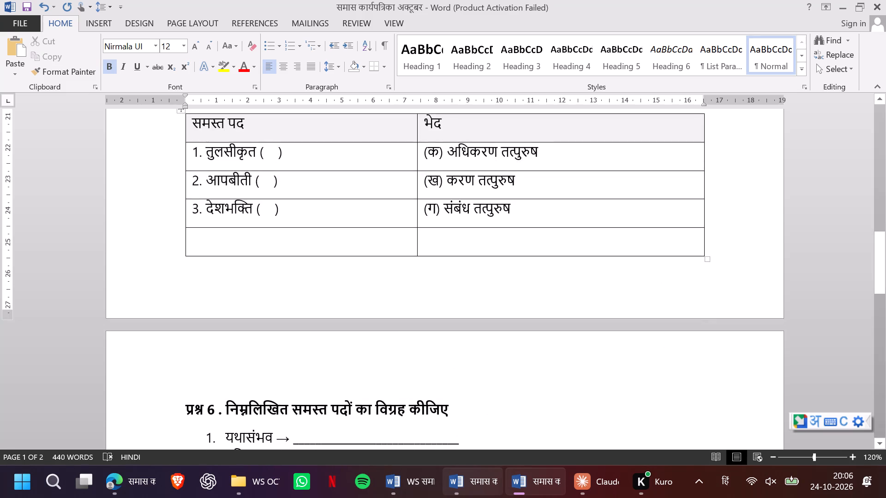
scroll(187, 183, up, 3)
scroll(320, 282, down, 1)
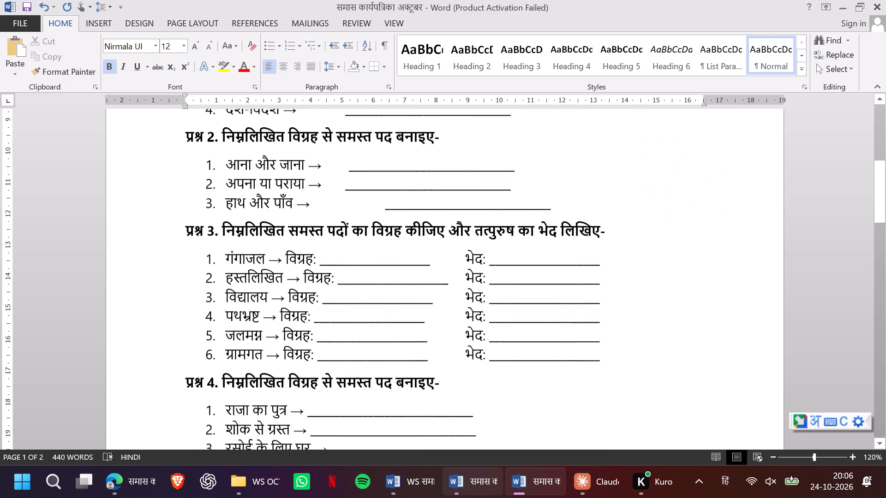
scroll(320, 282, down, 3)
scroll(320, 282, up, 1)
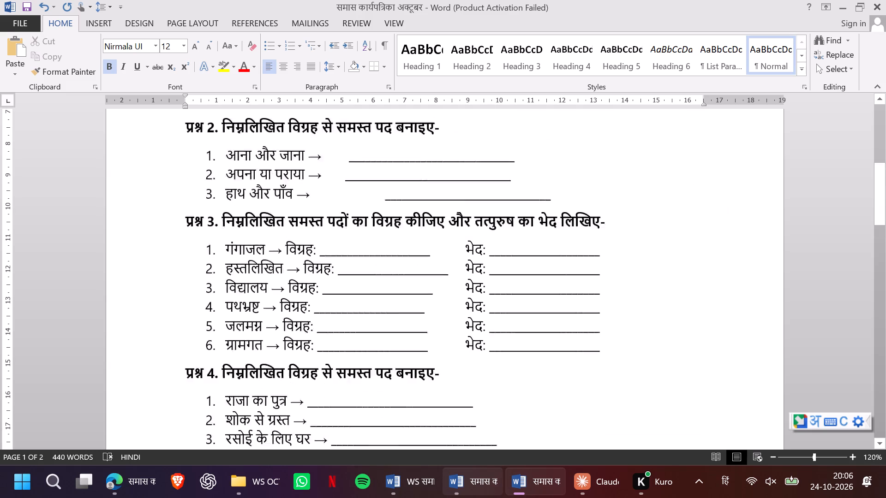
scroll(320, 282, up, 1)
click(383, 267)
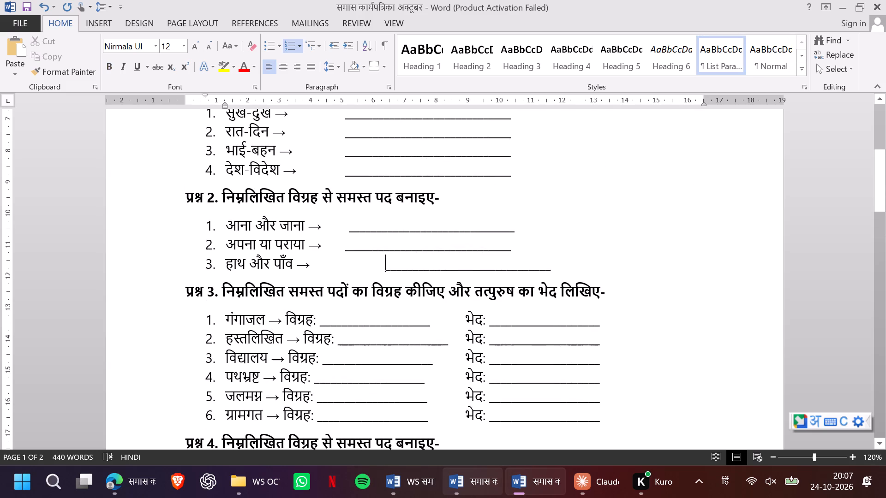
key(BackSpace)
Delete item 5, अन्न-जल, with its blanks from प्रश्न 9.
scroll(383, 267, down, 3)
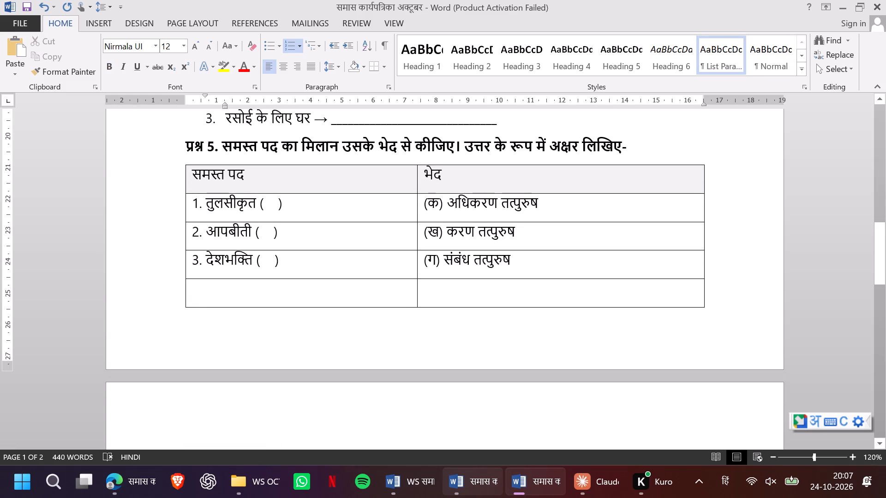
scroll(383, 267, down, 3)
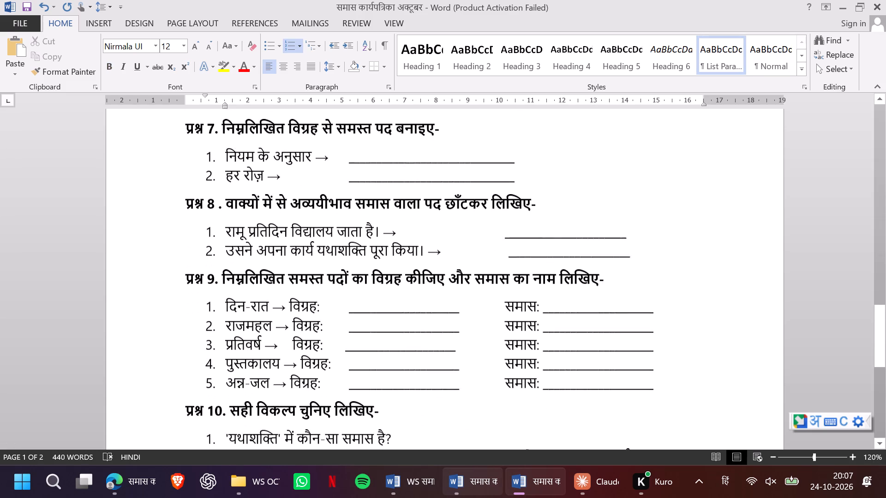
scroll(383, 267, down, 2)
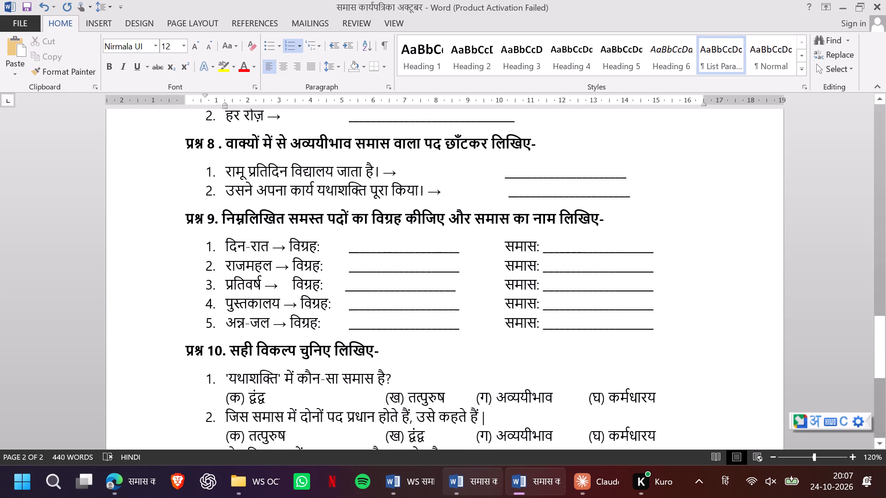
click(139, 331)
key(BackSpace)
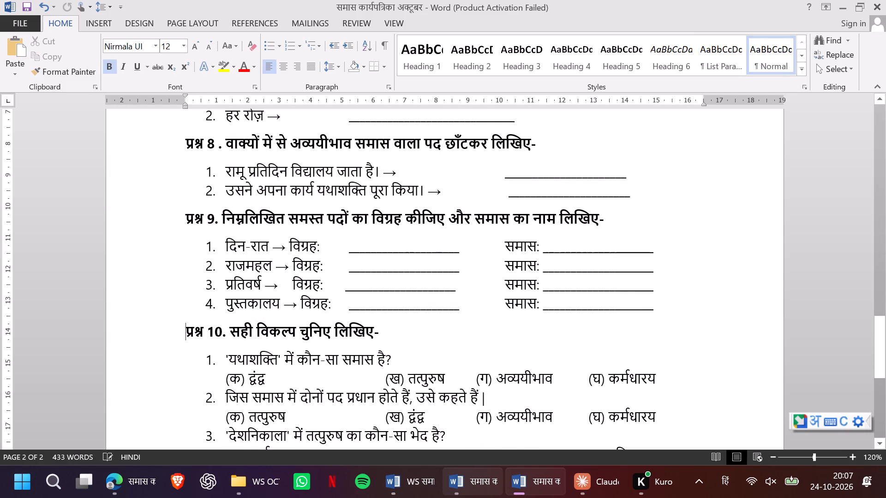
Delete the भेद: label and its answer blank from item 3, थोड़ा-बहुत, in प्रश्न 11.
scroll(139, 331, down, 1)
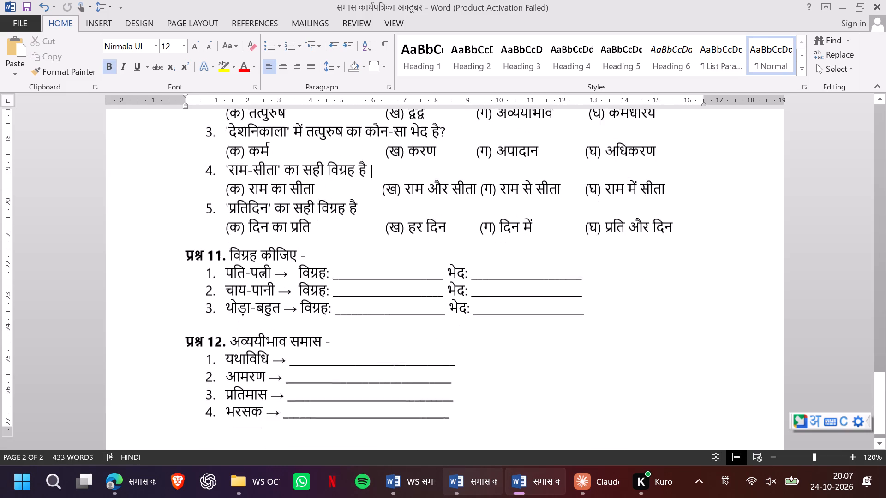
scroll(139, 331, down, 2)
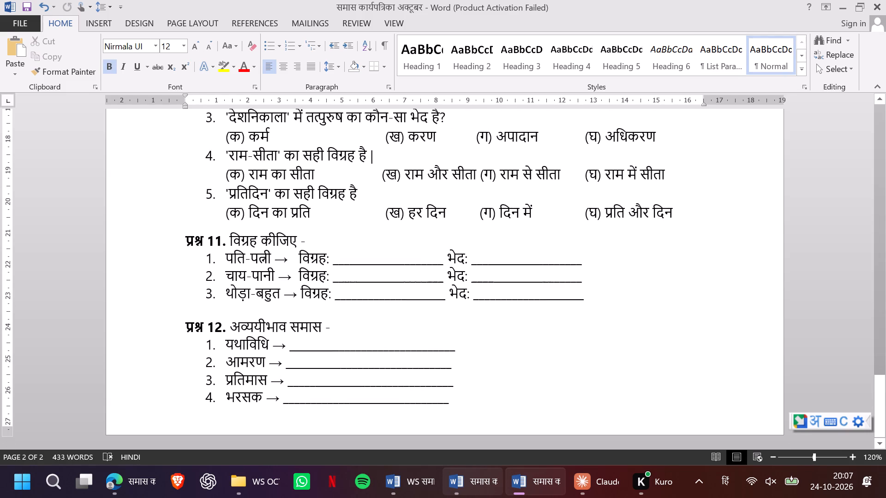
scroll(139, 331, down, 2)
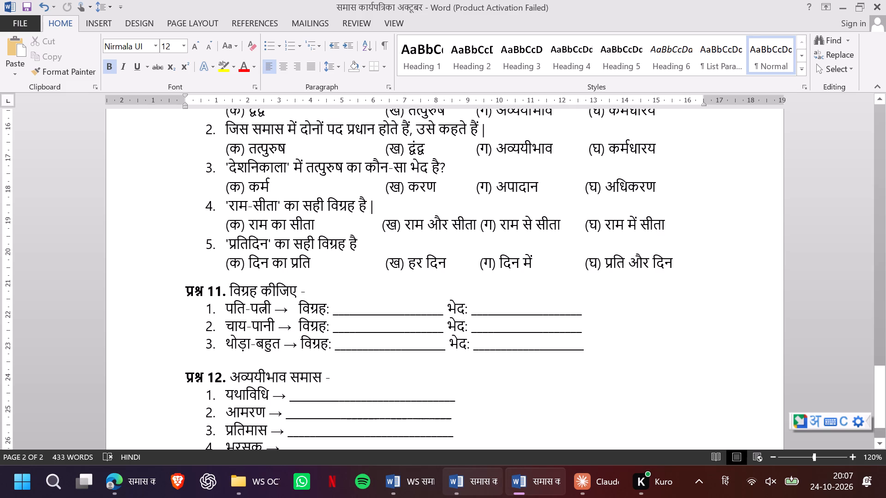
drag(447, 302, 461, 345)
click(461, 345)
click(587, 356)
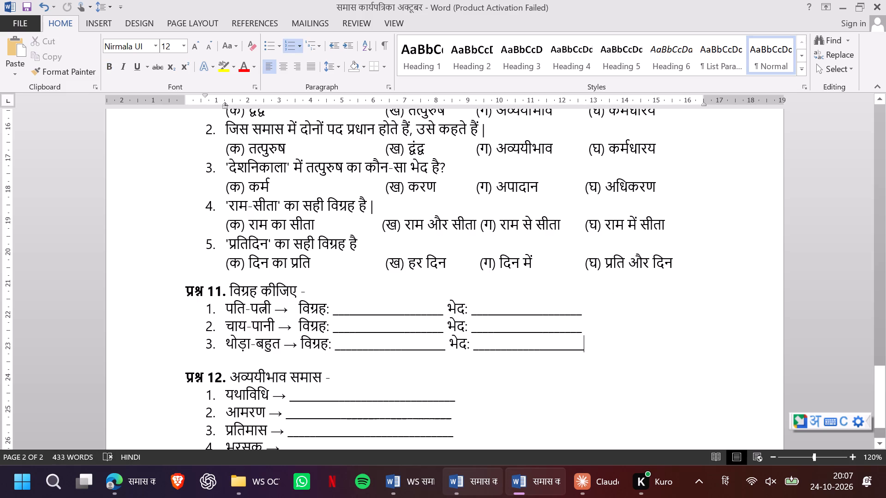
key(BackSpace)
key(BackSpace)
key(BackSpace)
key(BackSpace)
key(BackSpace)
key(BackSpace)
key(BackSpace)
key(BackSpace)
key(BackSpace)
key(BackSpace)
key(BackSpace)
key(BackSpace)
key(BackSpace)
key(BackSpace)
key(BackSpace)
key(BackSpace)
key(BackSpace)
key(BackSpace)
key(BackSpace)
key(BackSpace)
key(BackSpace)
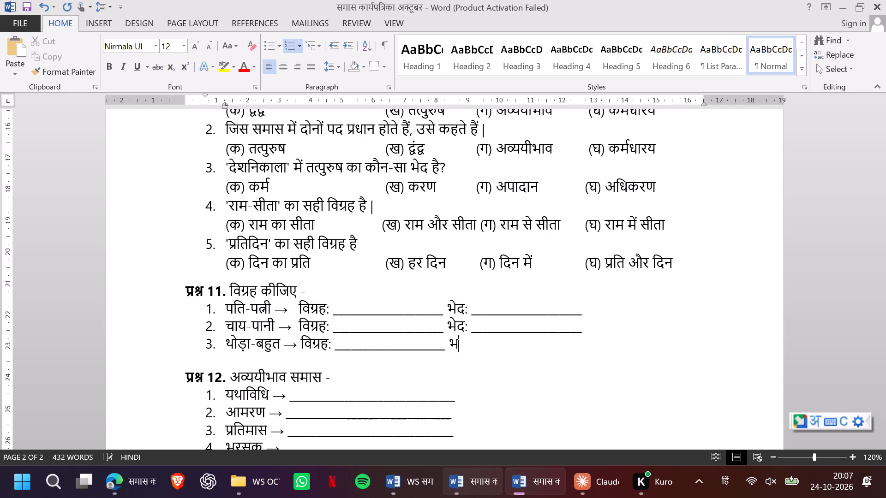
key(BackSpace)
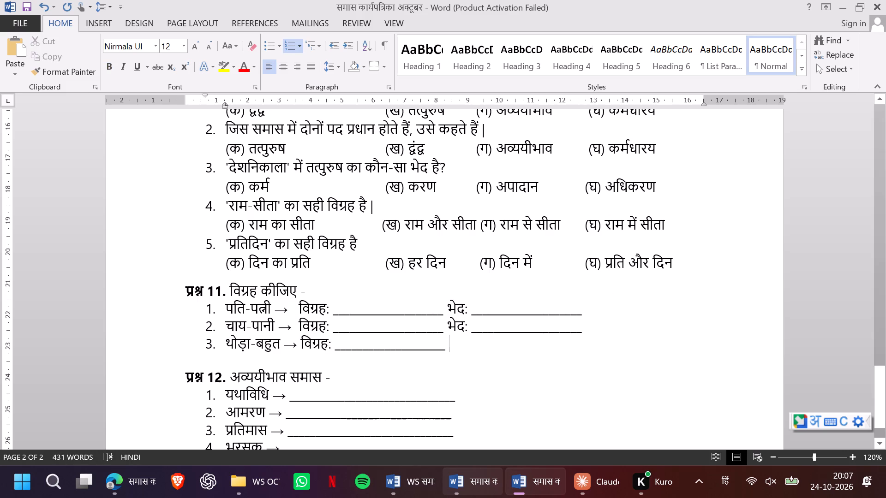
Select the भेद: label and its answer blank in item 2, चाय-पानी, of प्रश्न 11.
click(588, 336)
key(shift+Up)
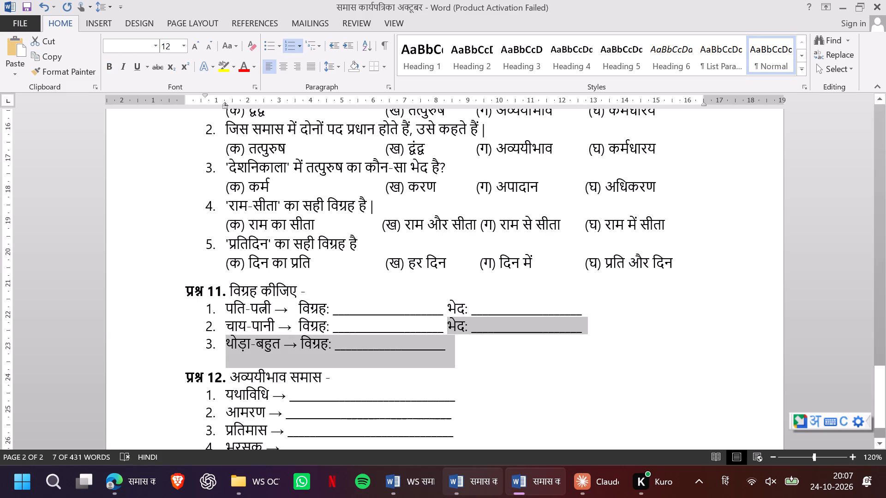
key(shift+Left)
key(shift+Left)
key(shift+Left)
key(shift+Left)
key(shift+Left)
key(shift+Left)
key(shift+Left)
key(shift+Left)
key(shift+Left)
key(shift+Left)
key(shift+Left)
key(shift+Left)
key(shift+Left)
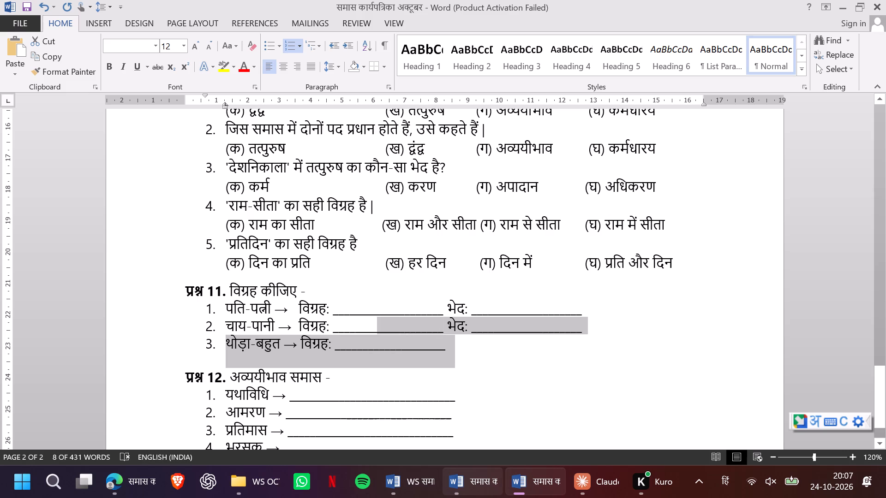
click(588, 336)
Delete the भेद: label and its answer blank from item 2, चाय-पानी, in प्रश्न 11.
drag(450, 325, 477, 323)
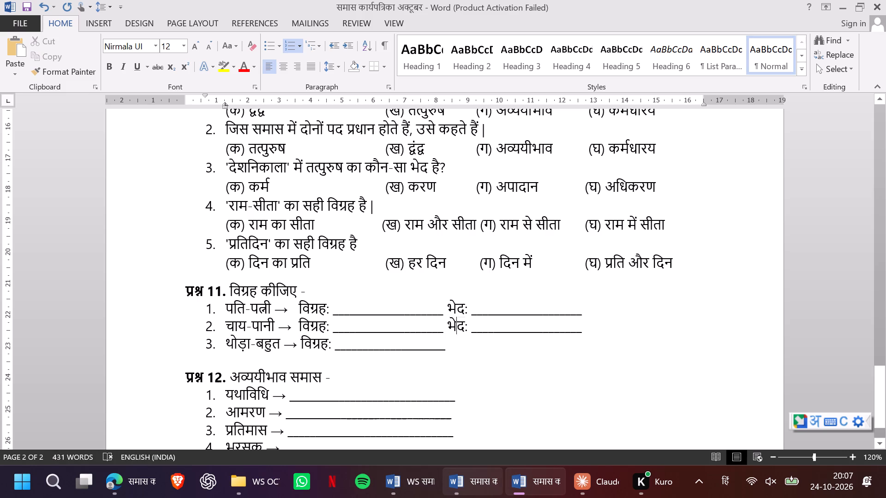
drag(477, 323, 546, 337)
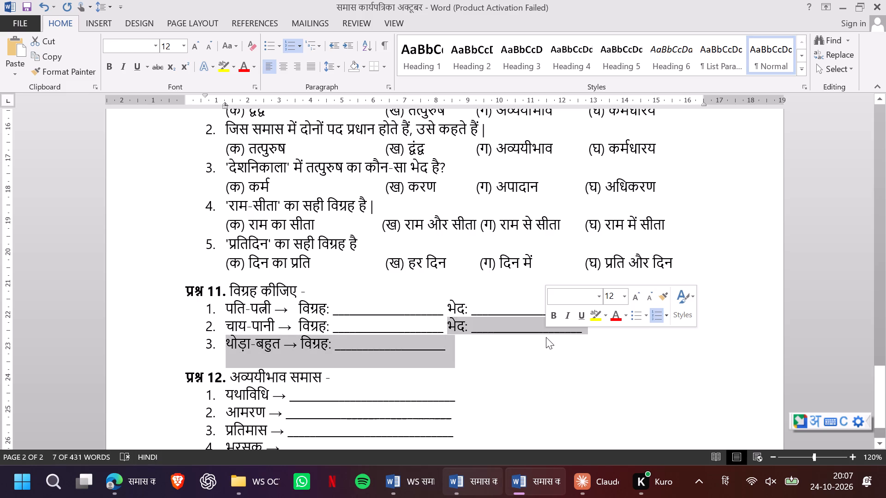
click(546, 337)
drag(448, 322, 552, 321)
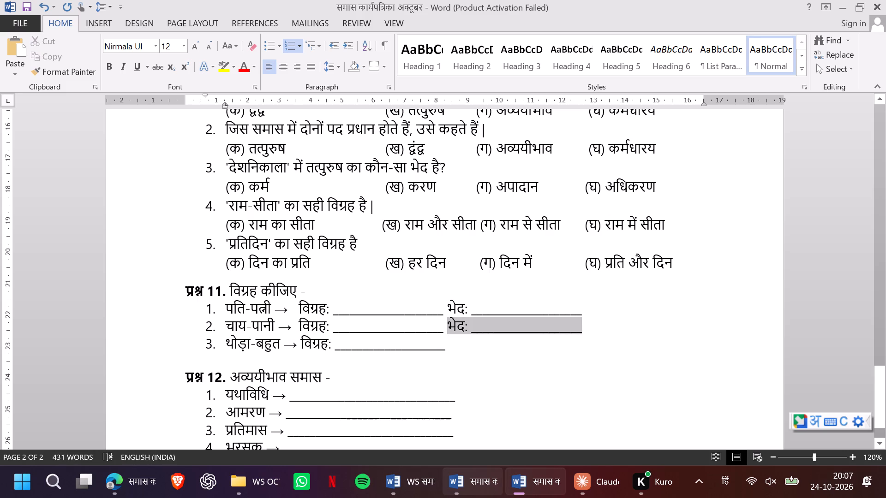
drag(552, 321, 553, 321)
key(BackSpace)
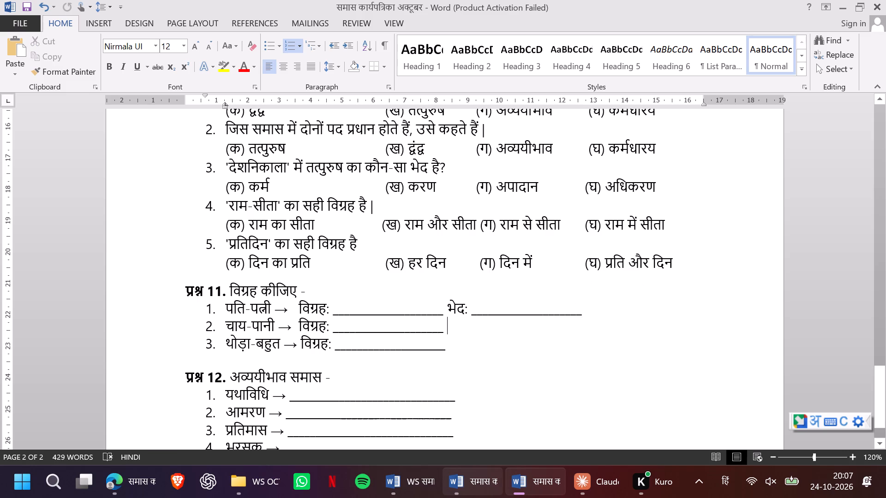
Delete the भेद: label and its answer blank from item 1, पति-पत्नी, in प्रश्न 11.
drag(448, 306, 577, 306)
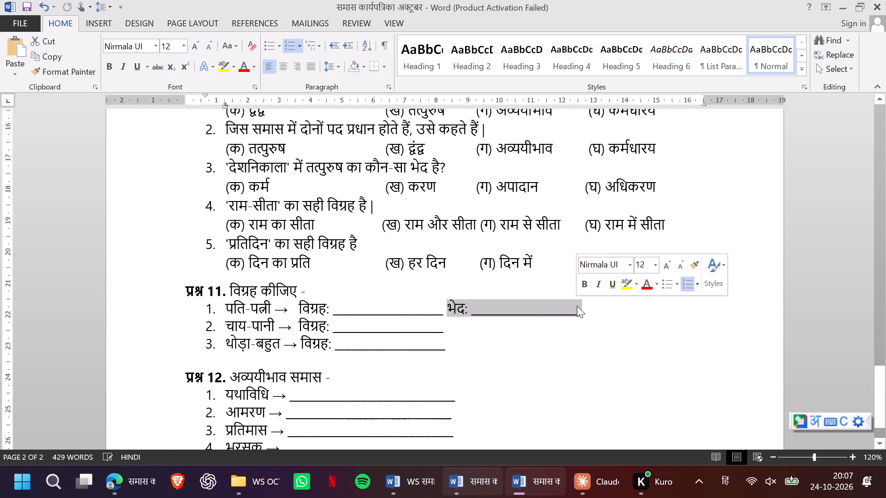
key(BackSpace)
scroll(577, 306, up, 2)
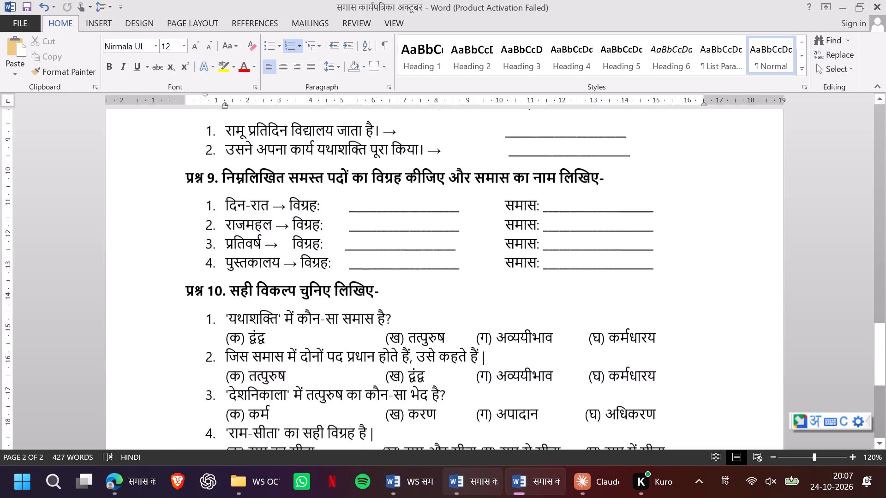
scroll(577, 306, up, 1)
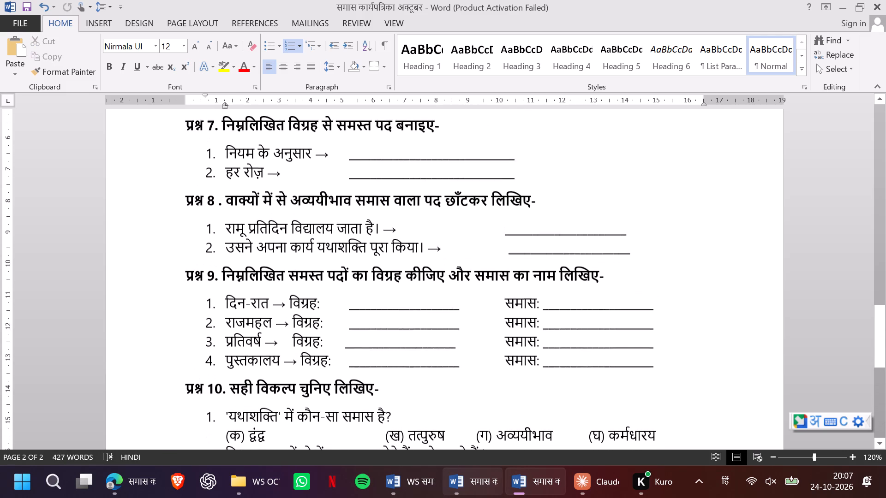
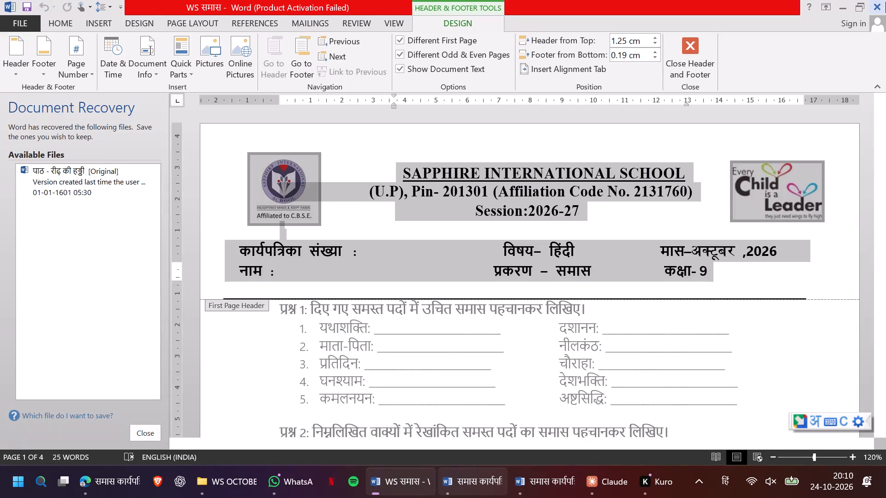
Close the WS समास document.
click(885, 2)
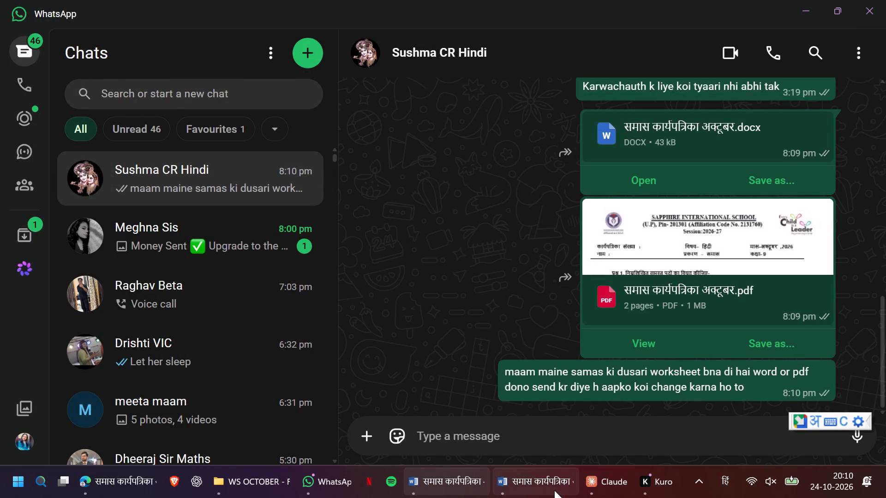
Switch to File Explorer and open the Word document समास कार्यपत्रिका अक्टूबर from the WS OCTOBER folder at its later questions.
click(245, 489)
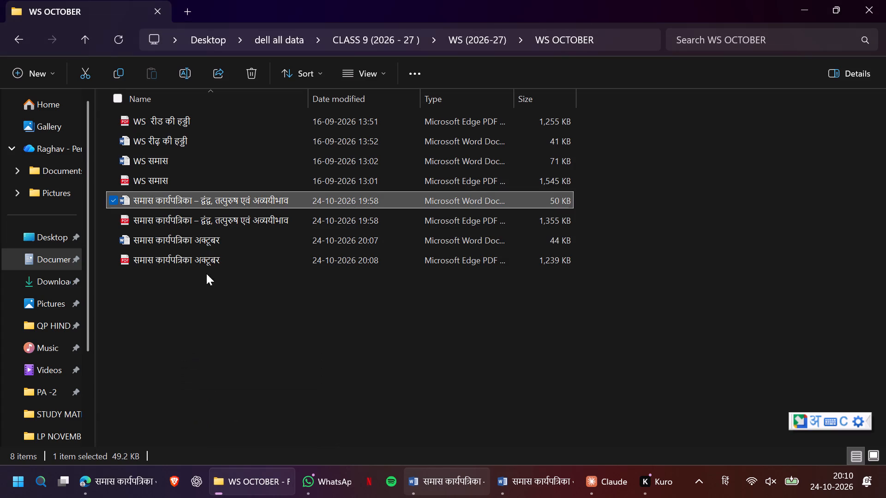
double_click(228, 241)
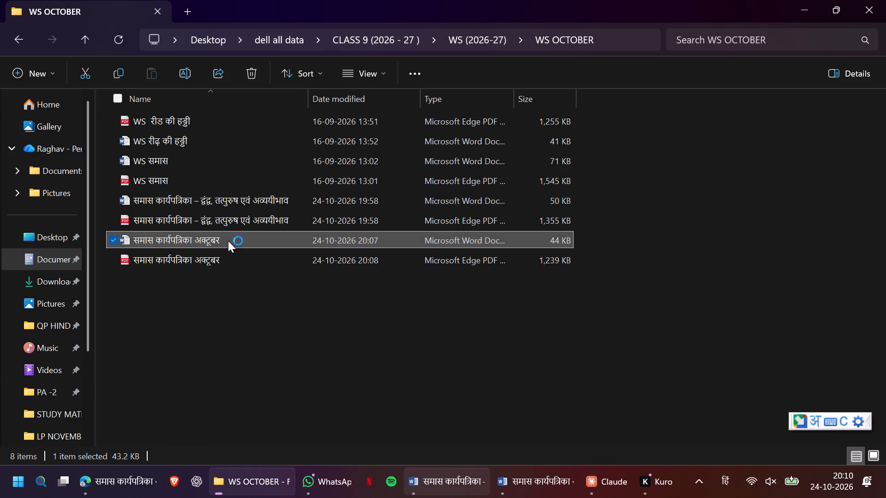
scroll(459, 316, down, 4)
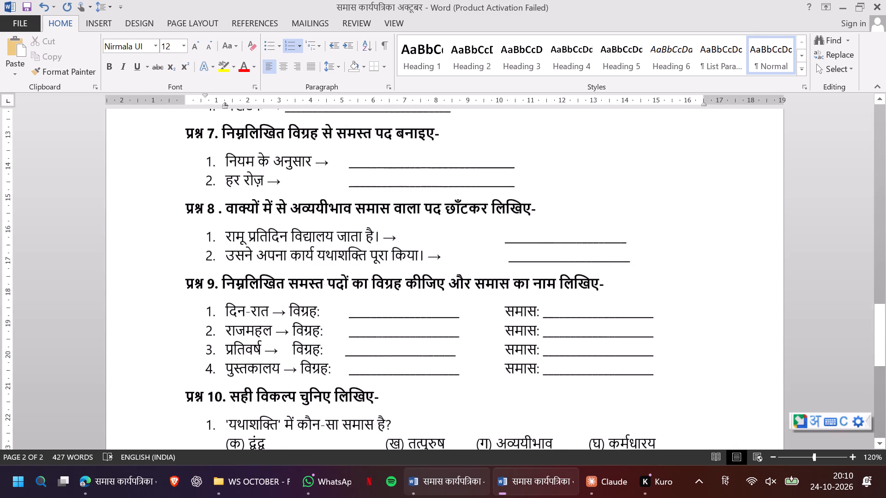
Close the समास कार्यपत्रिका अक्टूबर Word document.
scroll(459, 316, down, 1)
scroll(459, 316, up, 7)
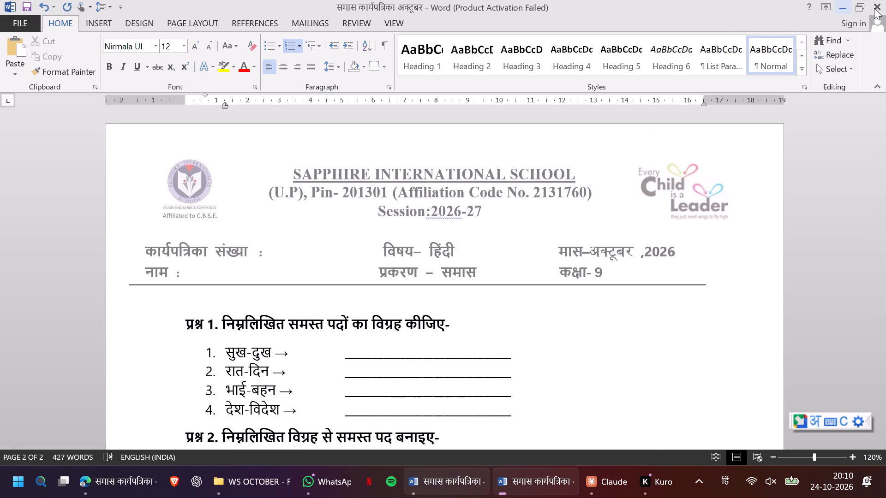
click(879, 5)
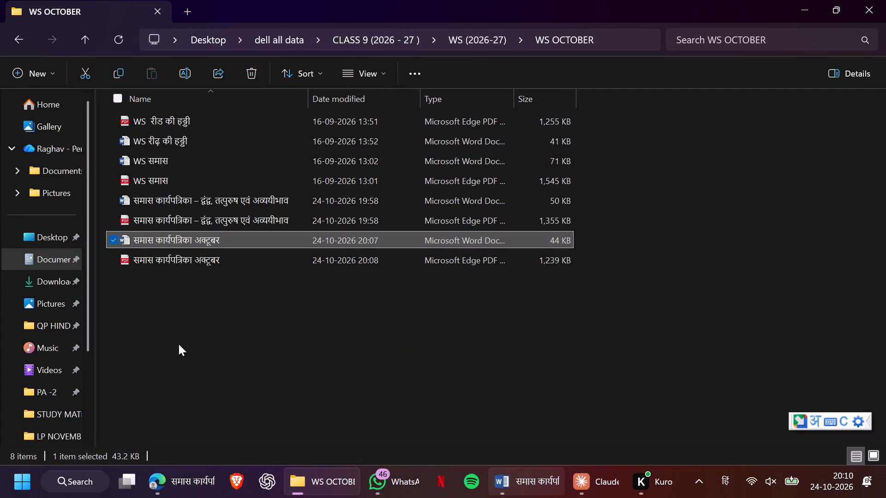
Switch to Edge, close the second समास कार्यपत्रिका अक्टूबर PDF tab and open a new blank tab.
click(199, 477)
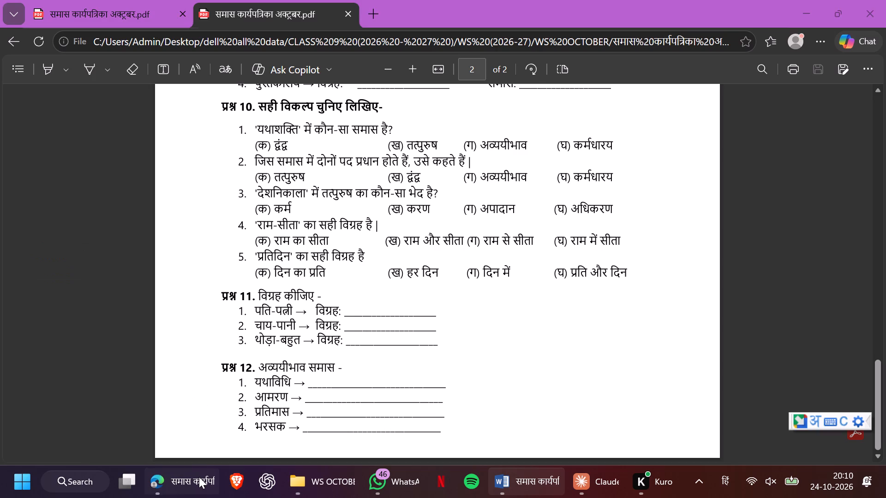
click(341, 17)
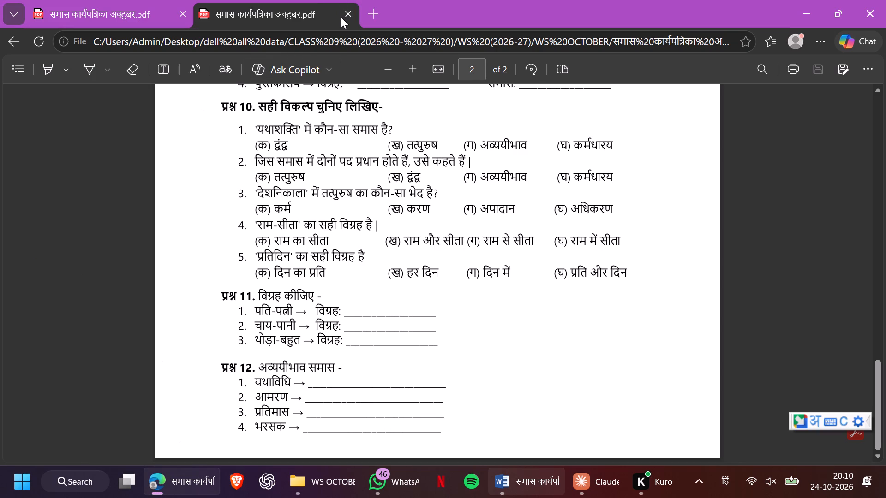
click(350, 13)
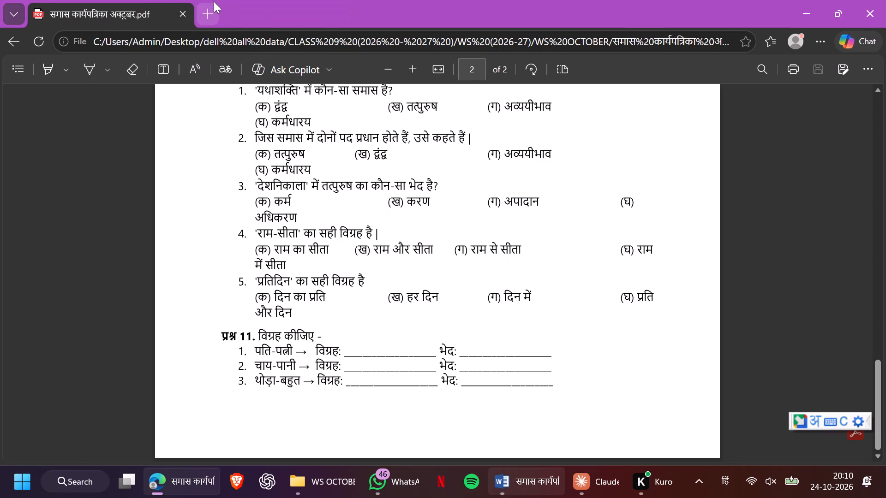
click(207, 15)
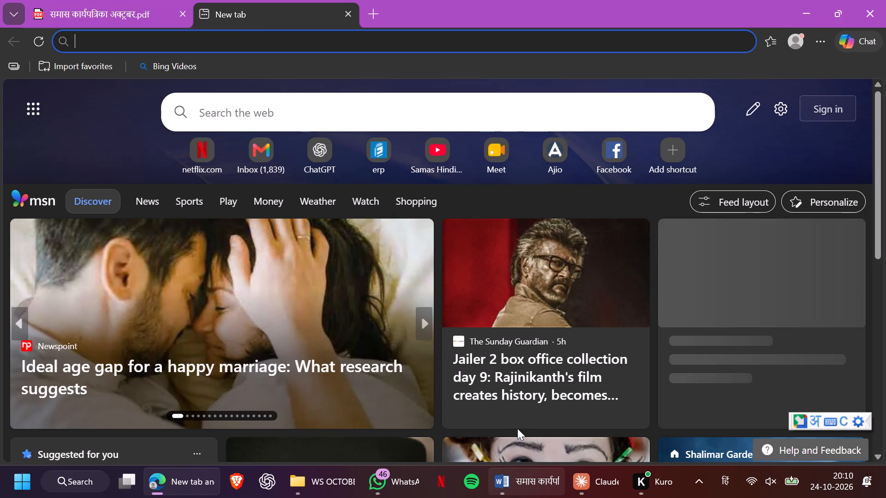
Switch to Word and close the समास कार्यपत्रिका – द्वंद्व, तत्पुरुष एवं अव्ययीभाव document.
click(525, 475)
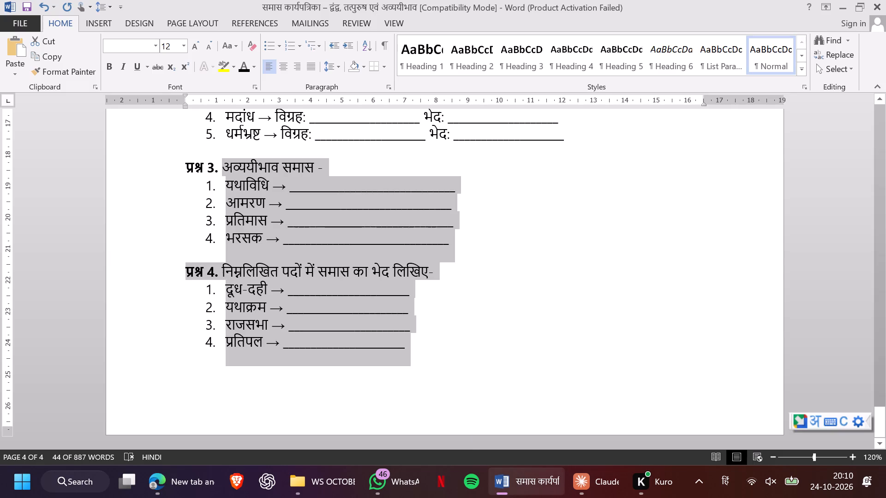
click(877, 4)
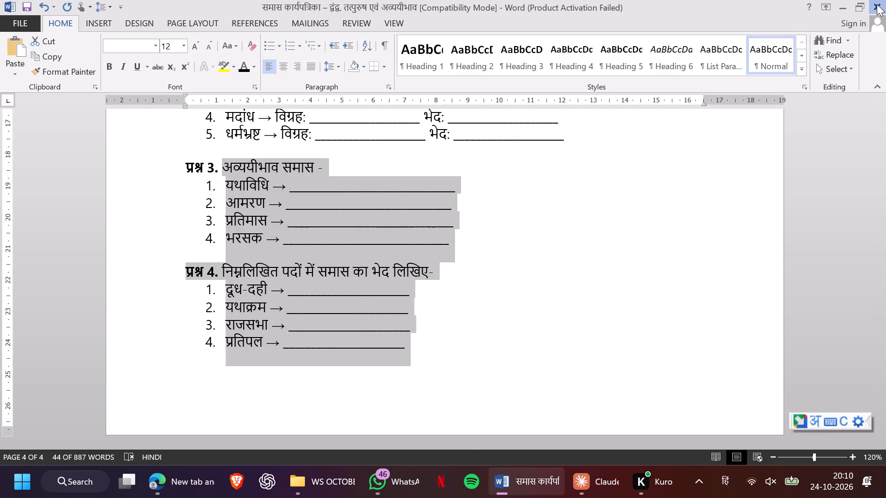
From the WS OCTOBER folder, open the Word file समास कार्यपत्रिका – द्वंद्व, तत्पुरुष एवं अव्ययीभाव and dismiss the activation wizard.
click(195, 482)
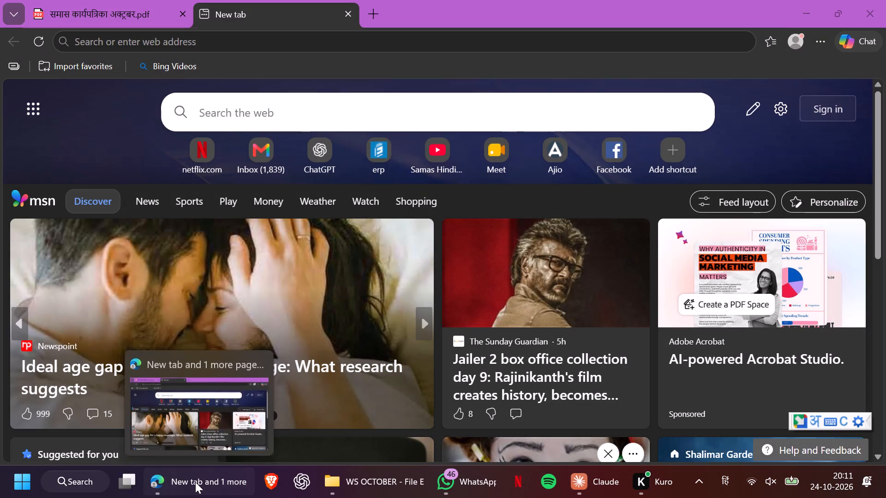
click(352, 487)
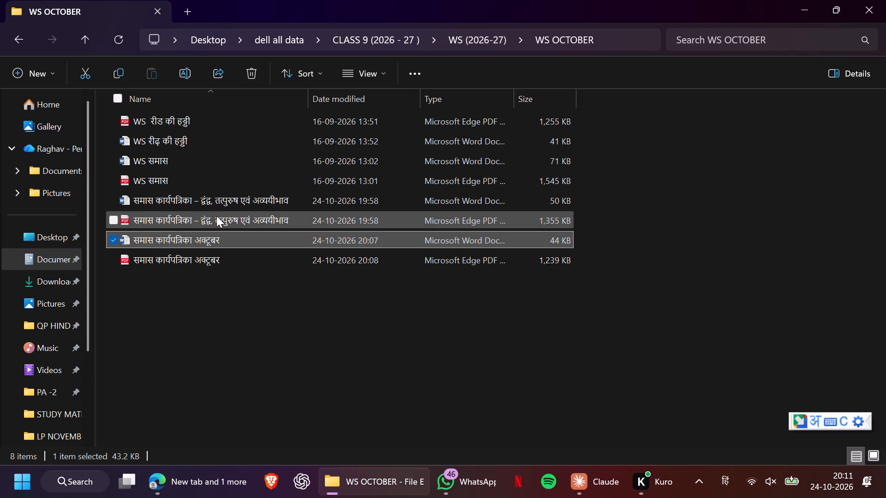
double_click(223, 201)
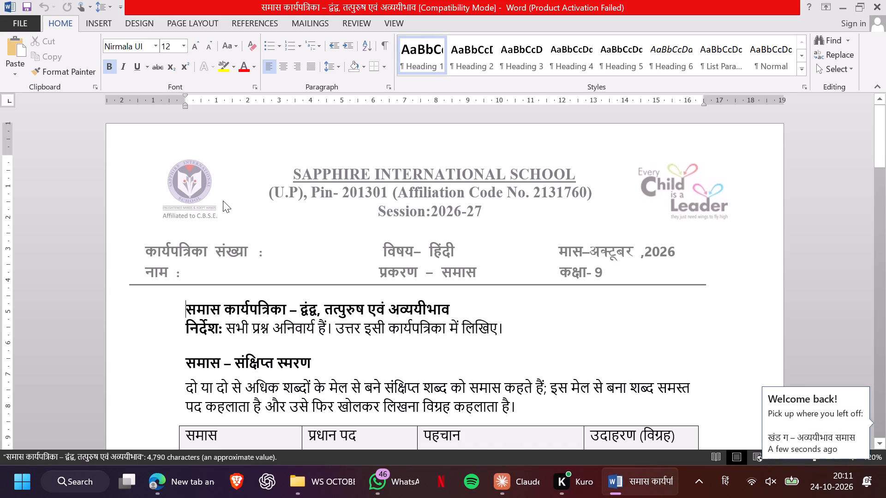
scroll(425, 302, down, 1)
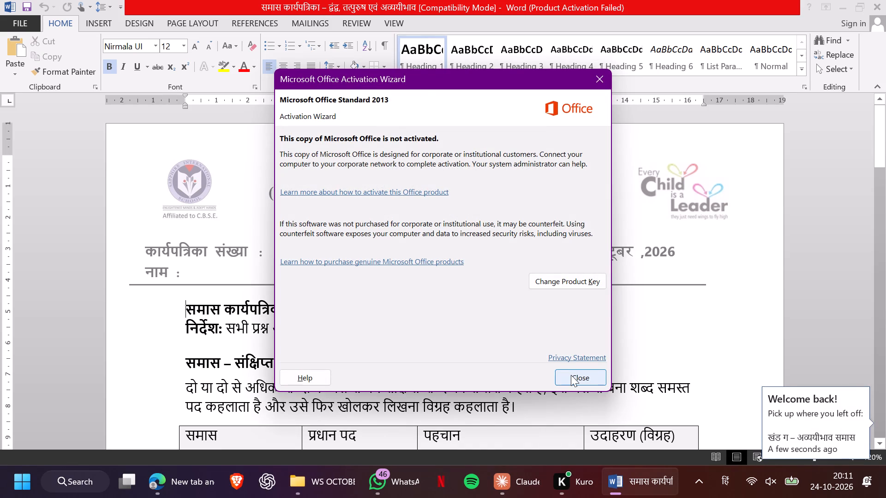
click(571, 375)
In the multiple-choice प्रश्न 2 on page 4, bring option (घ) कर्मधारय onto the same line as the other options in items 1 and 2.
scroll(571, 375, down, 5)
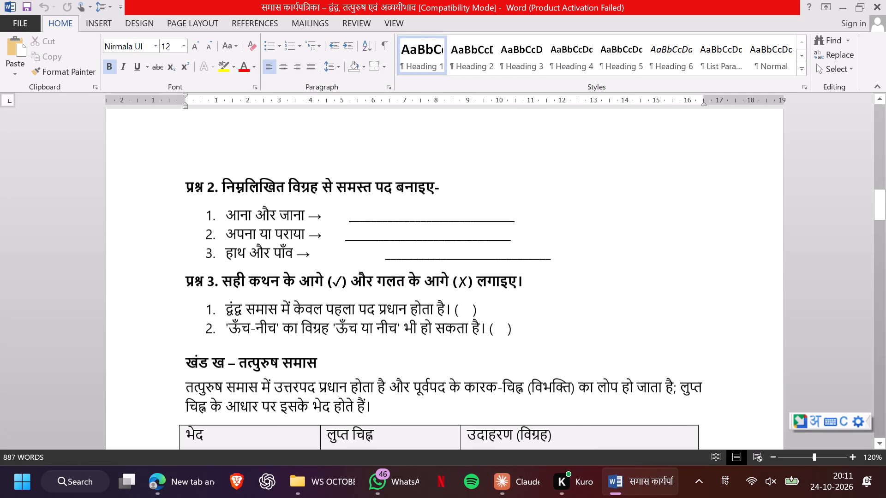
scroll(571, 375, down, 3)
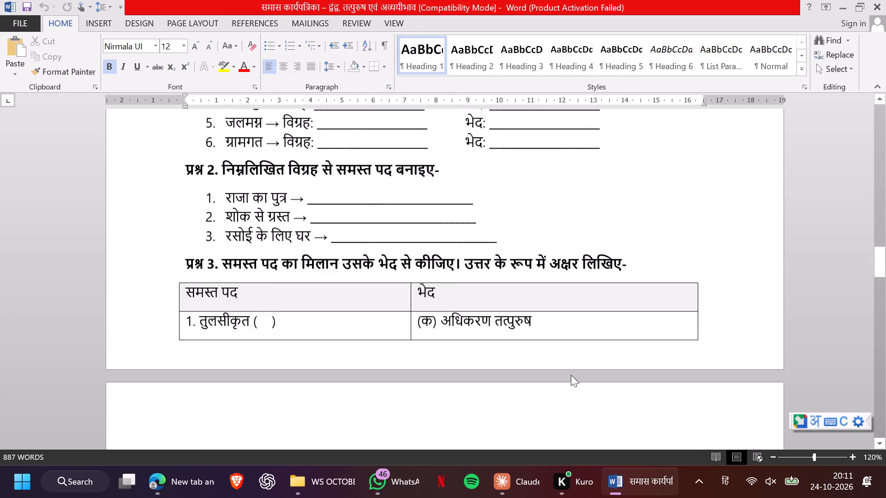
scroll(571, 375, down, 4)
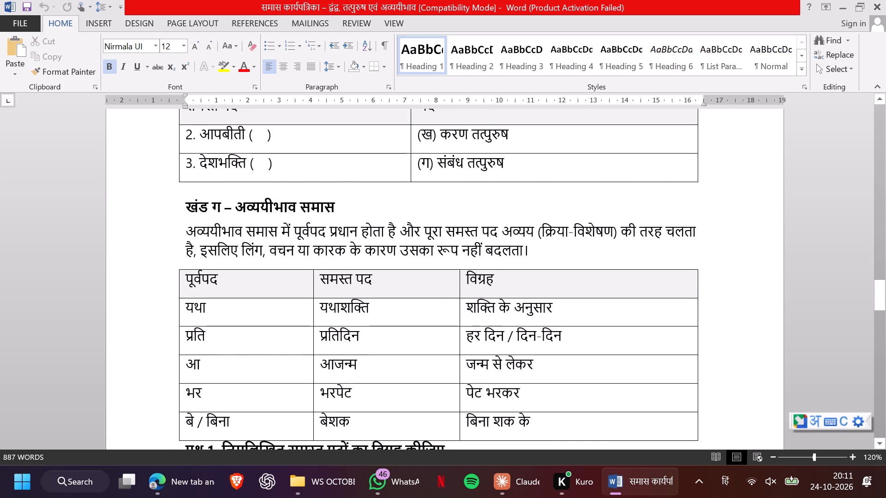
scroll(571, 375, down, 3)
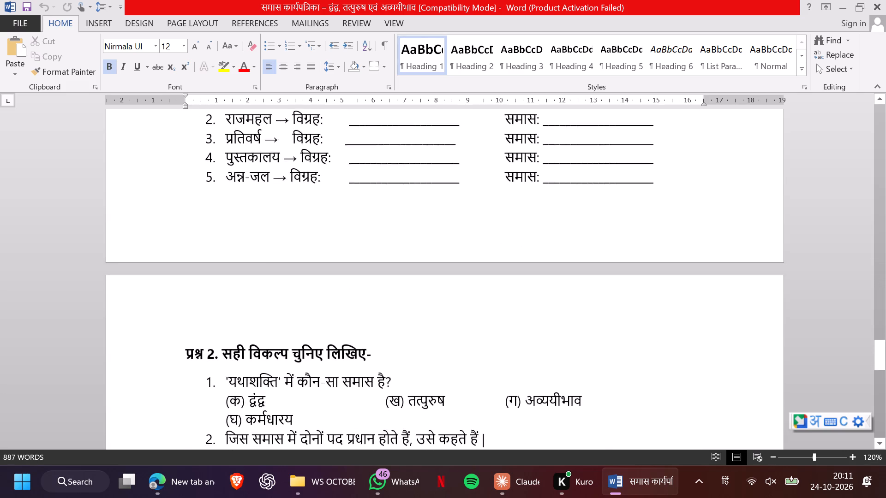
scroll(571, 375, down, 2)
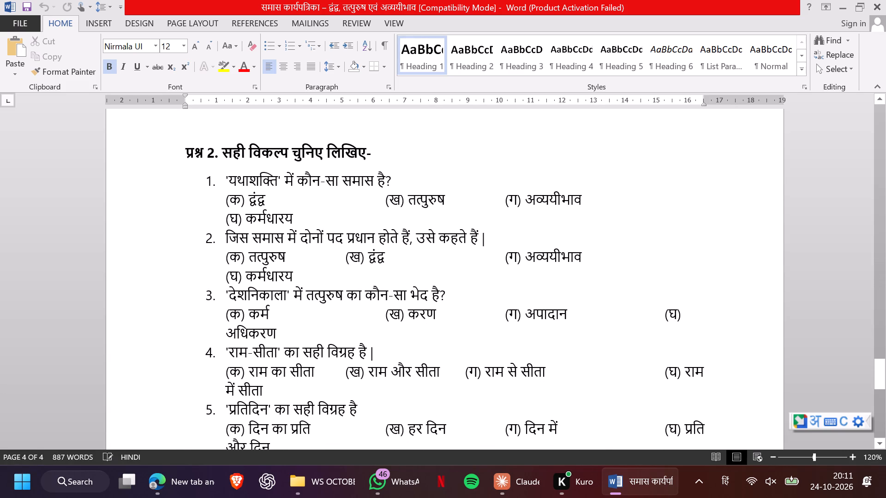
click(225, 219)
key(BackSpace)
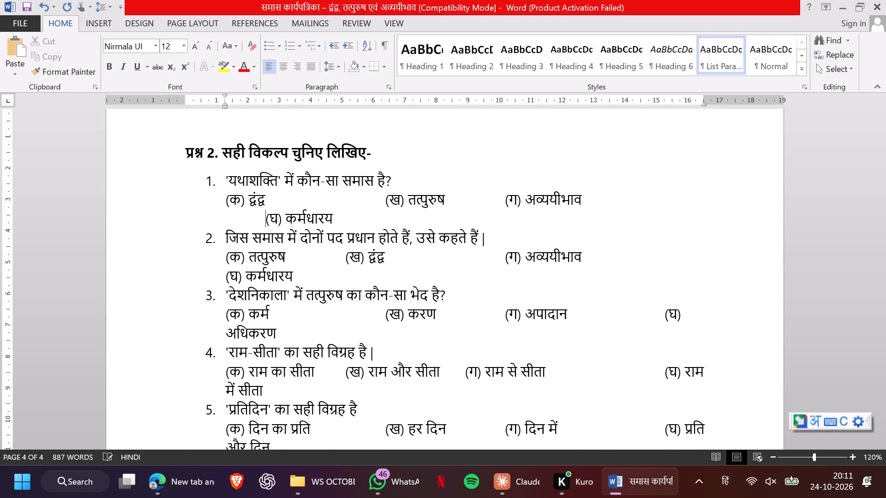
key(BackSpace)
key(BackSpace)
key(BackSpace)
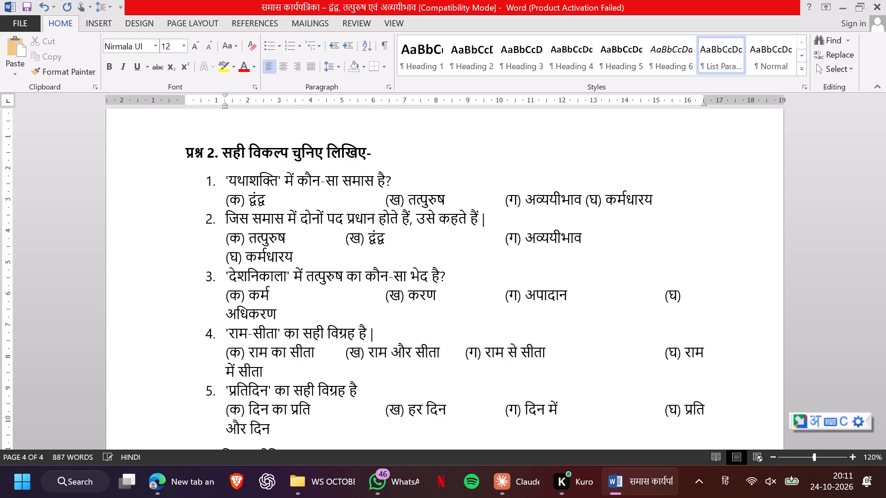
key(Tab)
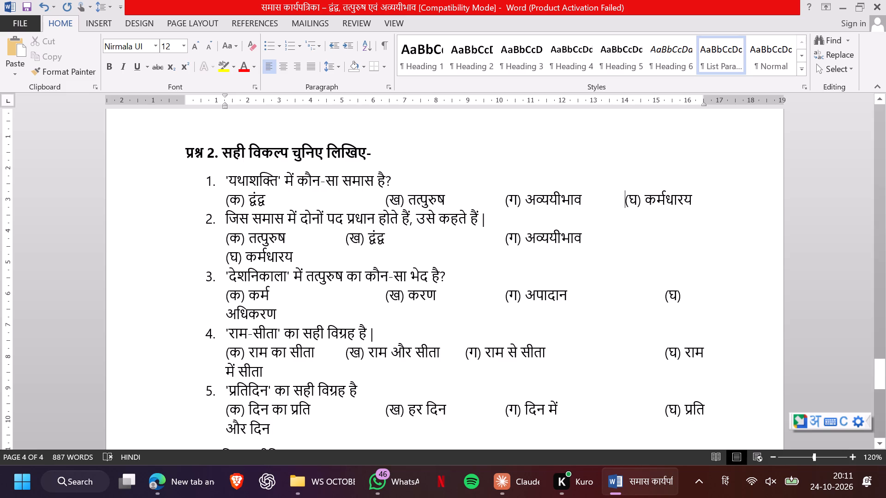
click(225, 260)
key(BackSpace)
key(BackSpace)
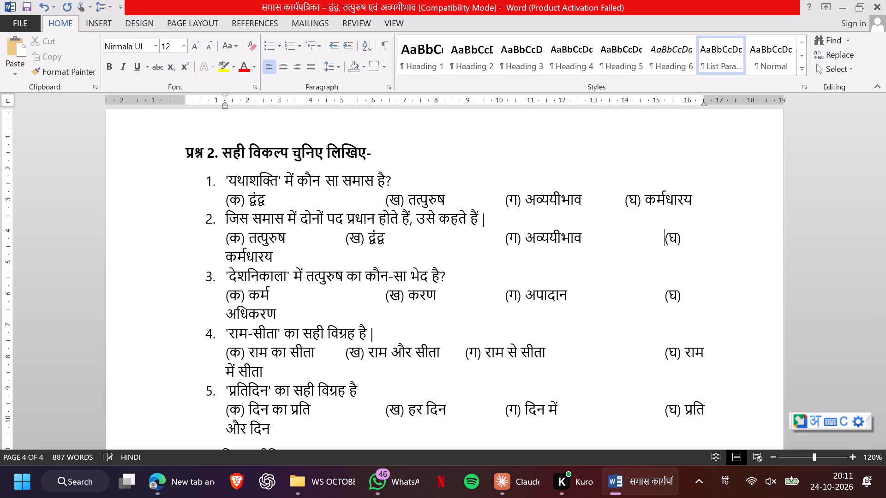
key(BackSpace)
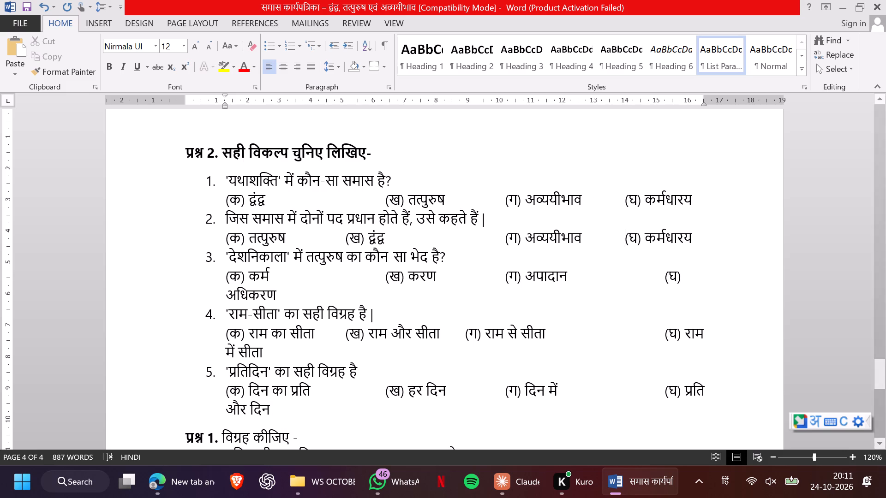
Reduce the spacing before option (घ) in items 3, 4 and 5 so each item's four options fit on one line.
click(664, 281)
key(BackSpace)
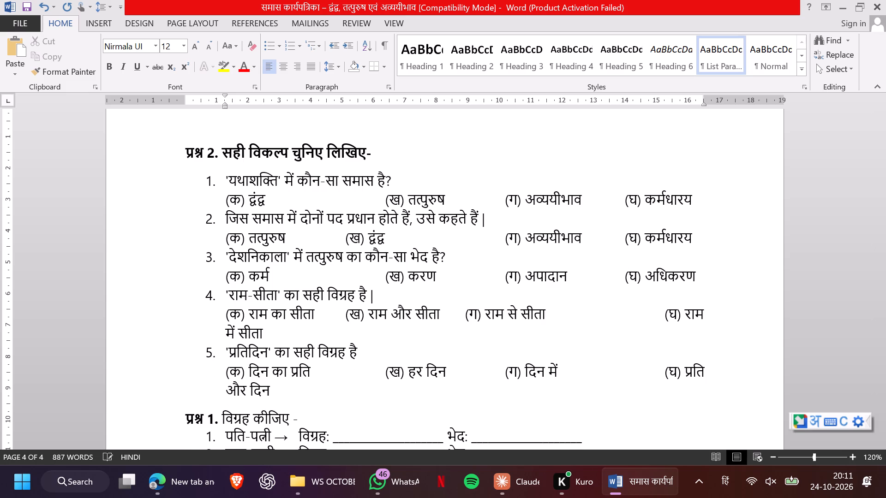
click(665, 316)
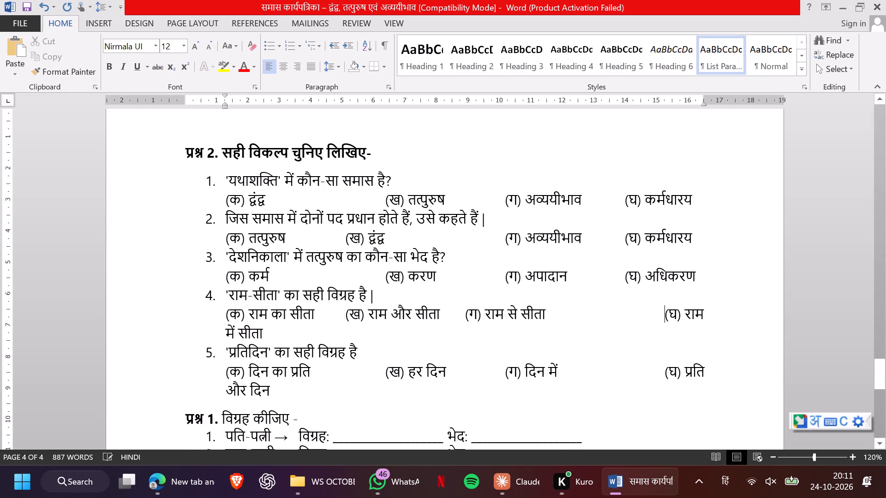
key(BackSpace)
click(661, 363)
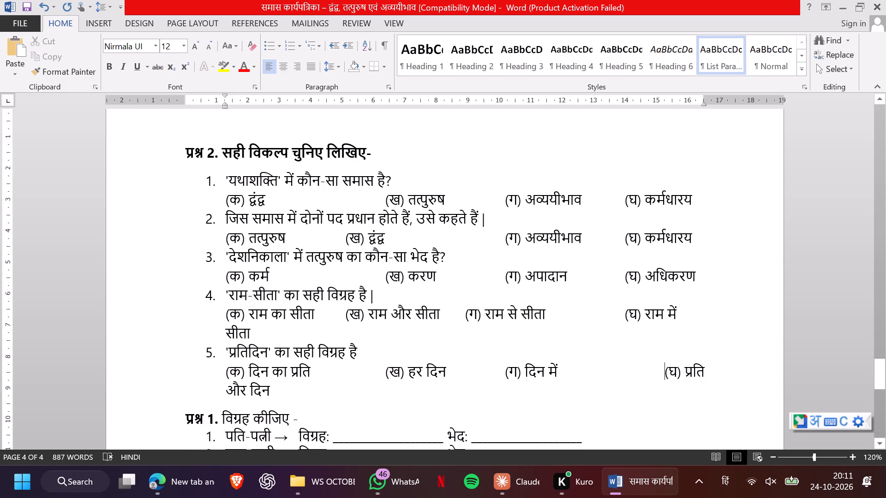
click(621, 317)
key(BackSpace)
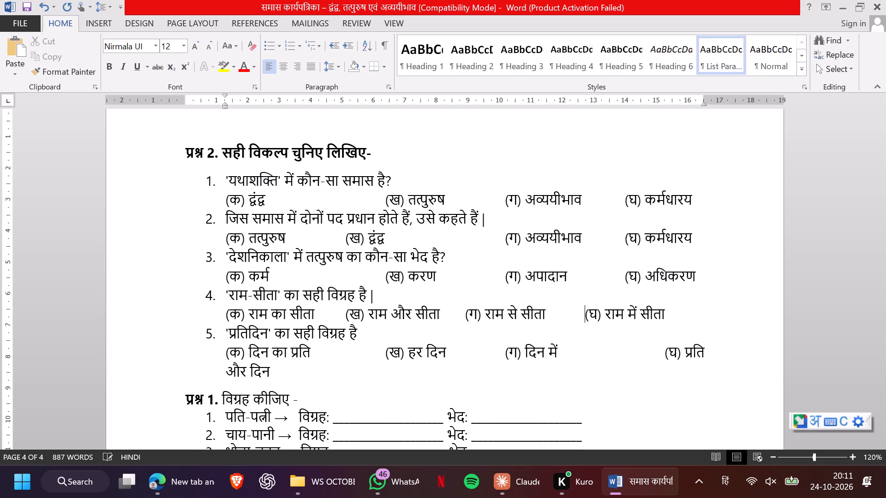
click(664, 358)
key(BackSpace)
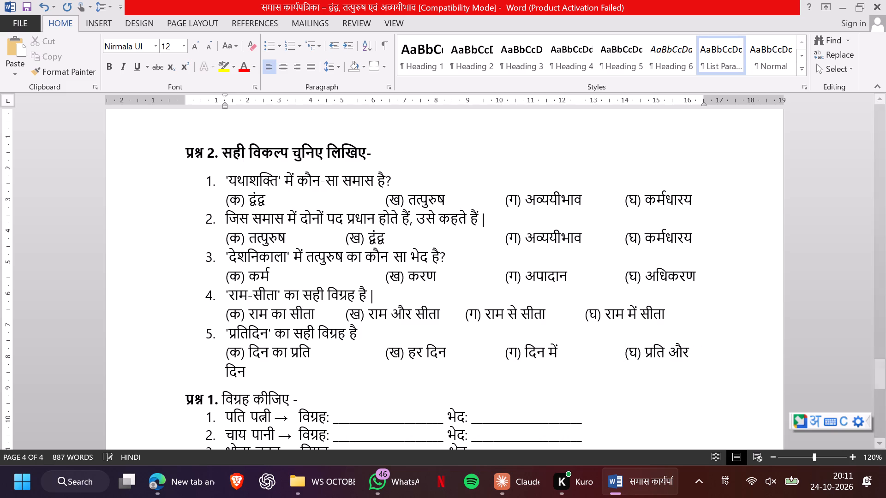
key(BackSpace)
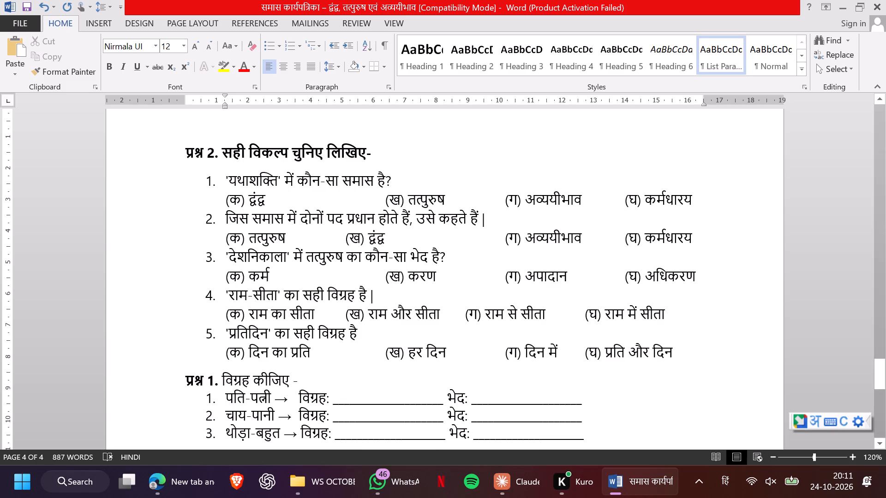
Align options (ख), (ग) and (घ) of items 1, 2, 3 and 5 with the option columns of item 4.
click(385, 200)
key(BackSpace)
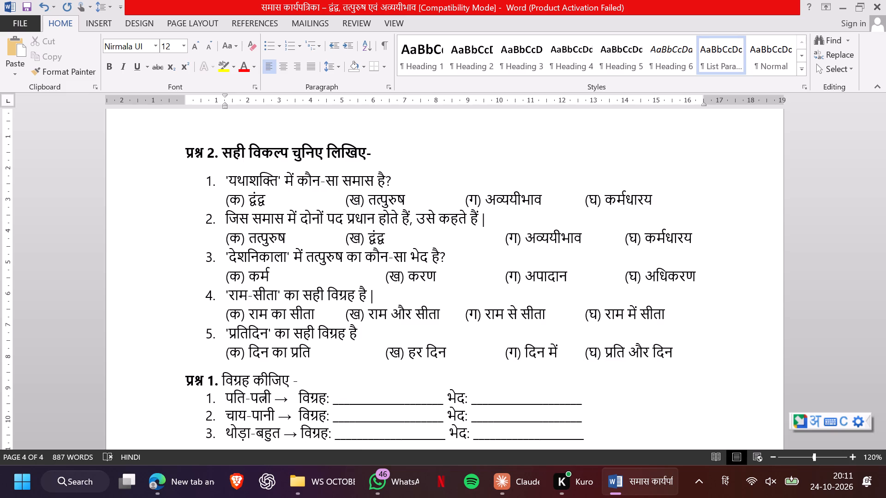
click(385, 284)
key(BackSpace)
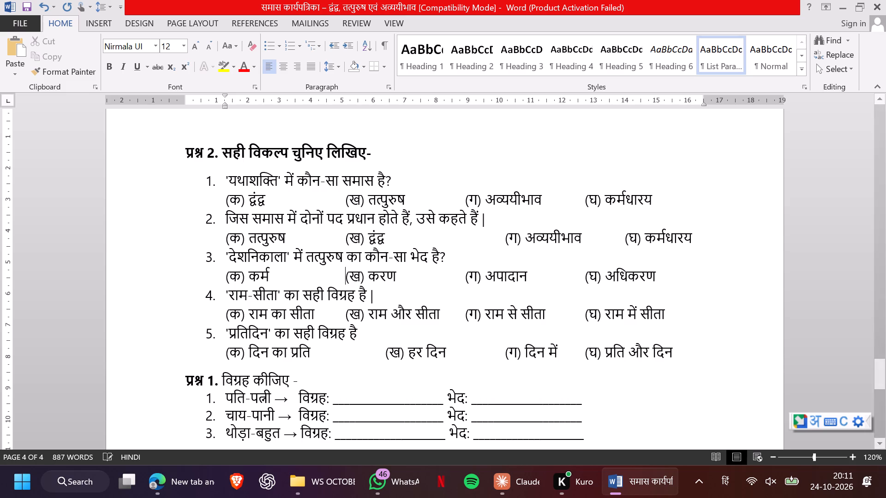
click(504, 240)
key(BackSpace)
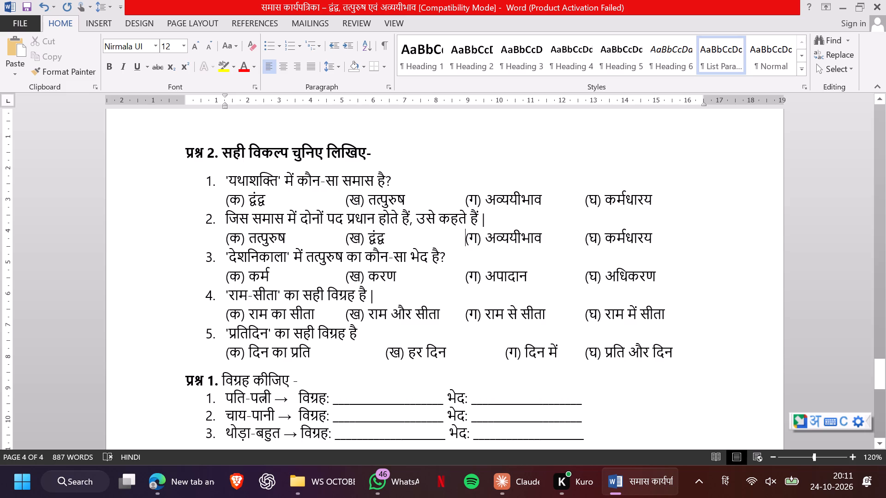
click(385, 354)
key(BackSpace)
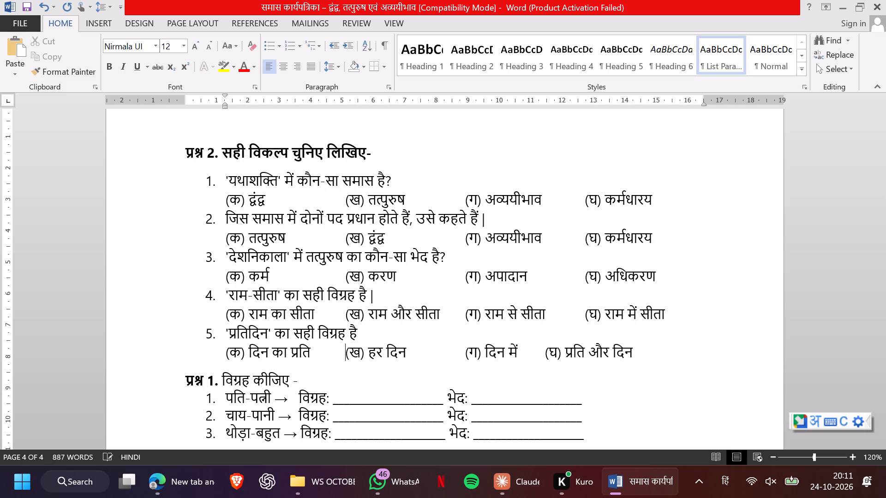
click(544, 356)
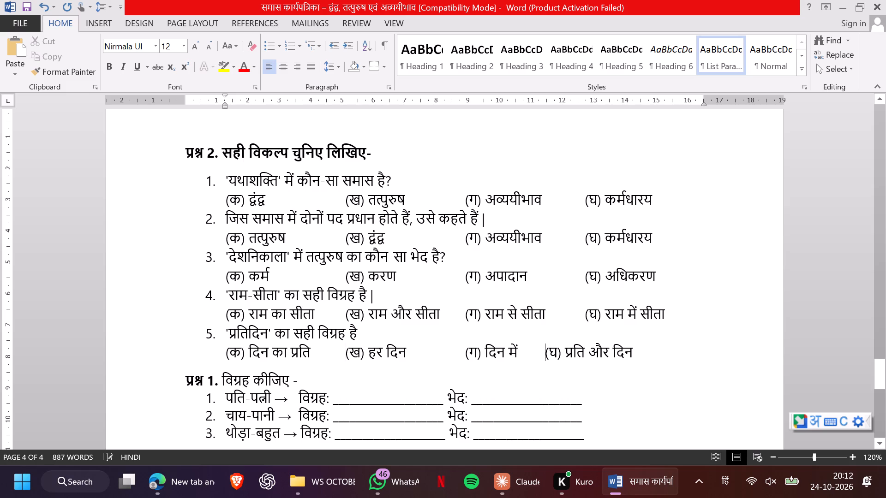
key(Tab)
In the विग्रह कीजिए section under प्रश्न 2, tab the answer blanks after विग्रह: in items 1 to 5 into one column.
scroll(544, 356, down, 1)
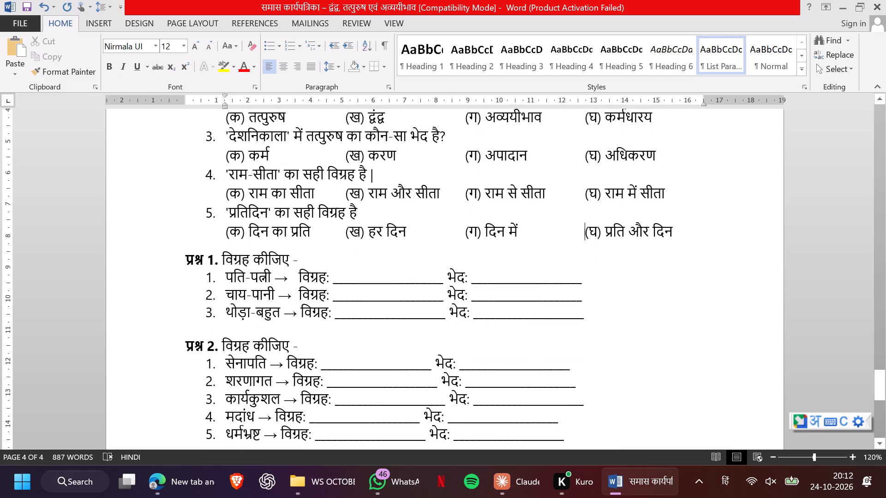
scroll(544, 356, down, 2)
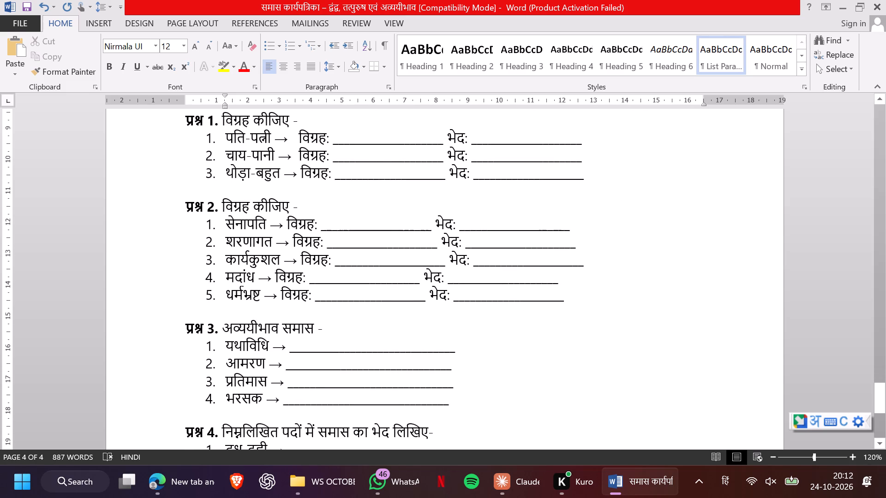
click(434, 226)
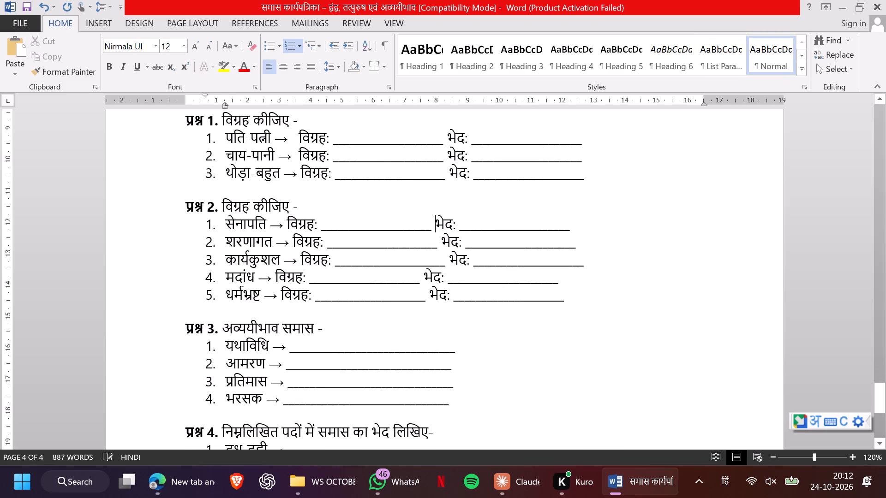
click(320, 229)
key(Tab)
drag(324, 248, 390, 248)
key(Tab)
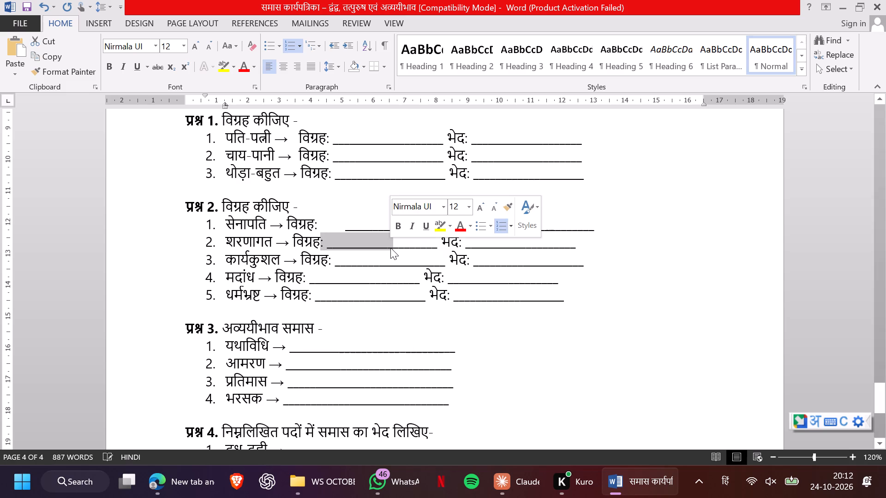
click(329, 243)
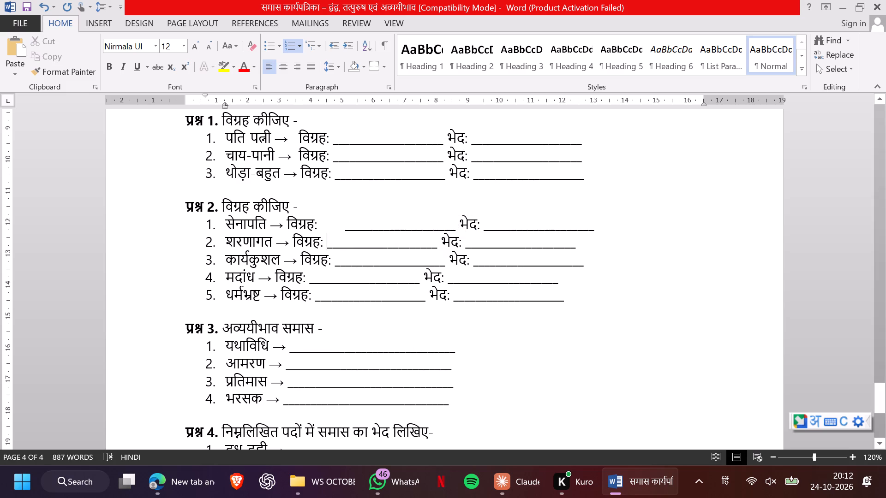
key(Tab)
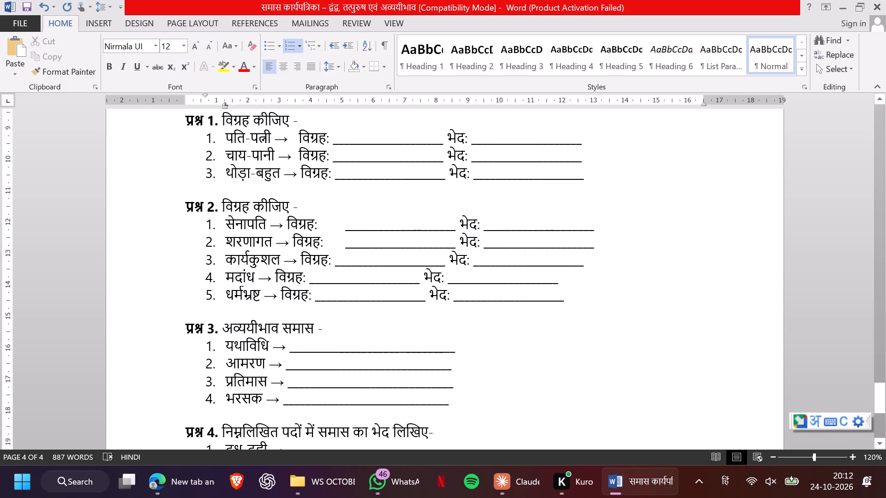
click(332, 264)
key(Tab)
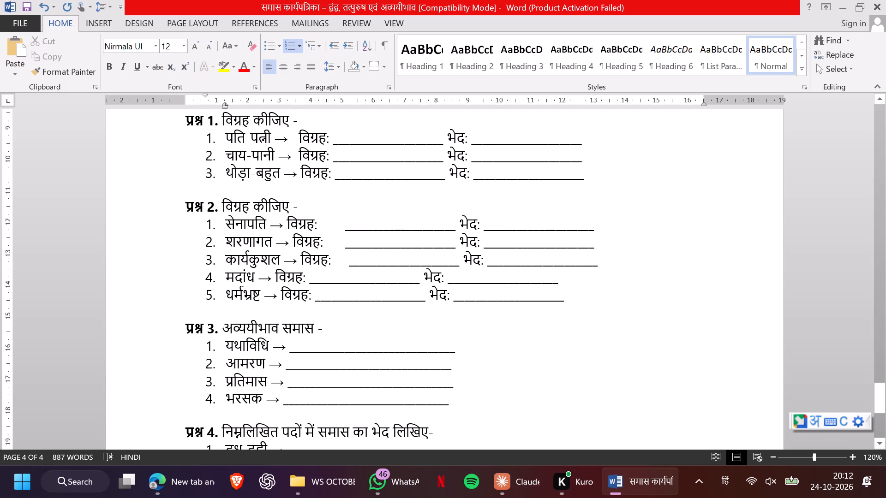
click(308, 278)
key(Tab)
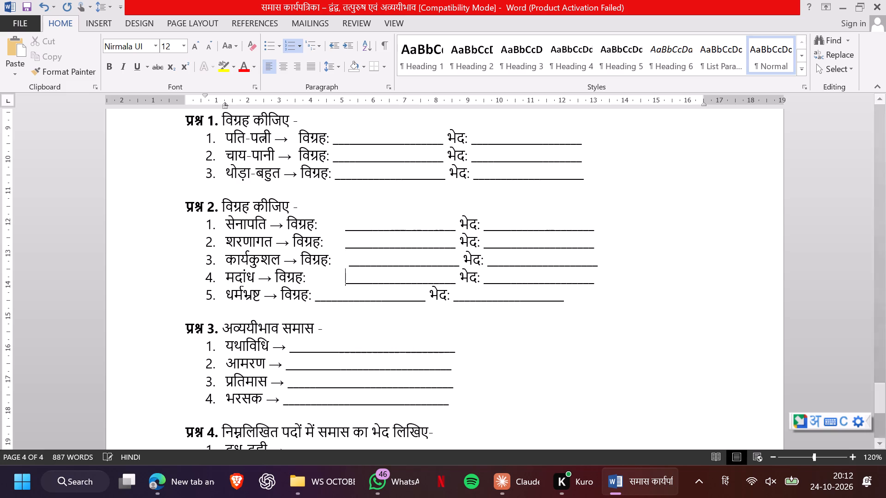
click(313, 298)
key(Tab)
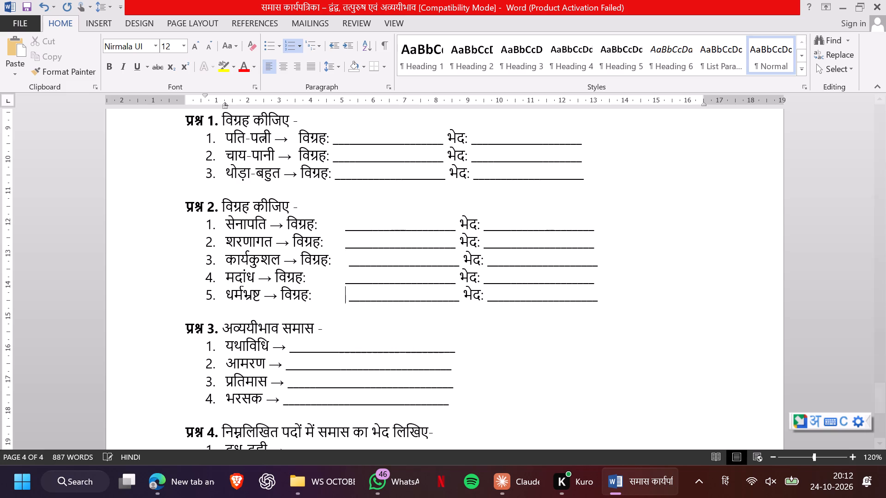
Align the भेद: labels and their blanks in items 1 to 4 of the same प्रश्न 2 at a common tab position.
click(461, 225)
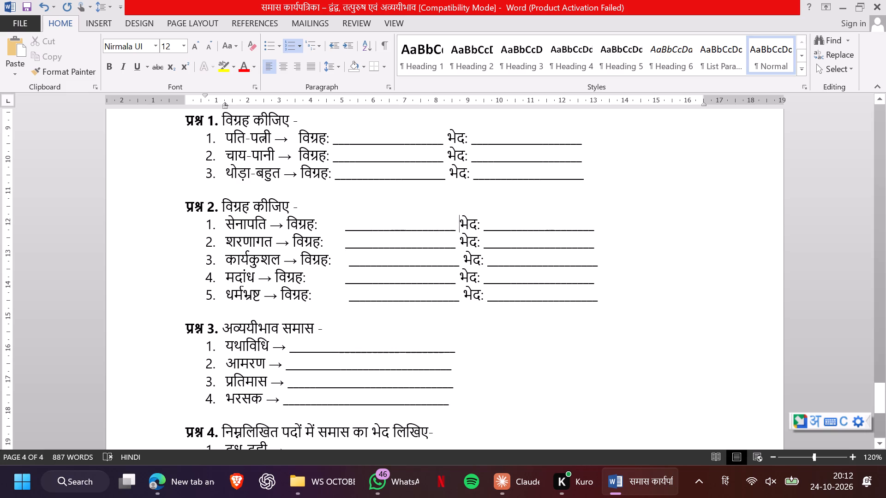
key(Tab)
click(462, 239)
key(Left)
key(Tab)
click(463, 258)
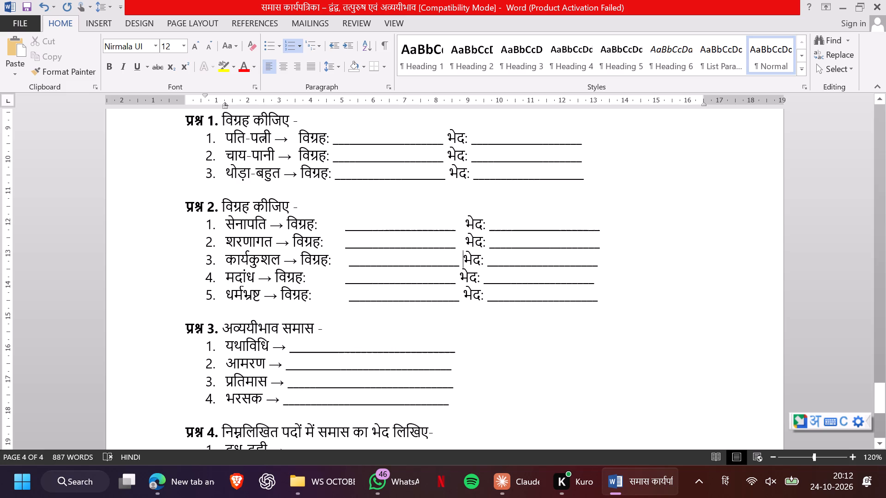
key(Tab)
click(463, 272)
key(Left)
key(Tab)
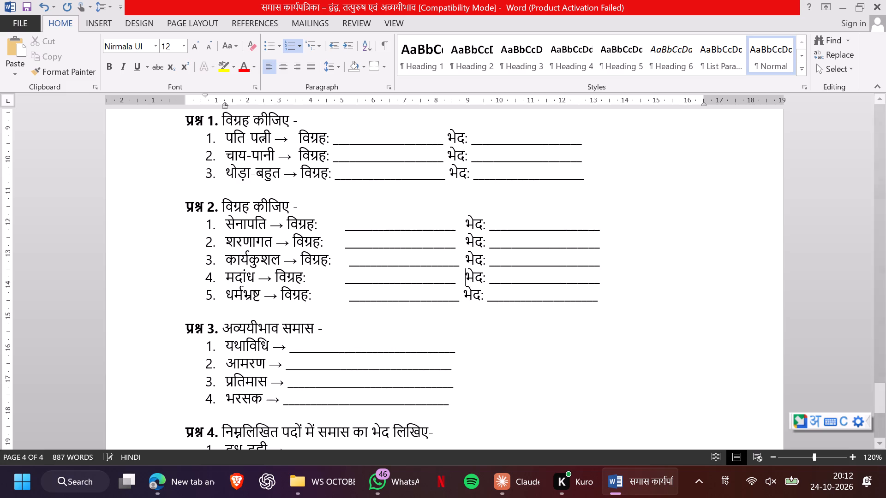
Check the remaining questions through the end of page 4 and save the worksheet.
scroll(297, 363, down, 1)
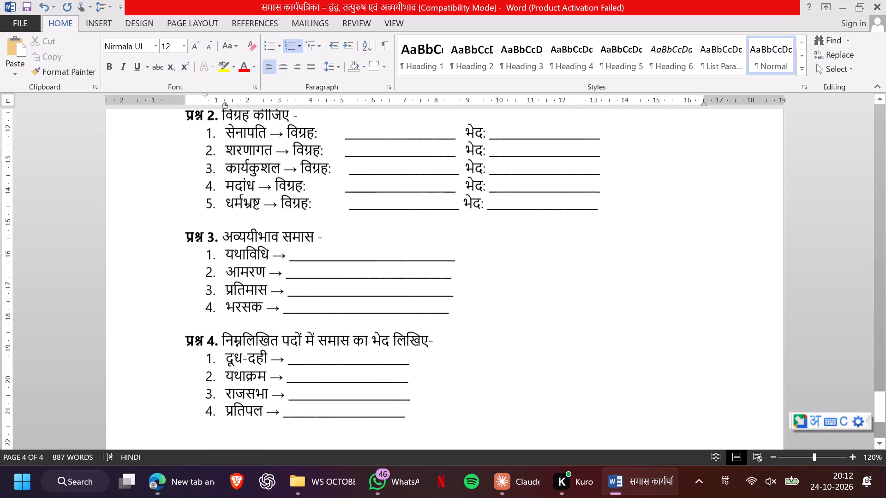
scroll(297, 363, down, 3)
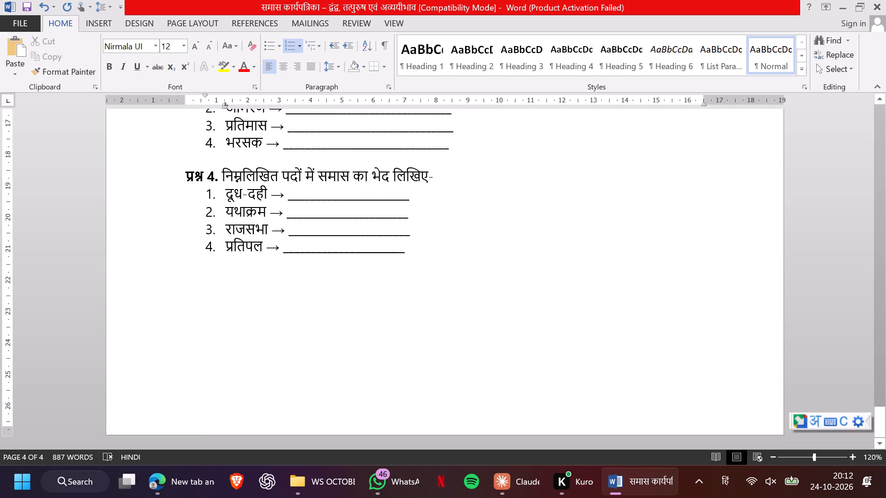
scroll(297, 363, down, 1)
key(ctrl+s)
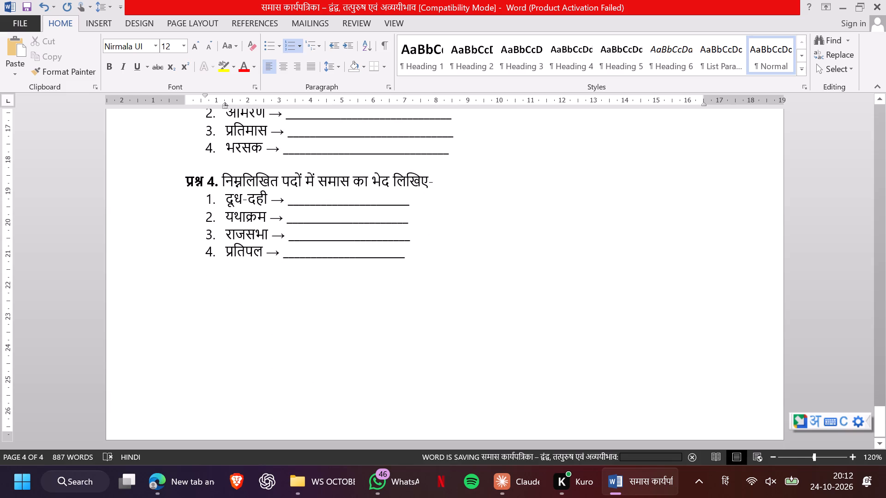
Publish the worksheet as a PDF in the WS OCTOBER folder under its existing name, समास कार्यपत्रिका – द्वंद्व, तत्पुरुष एवं अव्ययीभाव.
scroll(297, 363, up, 3)
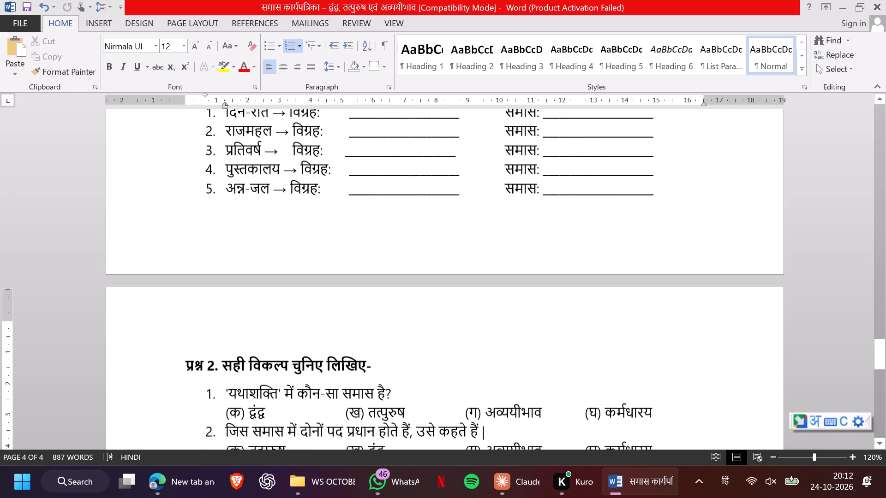
scroll(297, 363, up, 2)
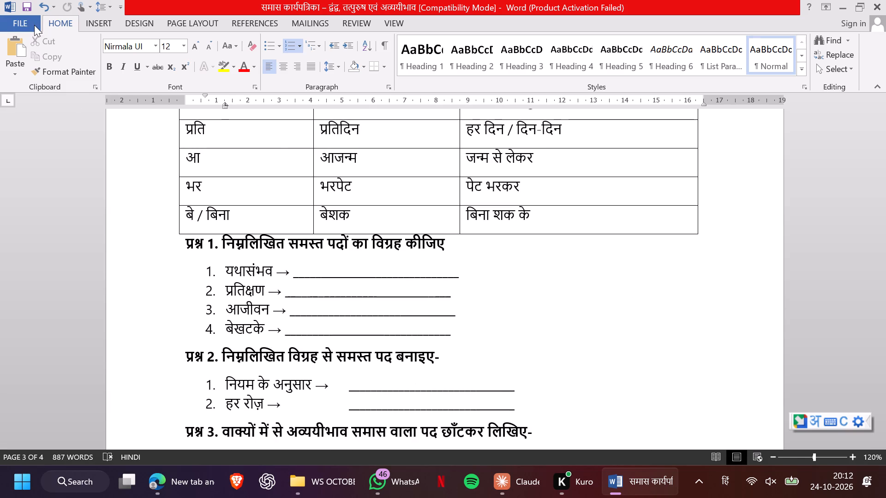
click(34, 25)
click(51, 212)
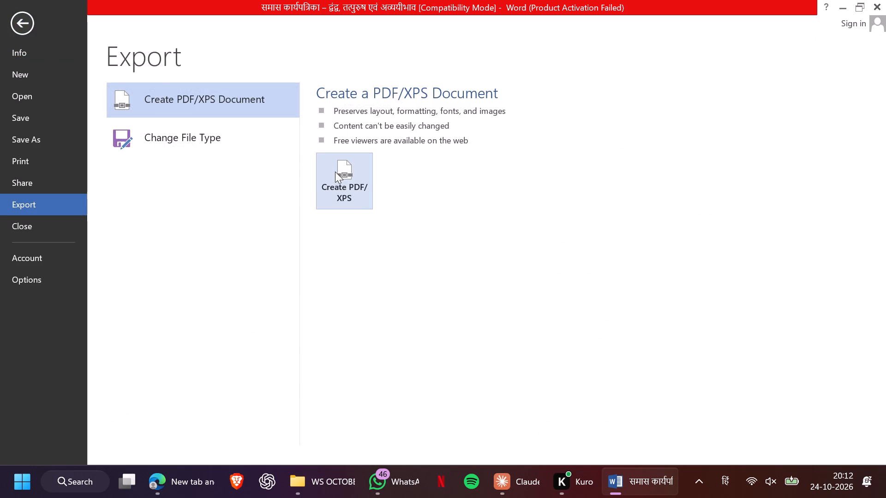
click(335, 172)
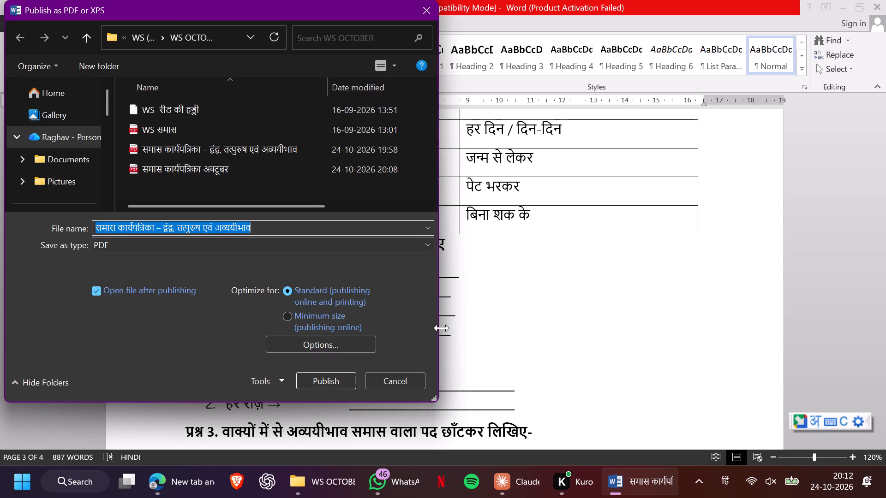
click(334, 383)
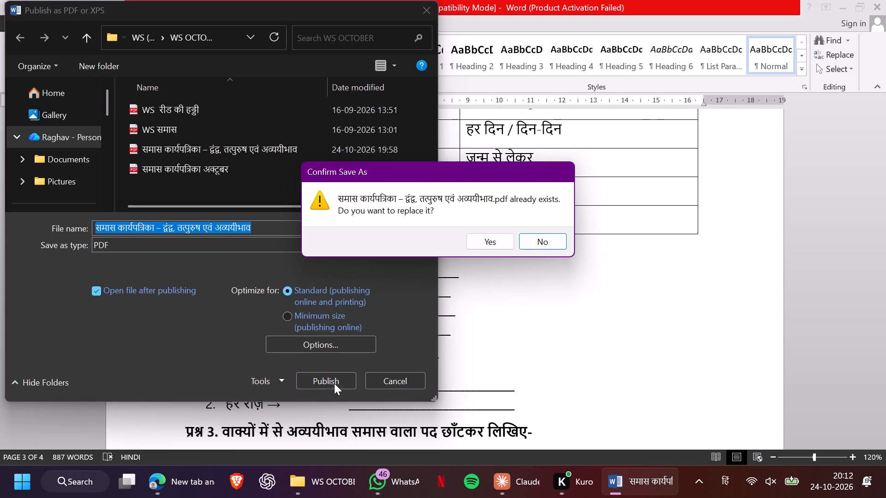
Replace the existing समास कार्यपत्रिका – द्वंद्व, तत्पुरुष एवं अव्ययीभाव PDF with the newly published version.
click(498, 237)
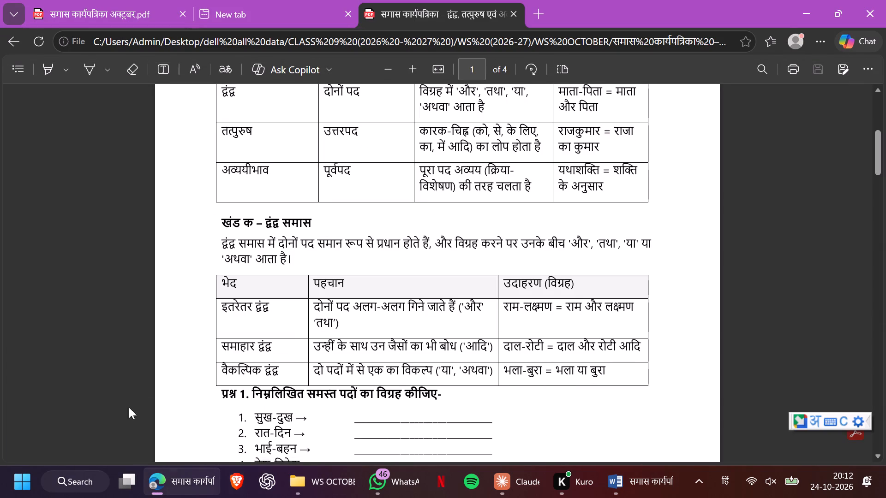
Close the blank tab and the tab of the newly published worksheet PDF in Edge, keeping समास कार्यपत्रिका अक्टूबर.pdf open.
click(350, 15)
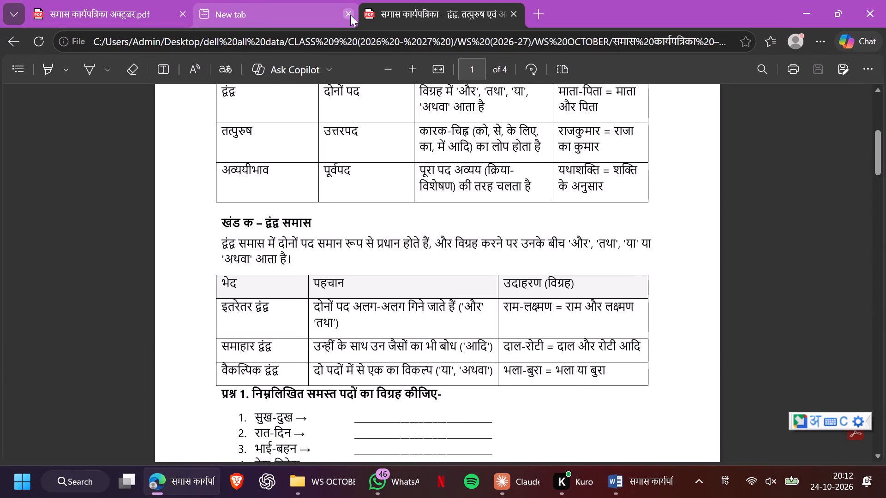
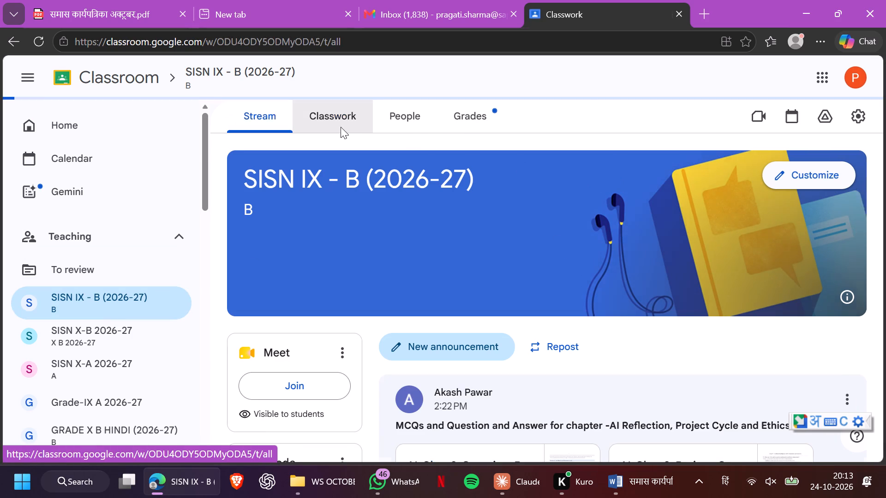
Create a new assignment for SISN IX - B (2026-27) with the title समास -अभ्यास कार्यपत्रिका.
click(263, 179)
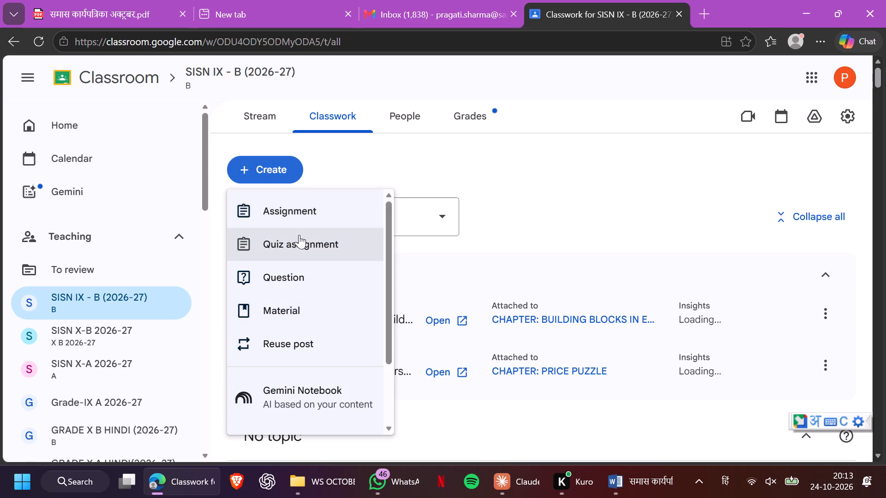
click(314, 213)
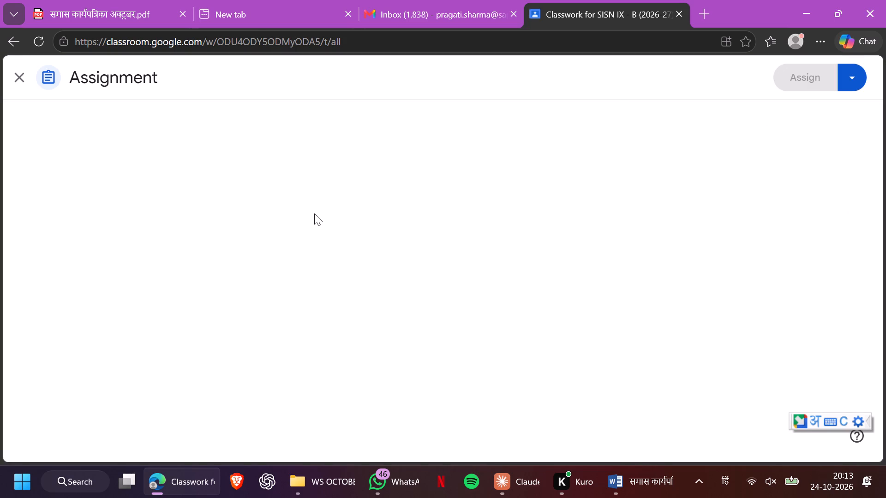
click(155, 160)
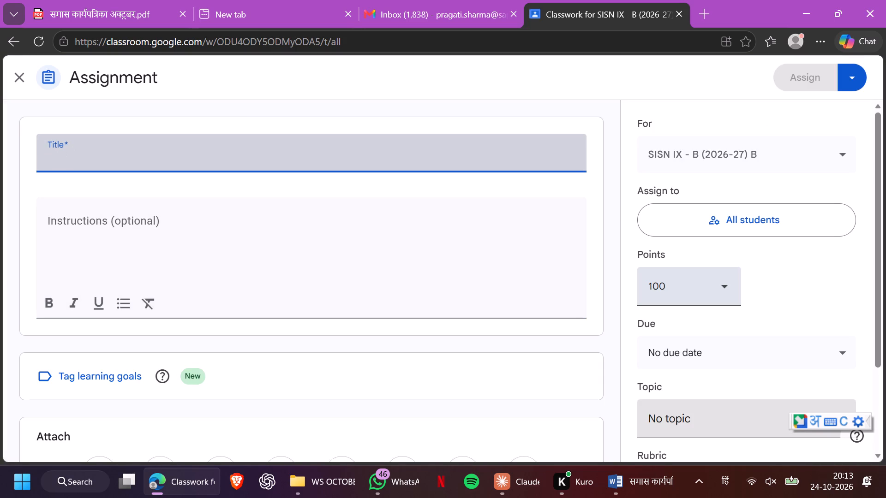
text(samaas)
key(space)
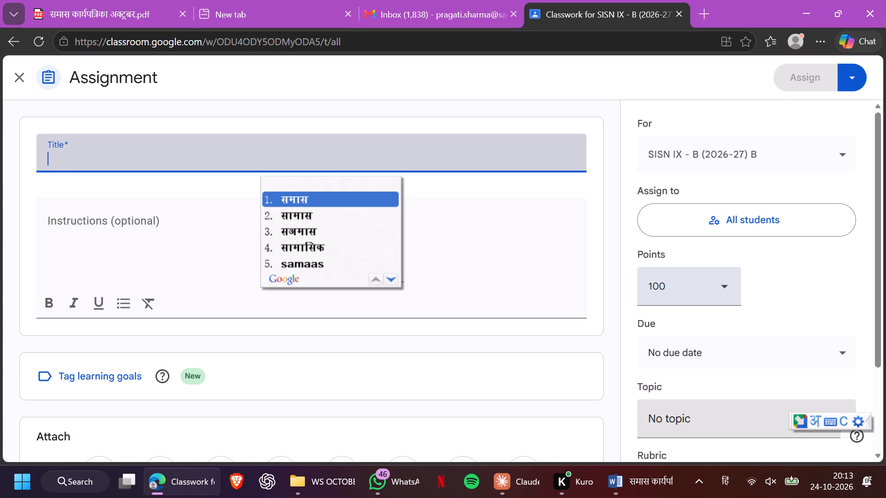
text(-abhyaas kaarypatrika)
key(space)
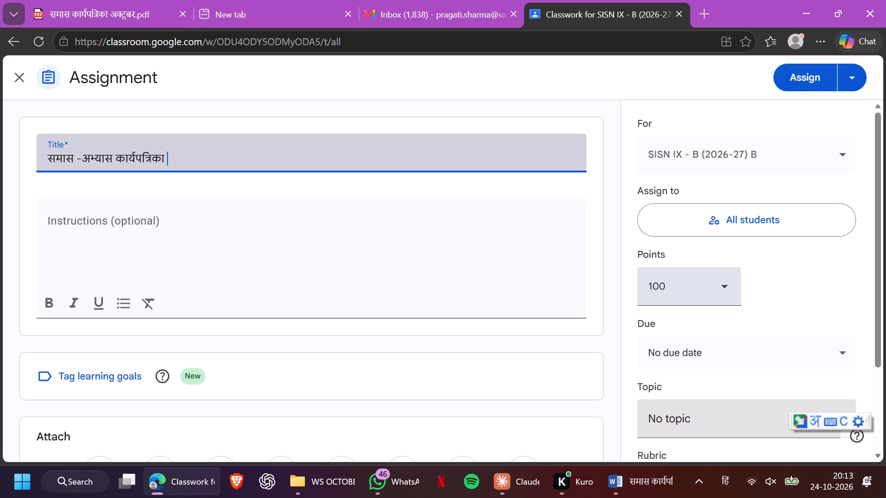
Begin the assignment's instructions with the Hindi text दी गई कार्यपत्रिका का अभ्यास कीजिए.
drag(47, 218, 53, 221)
click(53, 221)
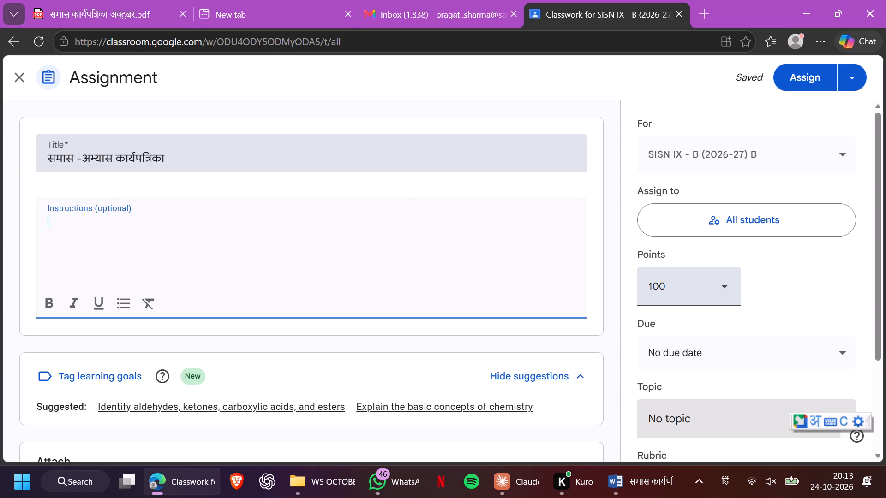
text(di gai kaarypatrika)
key(space)
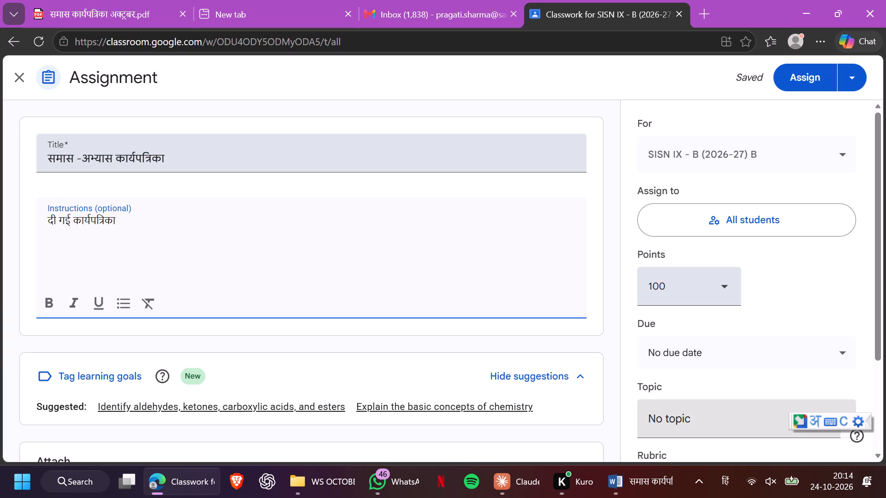
text(ko hal kij)
key(BackSpace)
key(BackSpace)
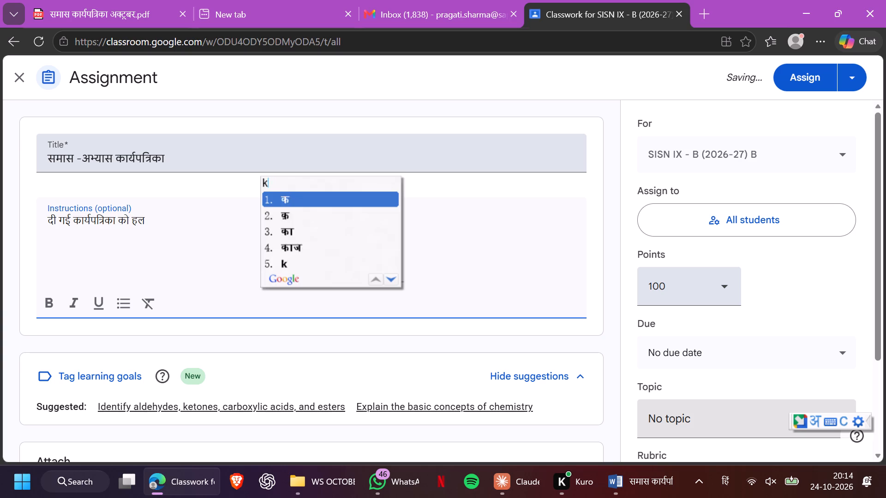
key(BackSpace)
key(BackSpace)
key(BackSpace)
key(BackSpace)
key(BackSpace)
key(BackSpace)
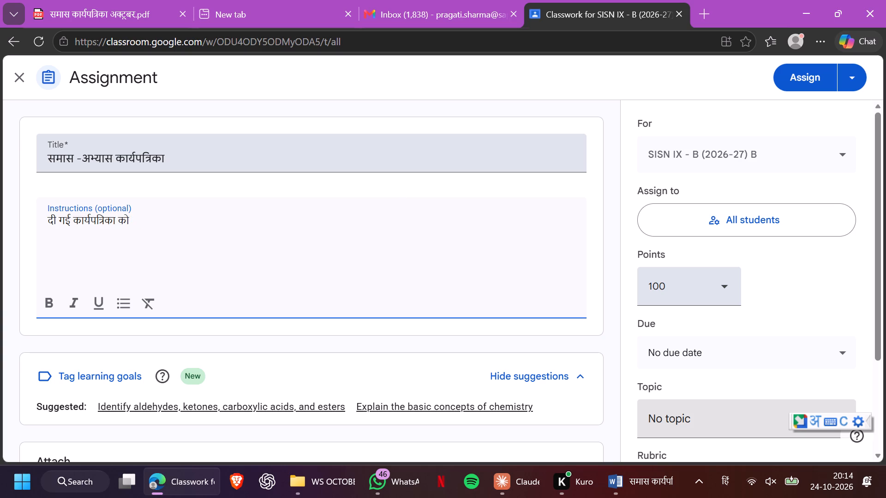
key(BackSpace)
text(ka abhyas kijiye)
key(space)
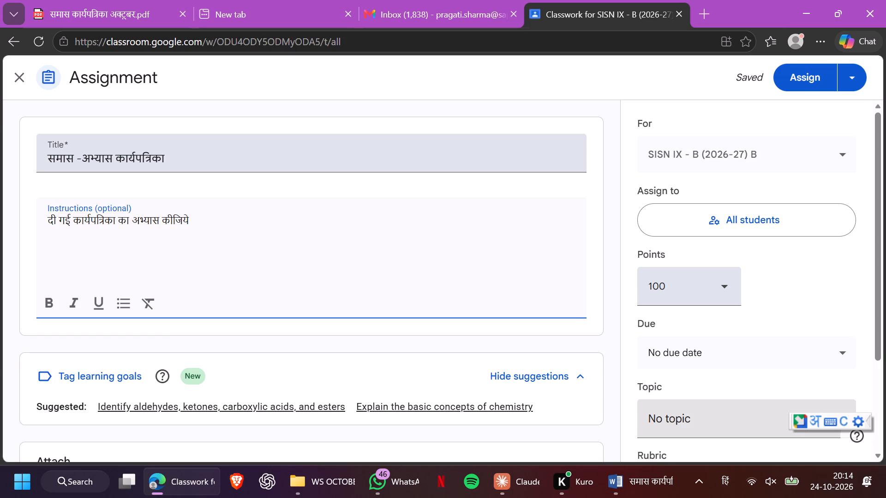
key(BackSpace)
key(BackSpace)
key(BackSpace)
text(ye)
key(space)
Continue the instructions with और कार्यपत्रिका में चस्पा कीजिए अथवा लिखी कर पूर्ण कीजिए, ending the sentence with a vertical bar.
text(aur kaaryp)
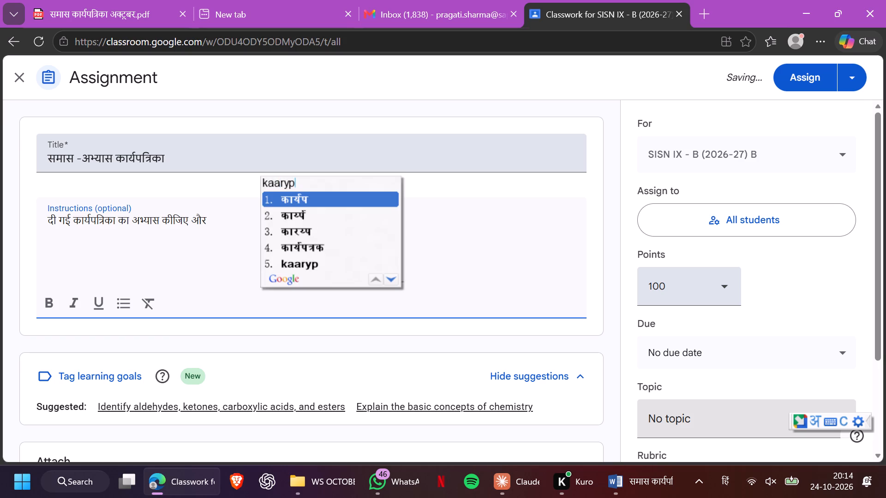
text(trika me ch)
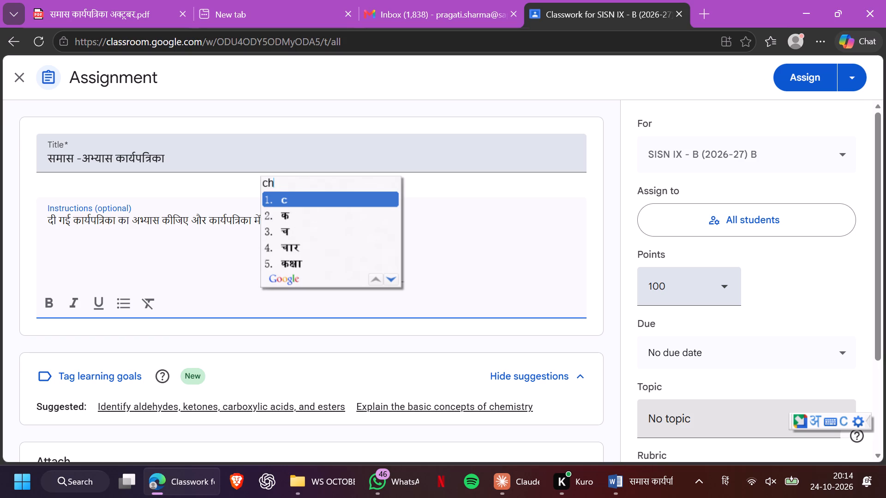
text(spa kijiye)
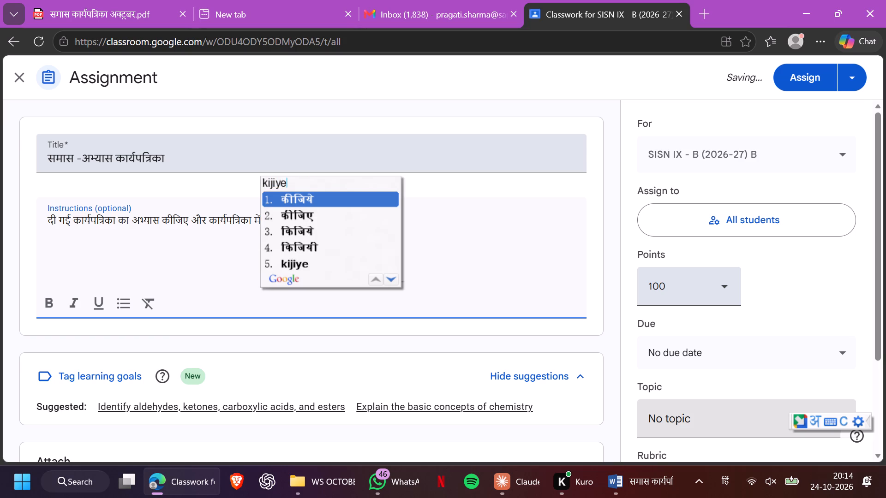
key(Down)
key(space)
text(athwaa)
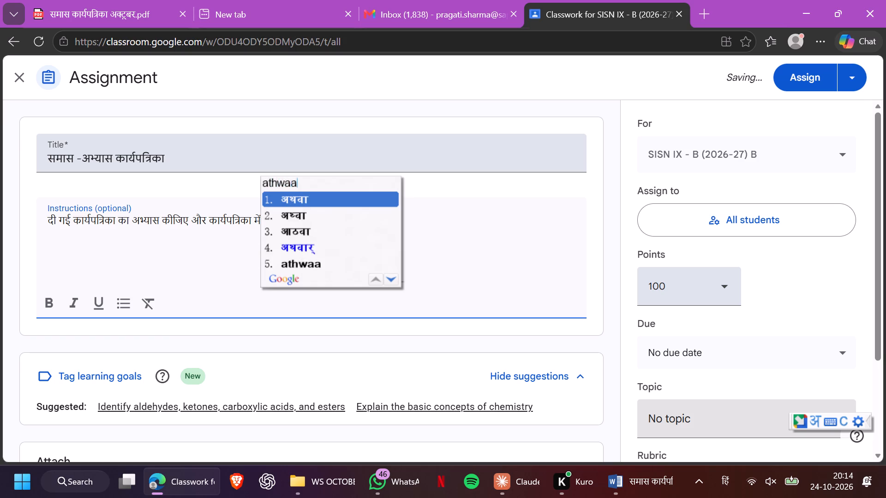
key(space)
text(likh)
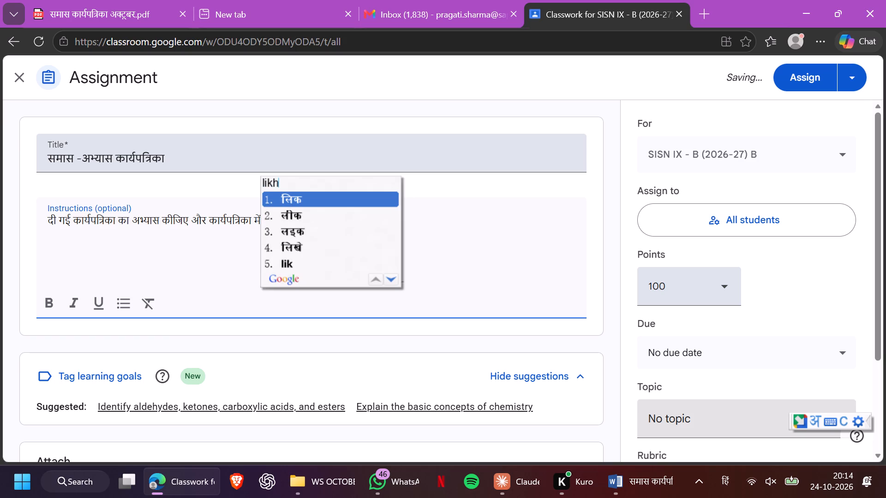
text(i kar poorn kijiye)
key(Down)
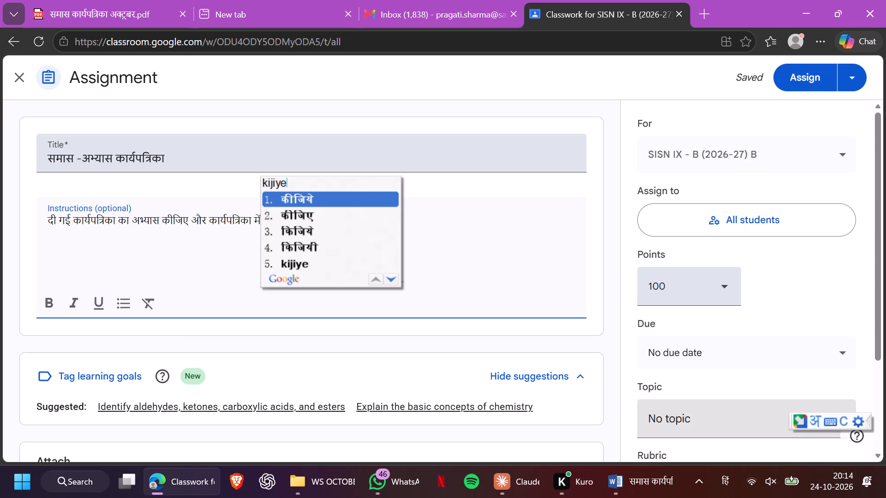
key(space)
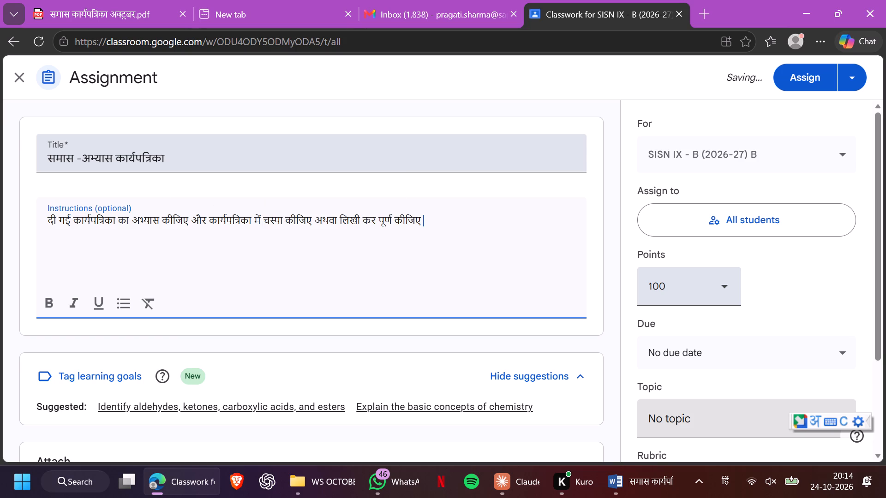
key(shift+bar)
Add the Grade-IX A 2026-27 class to the classes that receive the assignment.
scroll(455, 233, down, 1)
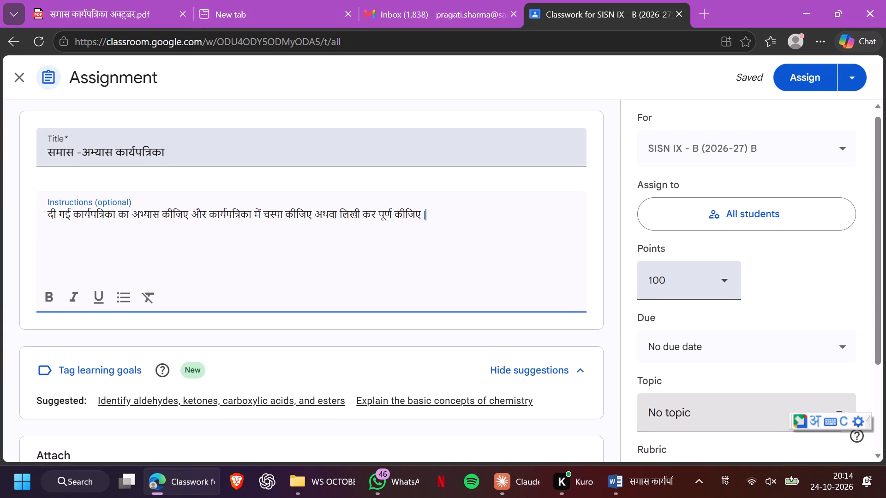
scroll(455, 233, down, 1)
click(730, 141)
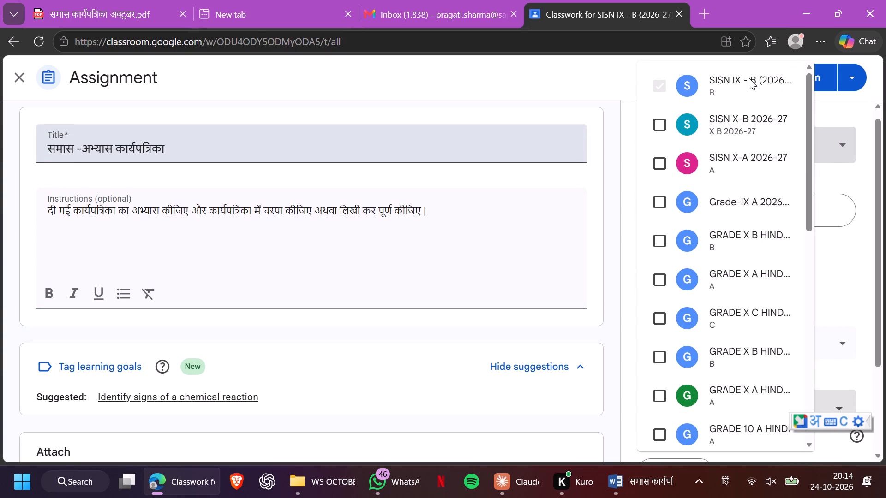
click(717, 212)
right_click(330, 315)
Upload the PDF समास कार्यपत्रिका – द्वंद्व, तत्पुरुष एवं अव्ययीभाव from CLASS 9 (2026 - 27), WS (2026-27), WS OCTOBER as the assignment's attachment.
scroll(330, 315, down, 1)
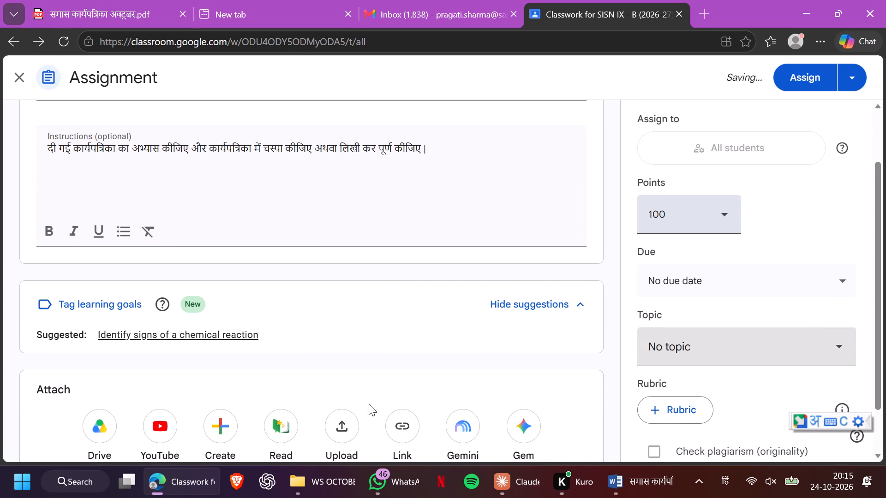
click(341, 418)
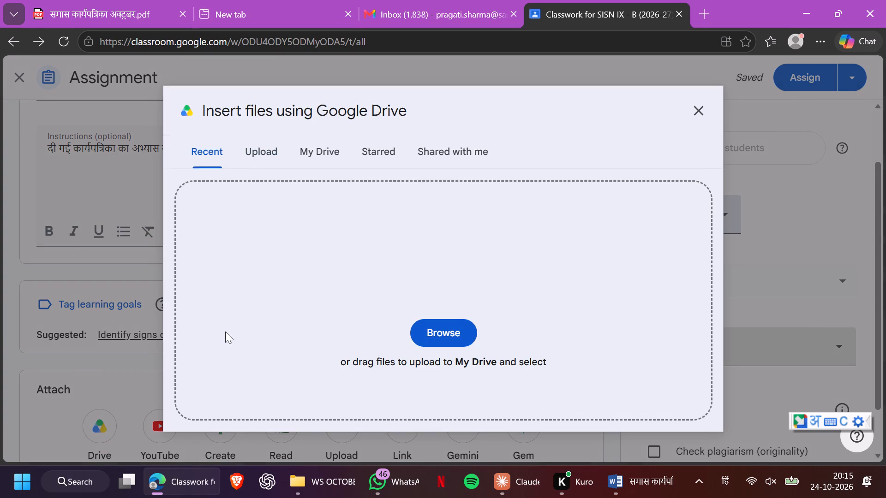
click(433, 336)
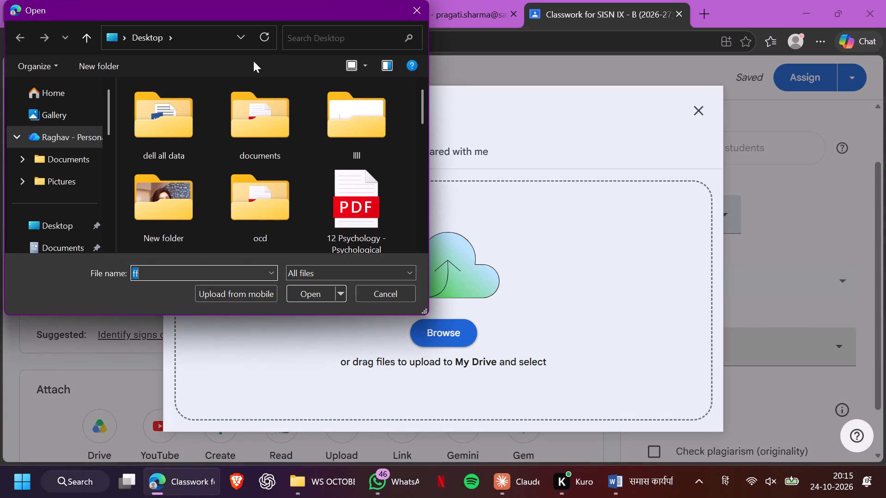
double_click(155, 132)
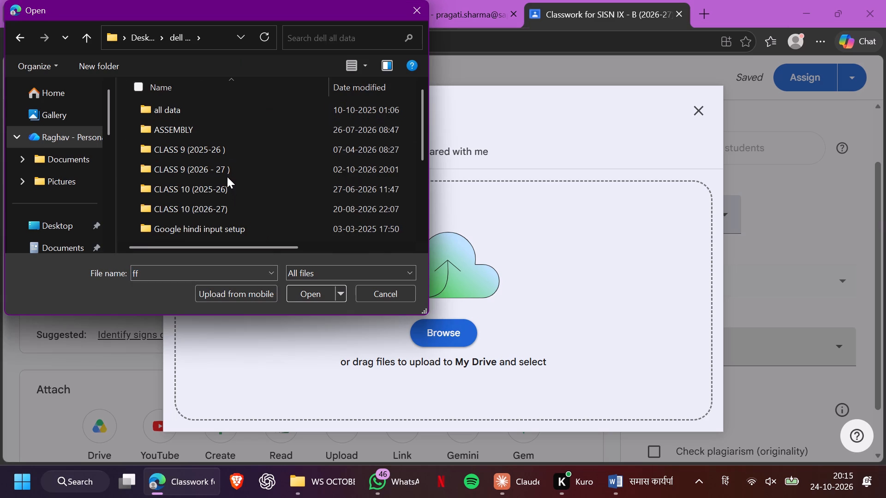
double_click(227, 177)
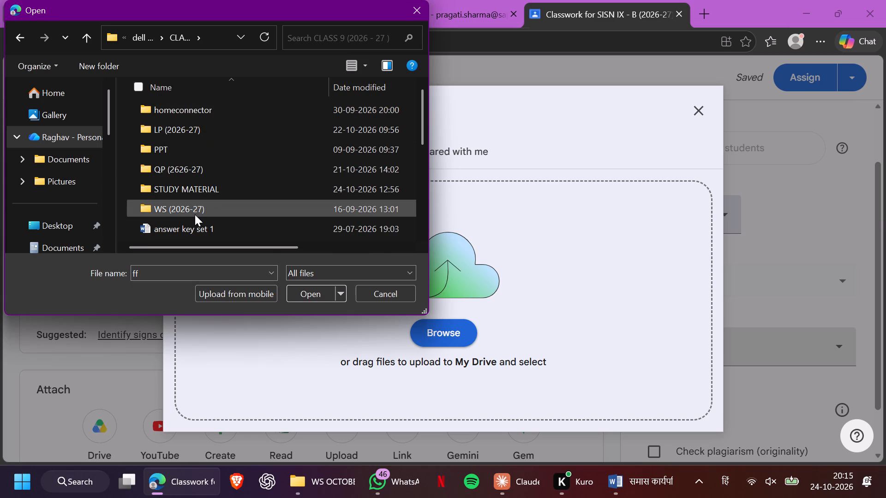
double_click(195, 214)
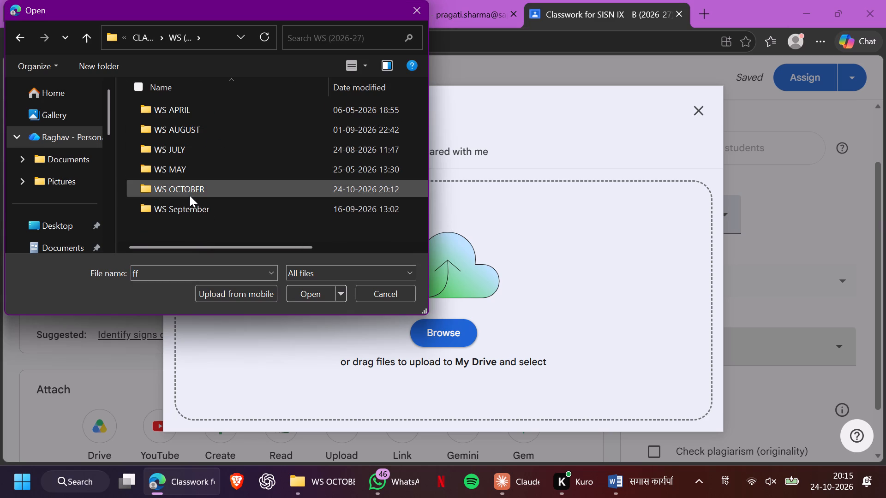
double_click(190, 196)
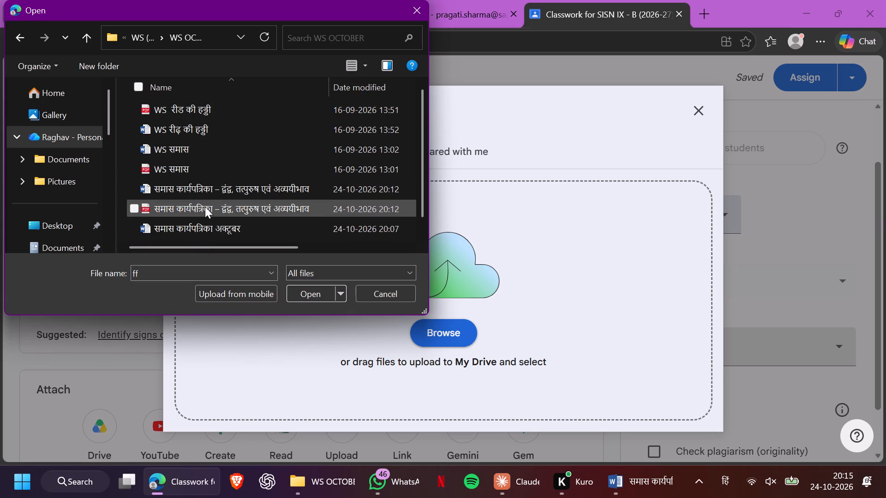
click(205, 207)
click(304, 292)
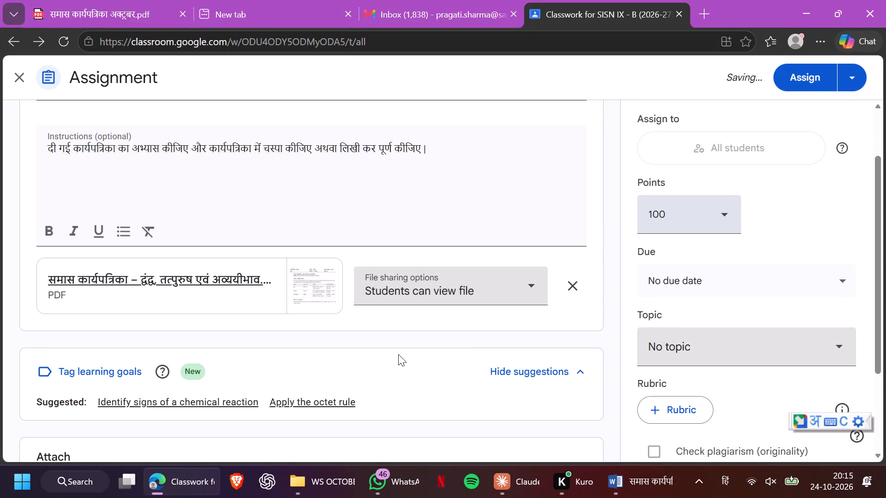
Set the assignment's topic to HINDI from the existing topics.
scroll(398, 354, down, 2)
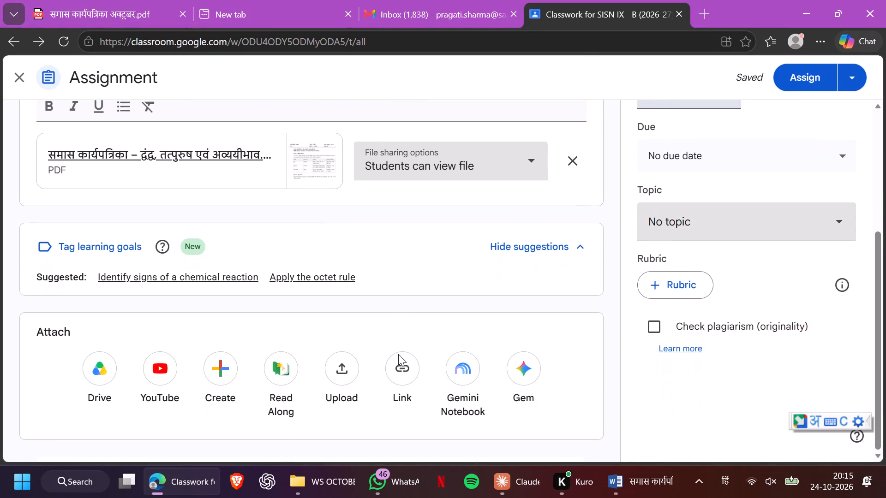
scroll(398, 354, down, 1)
click(676, 222)
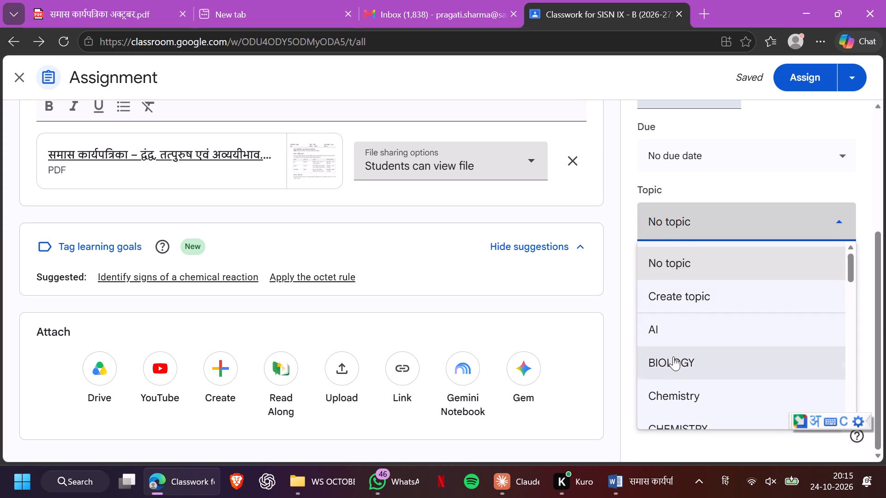
scroll(658, 378, down, 2)
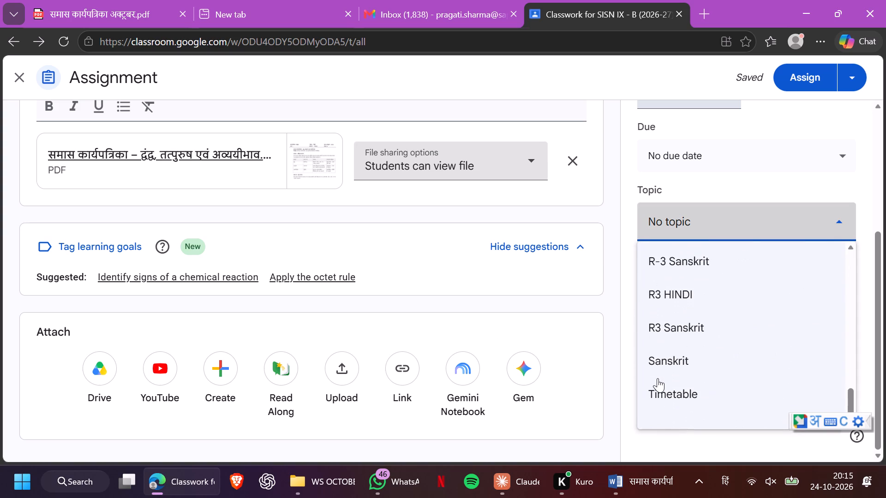
scroll(658, 378, down, 1)
scroll(682, 342, up, 1)
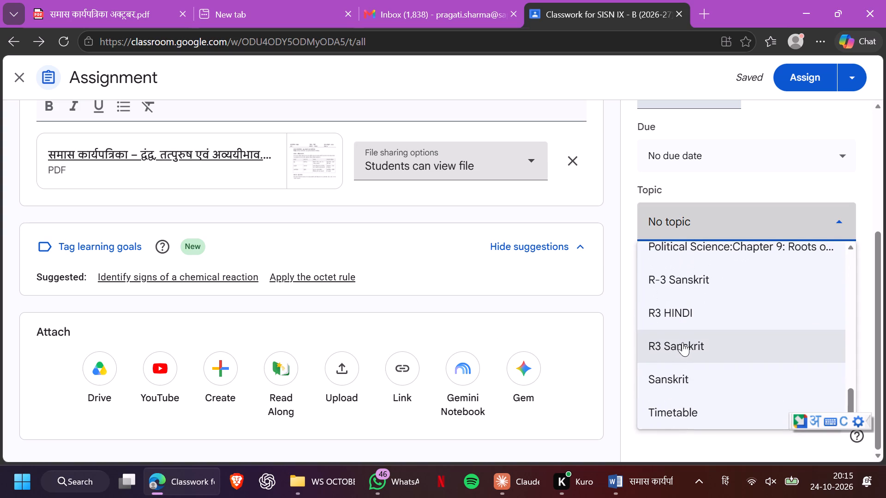
scroll(682, 342, up, 3)
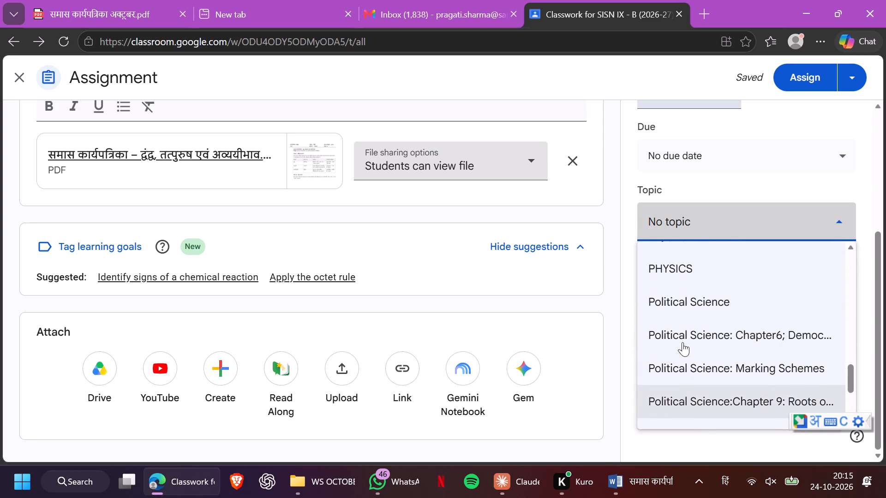
scroll(682, 342, up, 2)
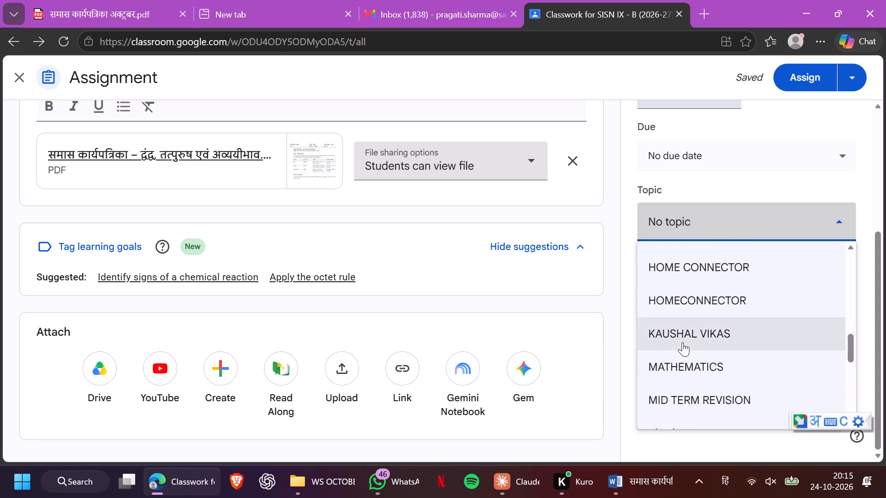
scroll(682, 342, up, 2)
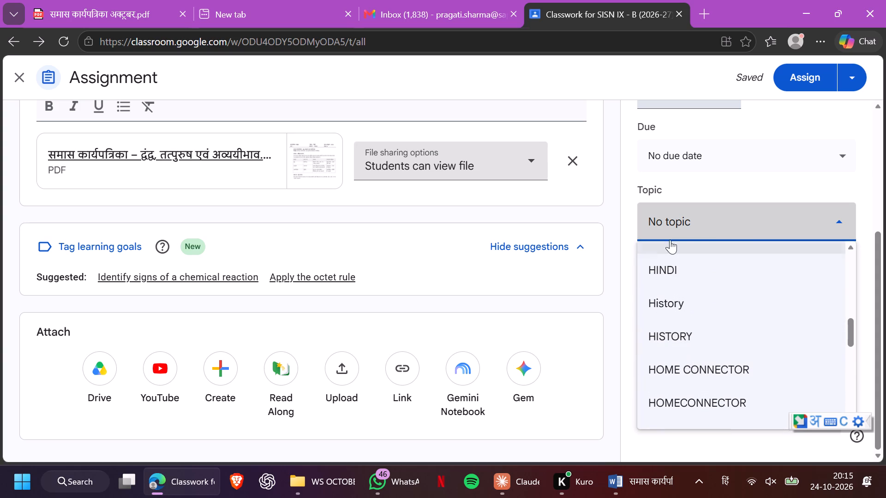
click(674, 271)
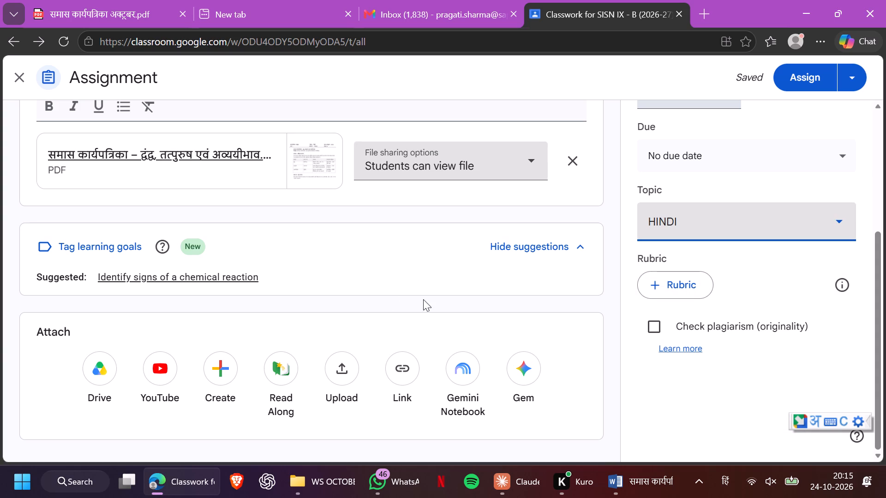
Set the assignment's due date to 27 October 2026, leaving the optional time empty.
scroll(614, 301, up, 1)
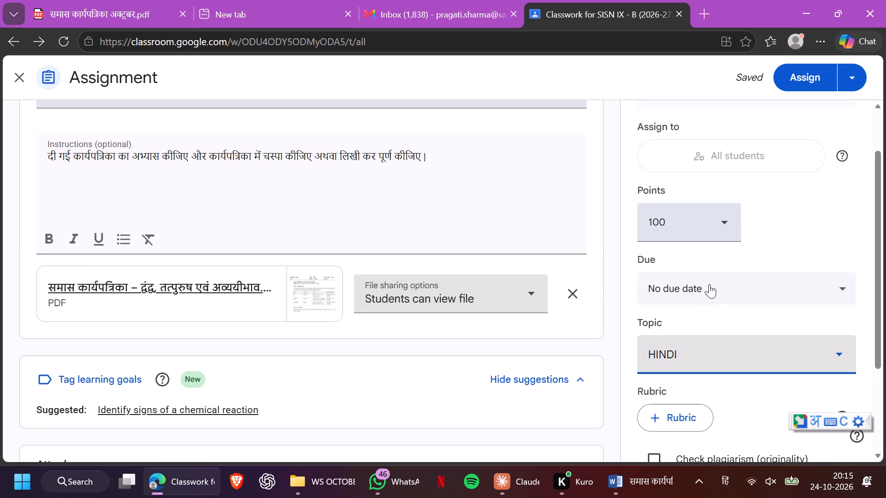
click(839, 290)
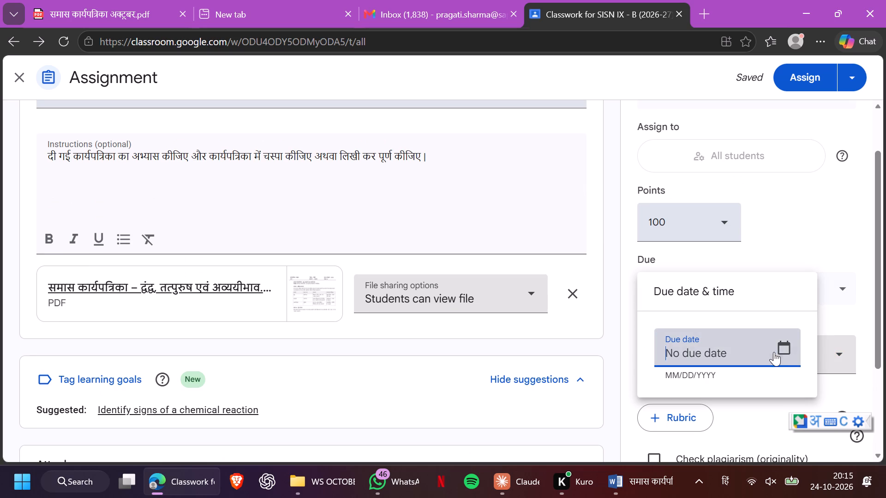
click(785, 350)
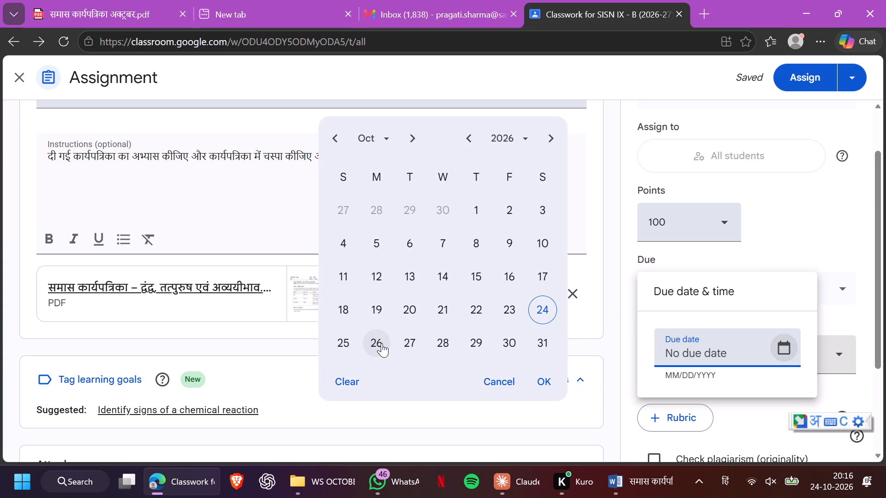
click(407, 343)
click(552, 386)
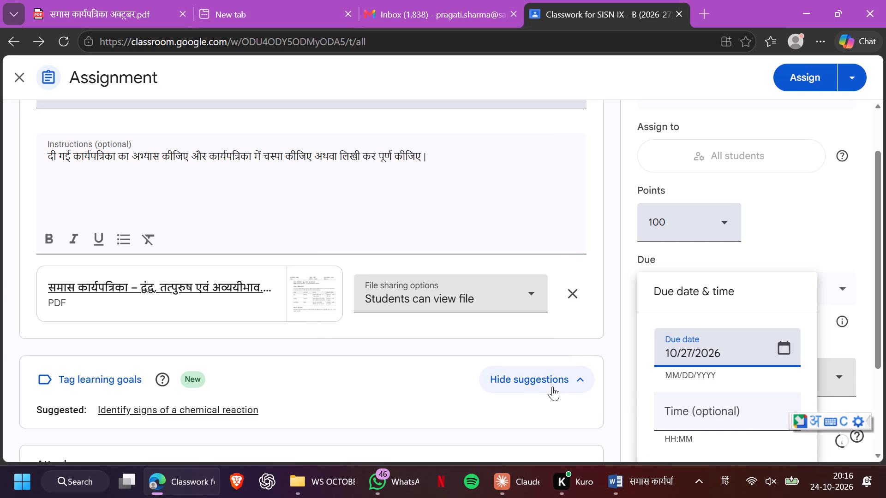
scroll(552, 386, down, 2)
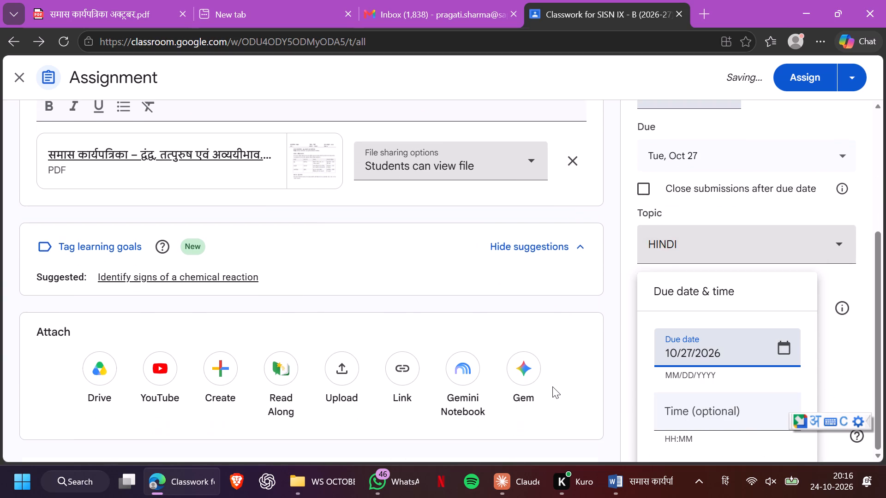
scroll(552, 386, down, 1)
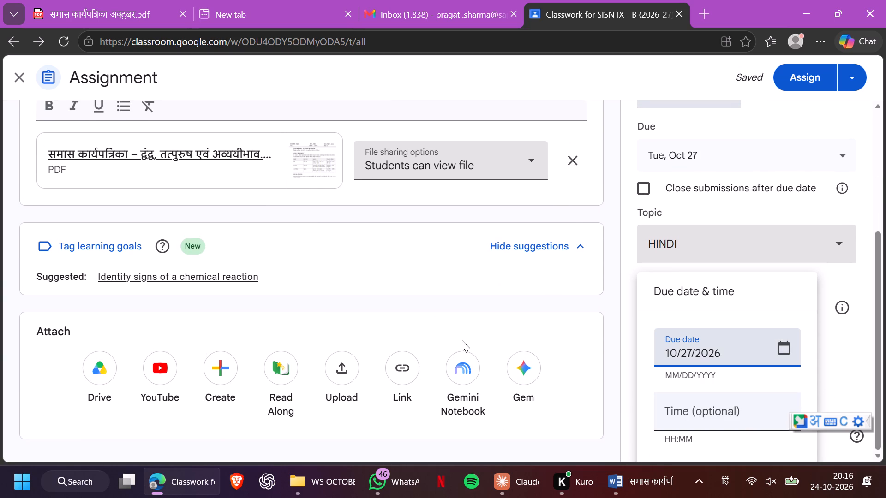
scroll(772, 288, down, 1)
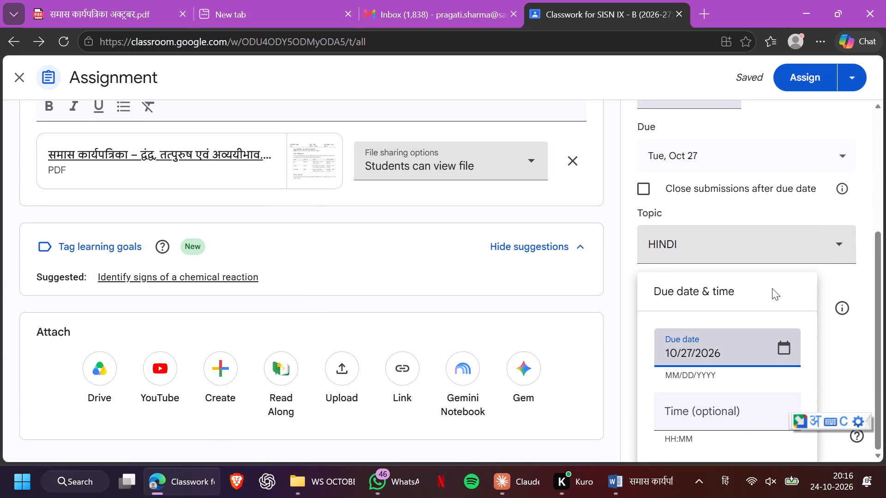
scroll(772, 288, down, 2)
scroll(574, 362, down, 2)
click(836, 357)
Check the completed assignment form and assign समास -अभ्यास कार्यपत्रिका to the two selected classes.
scroll(836, 357, down, 2)
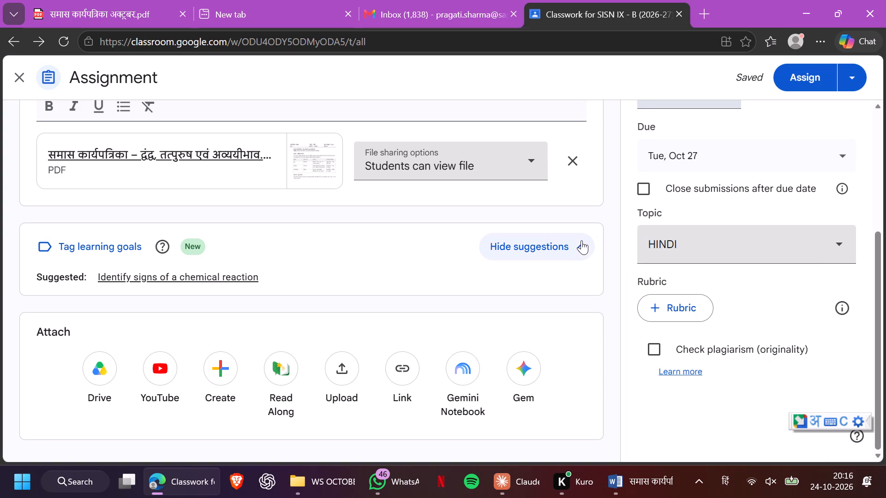
scroll(581, 240, up, 1)
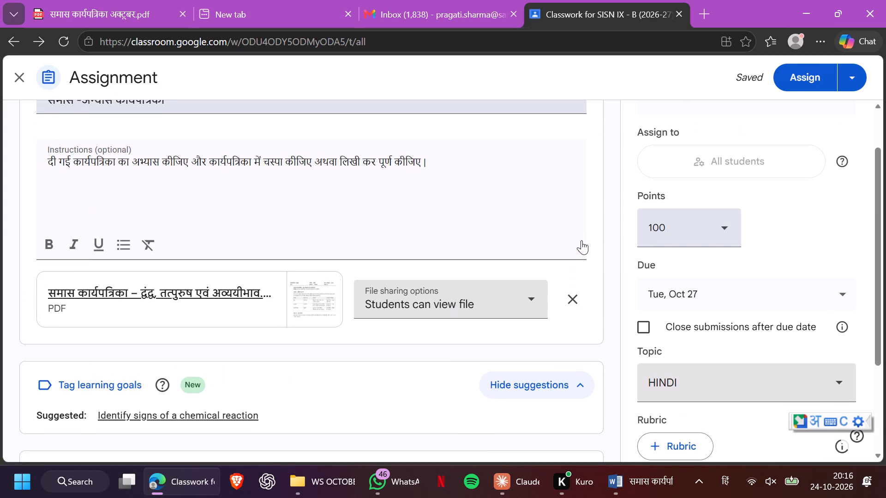
scroll(581, 240, up, 1)
scroll(581, 240, down, 1)
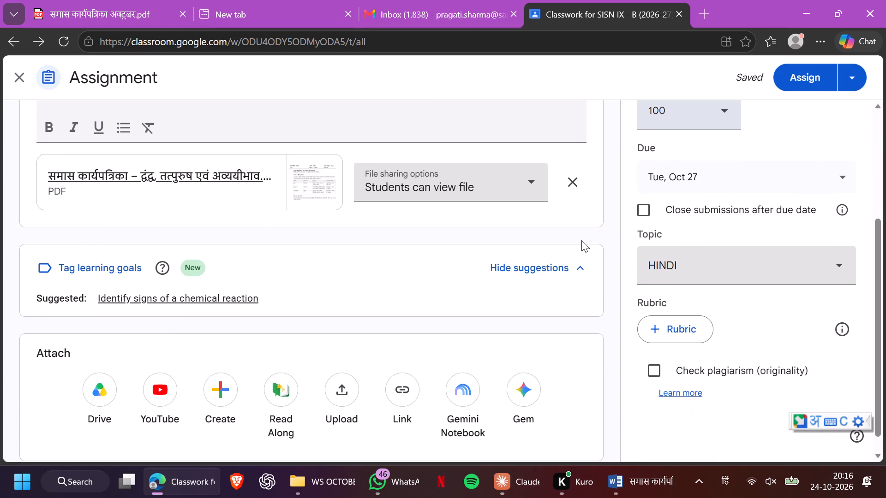
scroll(581, 240, down, 3)
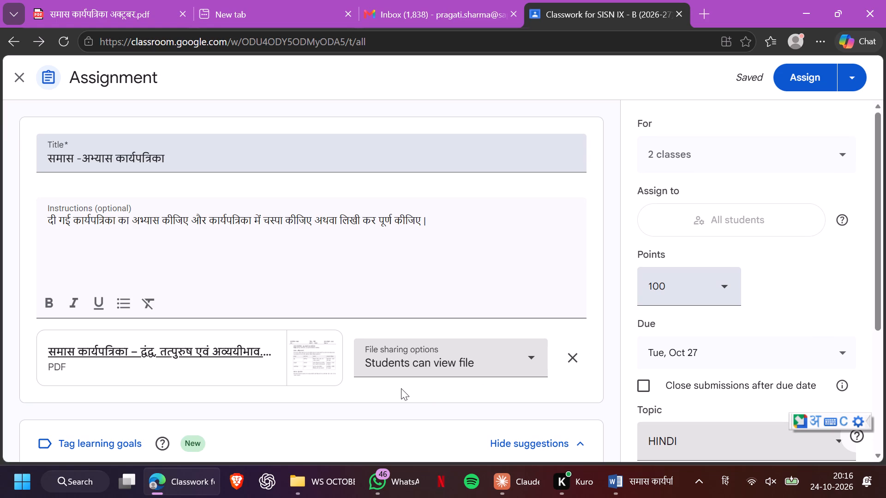
scroll(451, 286, down, 6)
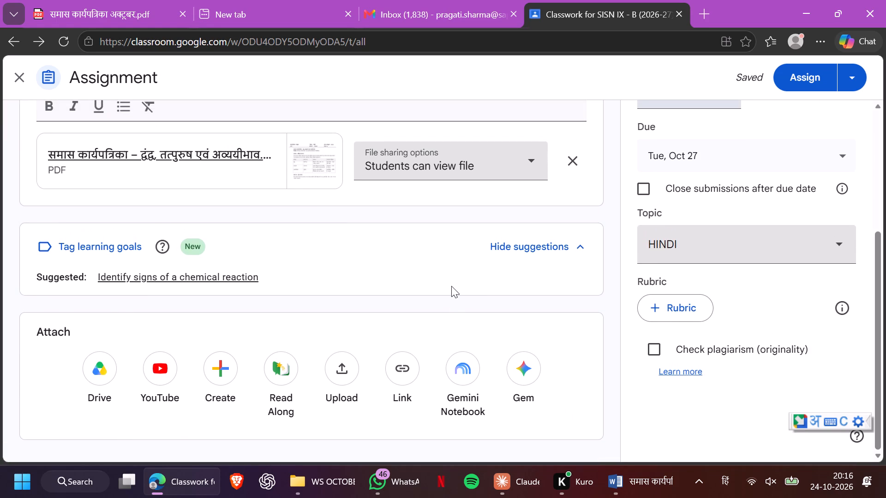
click(821, 73)
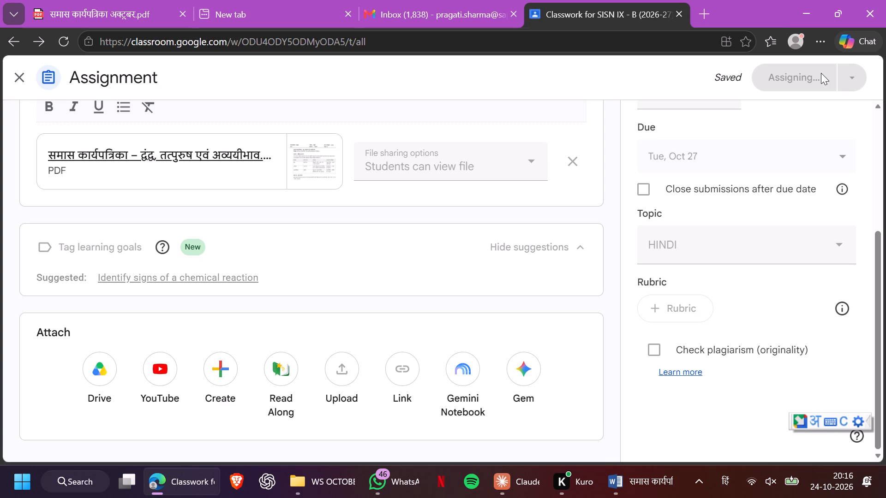
scroll(577, 138, up, 3)
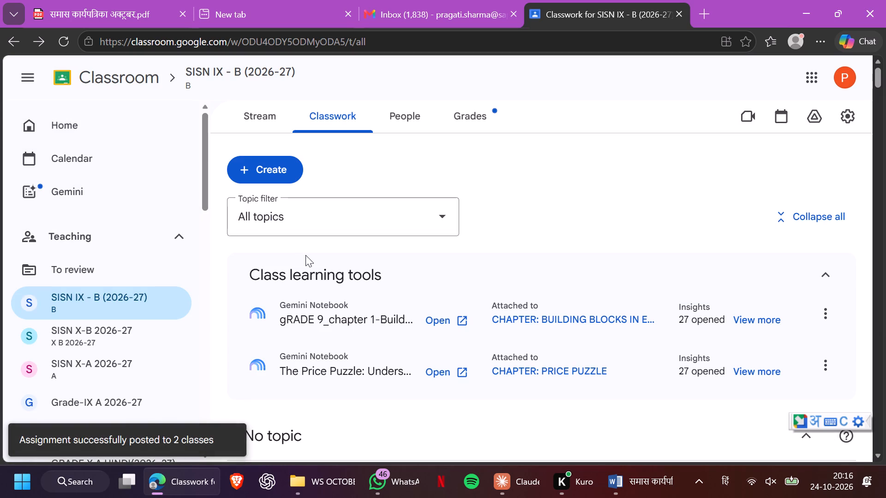
scroll(313, 258, down, 3)
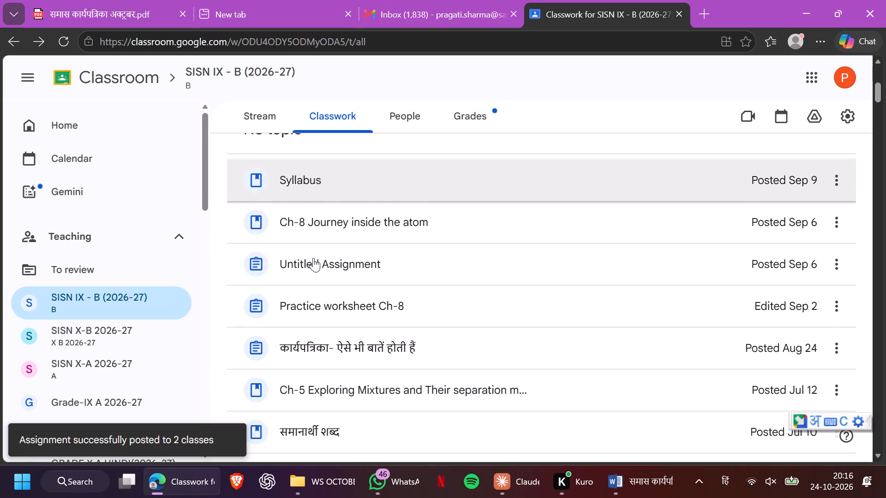